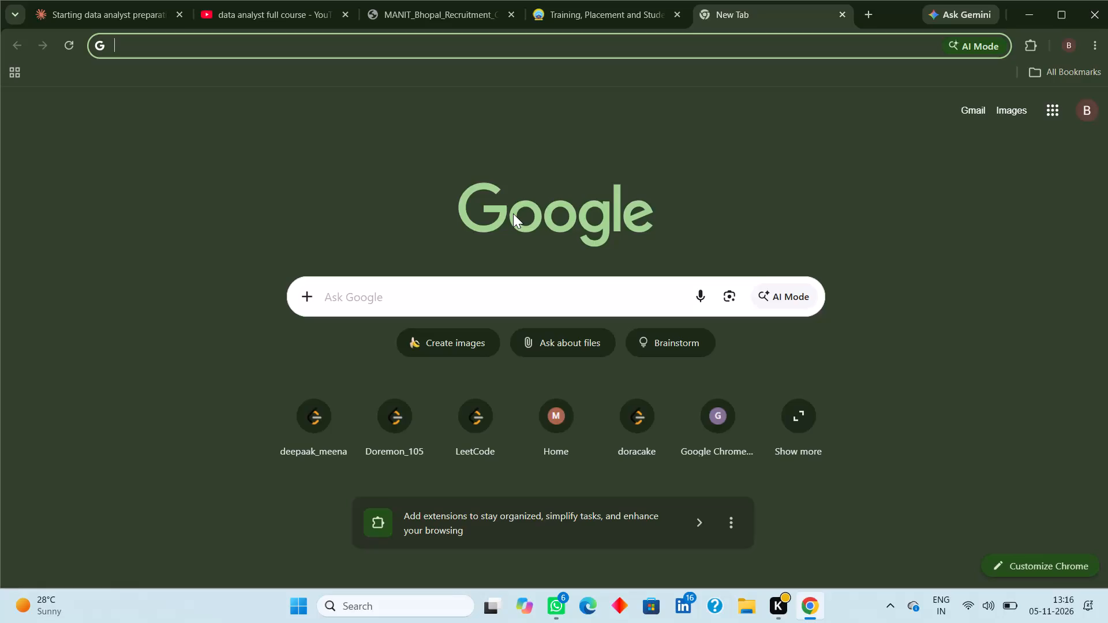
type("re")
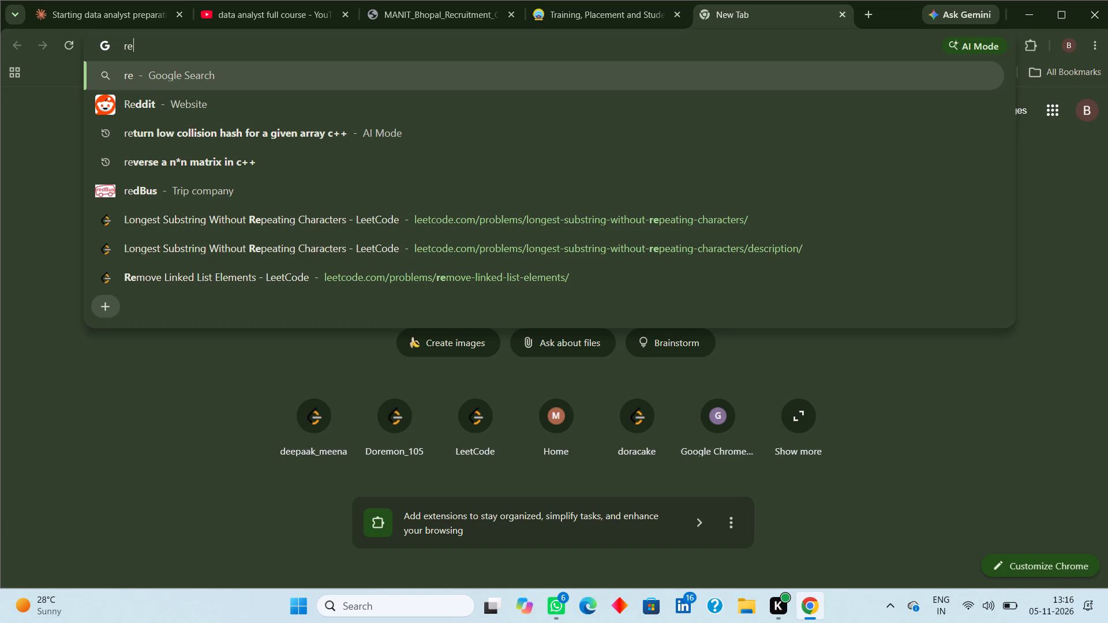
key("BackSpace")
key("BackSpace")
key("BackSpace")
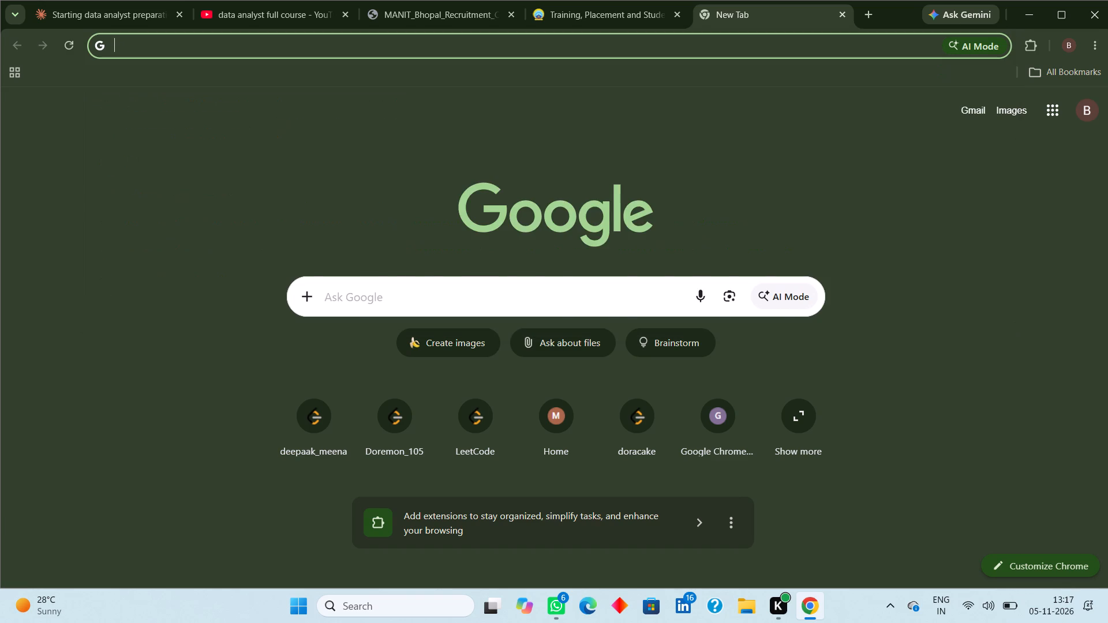
Open the Overleaf projects page, overleaf.com/project, in the new tab.
type("over")
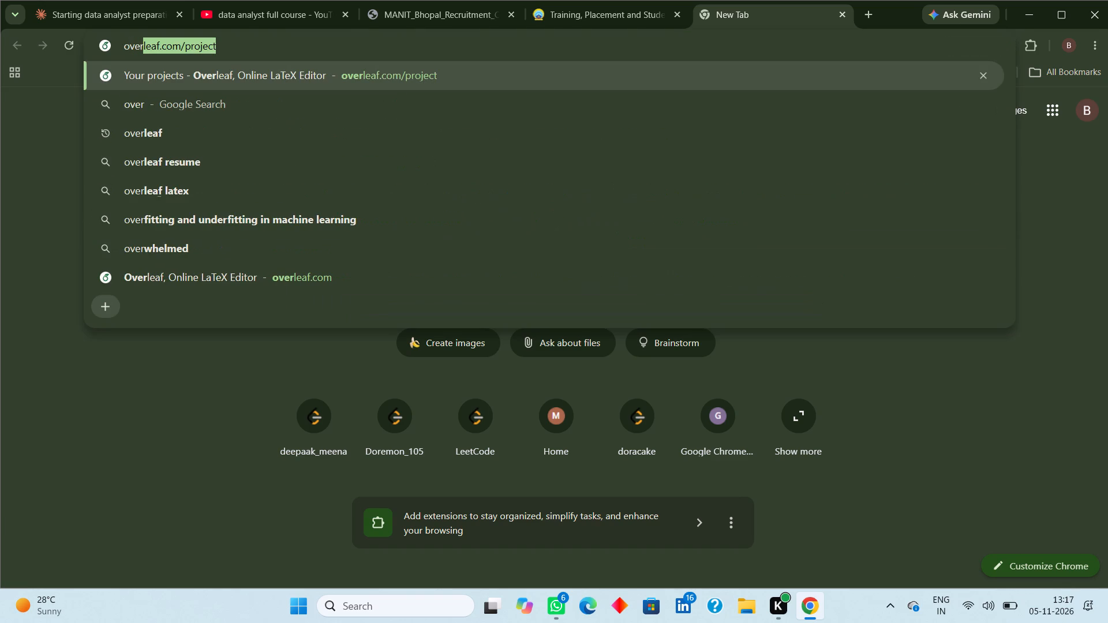
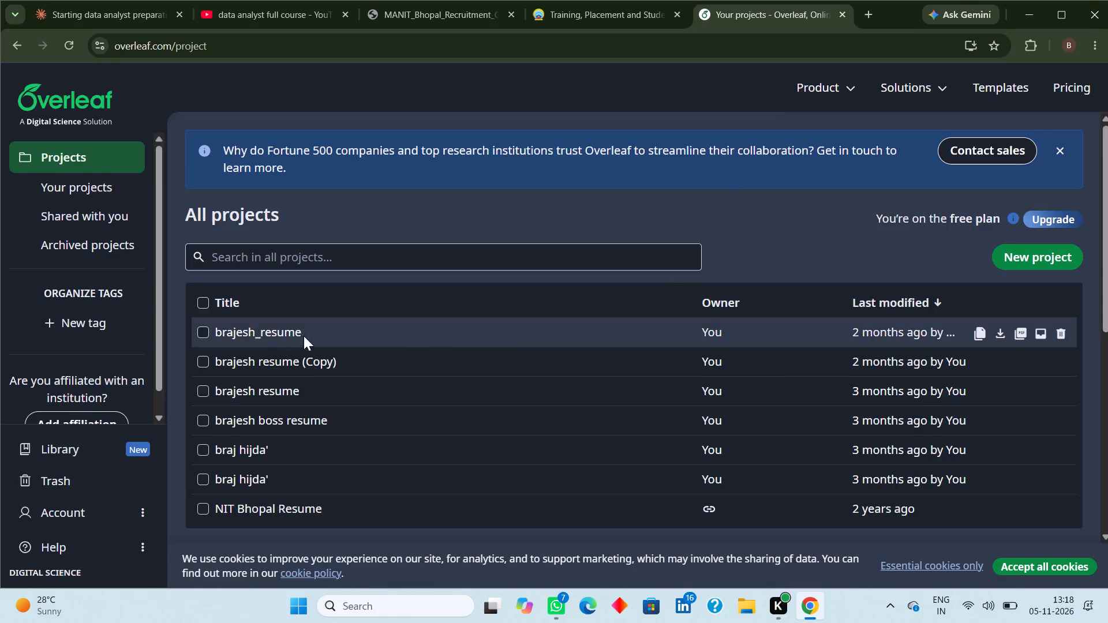
Open the brajesh_resume project from the list of all projects.
left_click(280, 337)
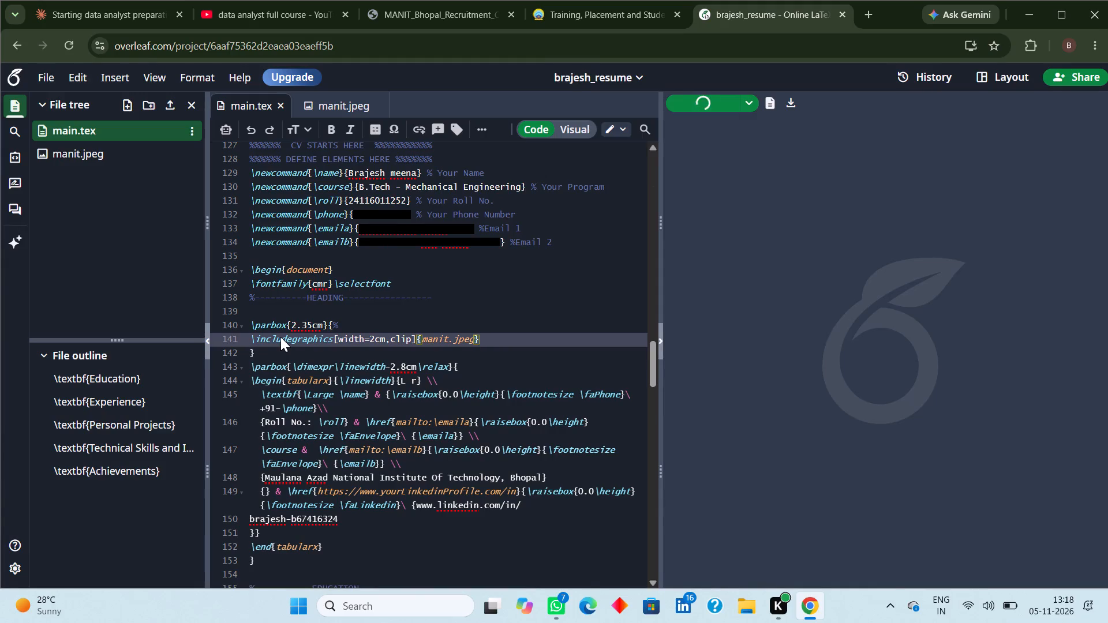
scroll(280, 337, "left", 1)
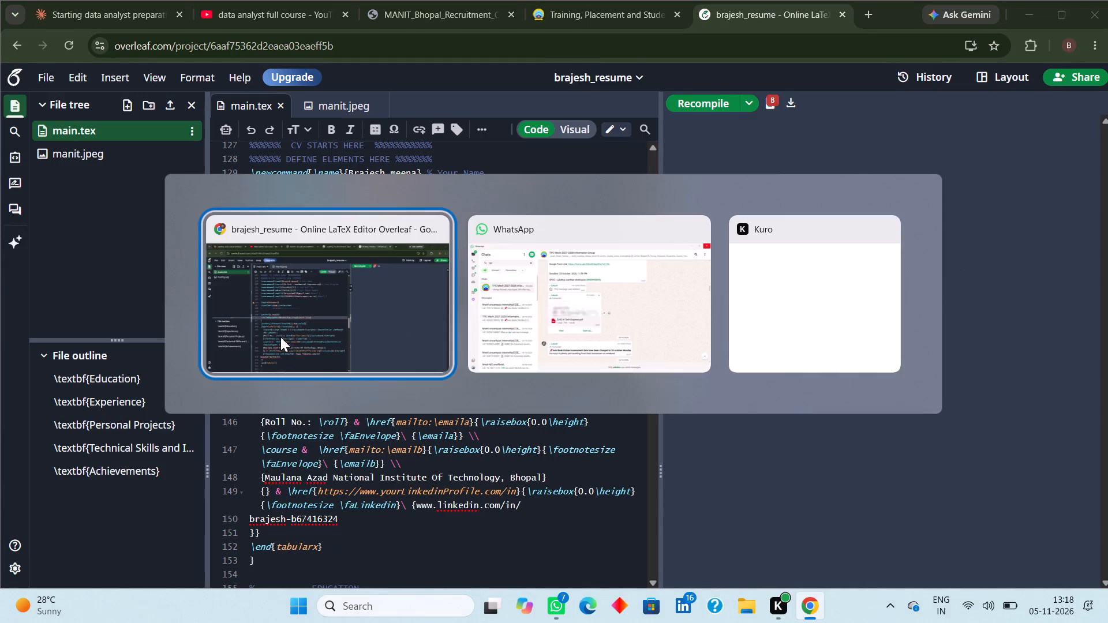
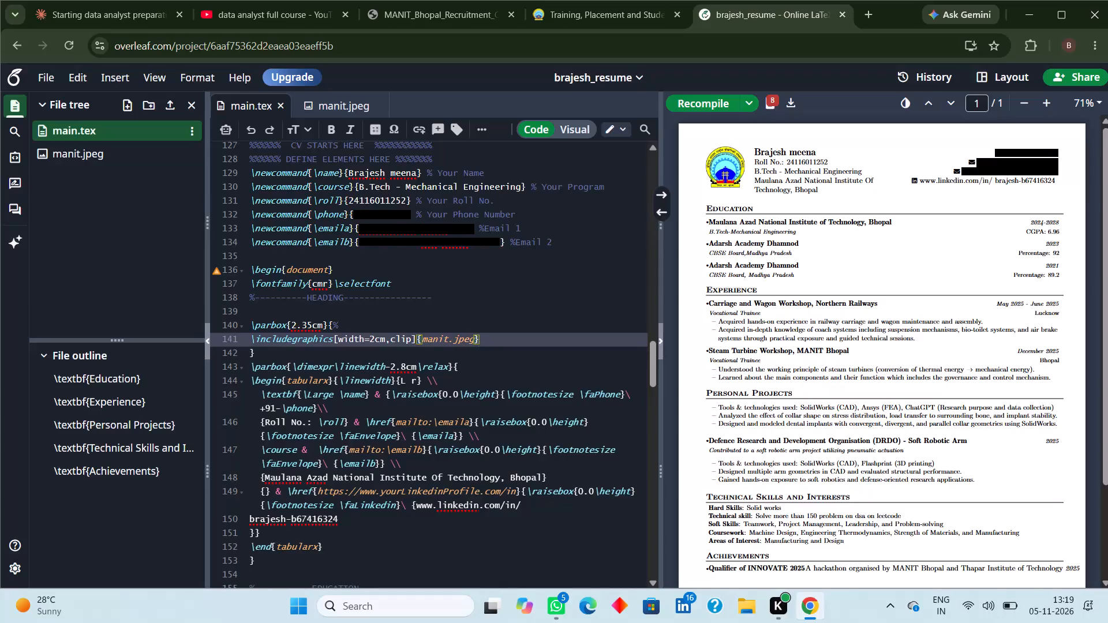
Look over the lower part of the compiled resume preview, down to the Achievements section at the page's end.
scroll(725, 203, "down", 1)
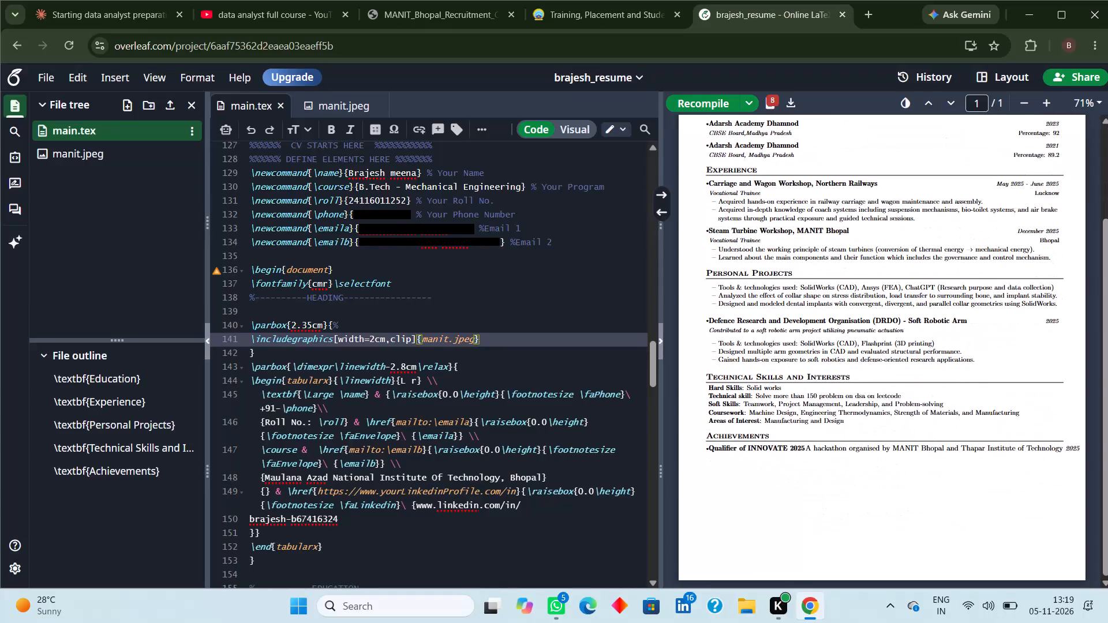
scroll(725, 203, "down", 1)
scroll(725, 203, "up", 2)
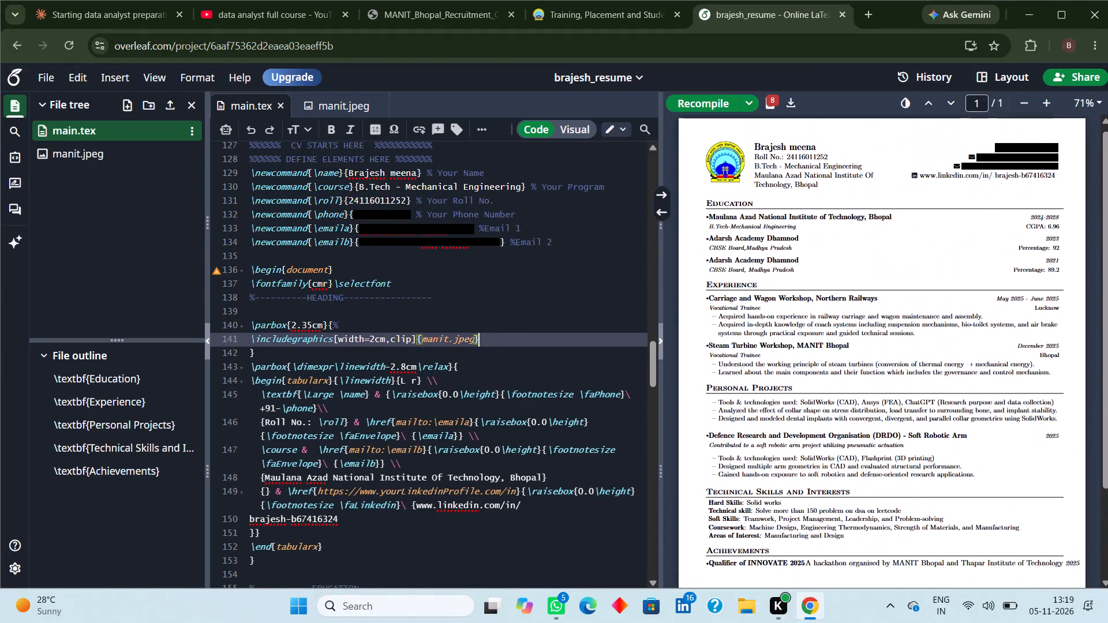
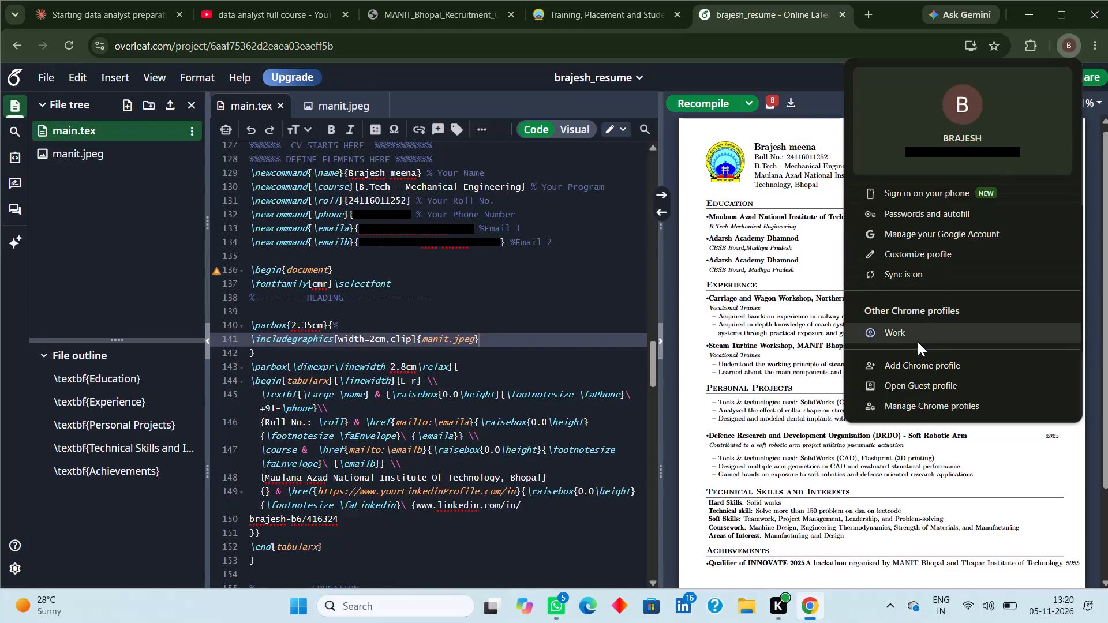
Open a new browser window under the Work Chrome profile.
left_click(918, 341)
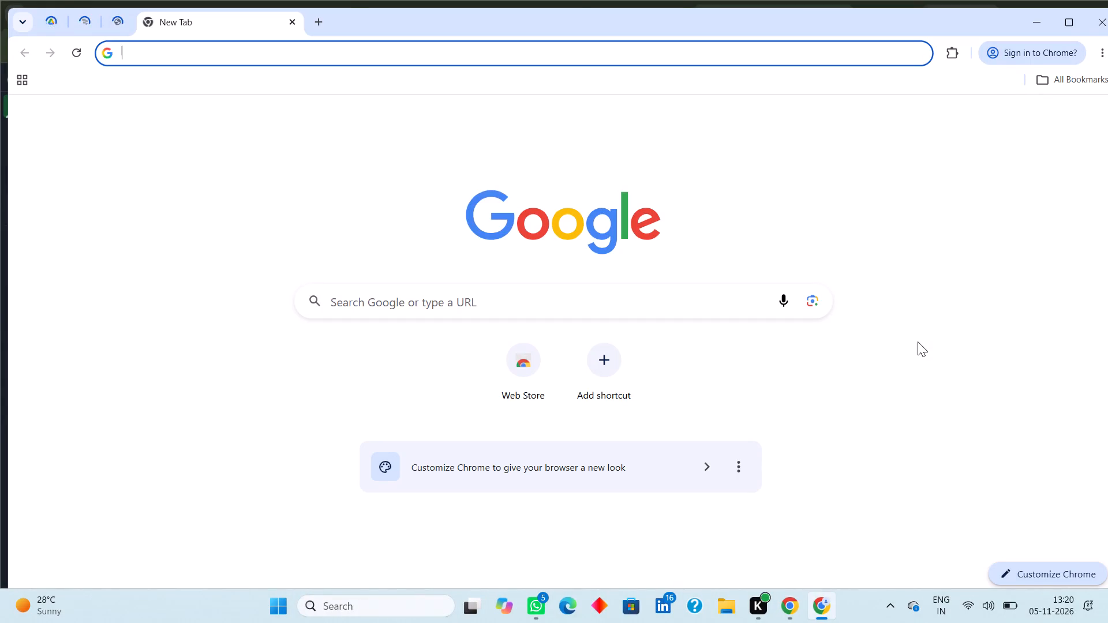
Enter OVER as the beginning of a web lookup for Overleaf in the Work profile's new tab.
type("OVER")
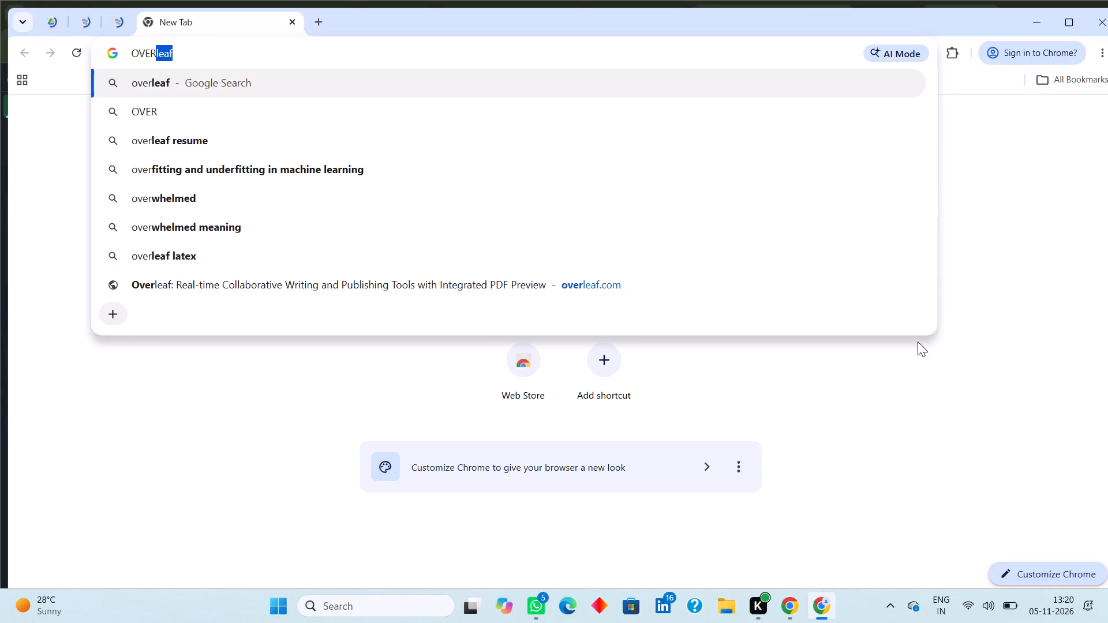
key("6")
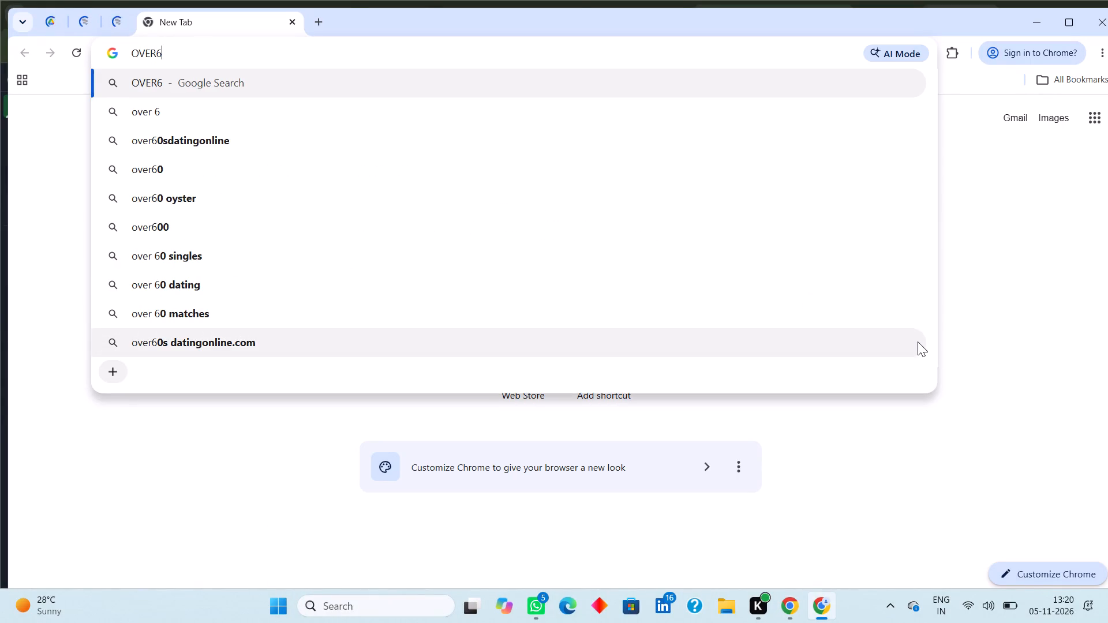
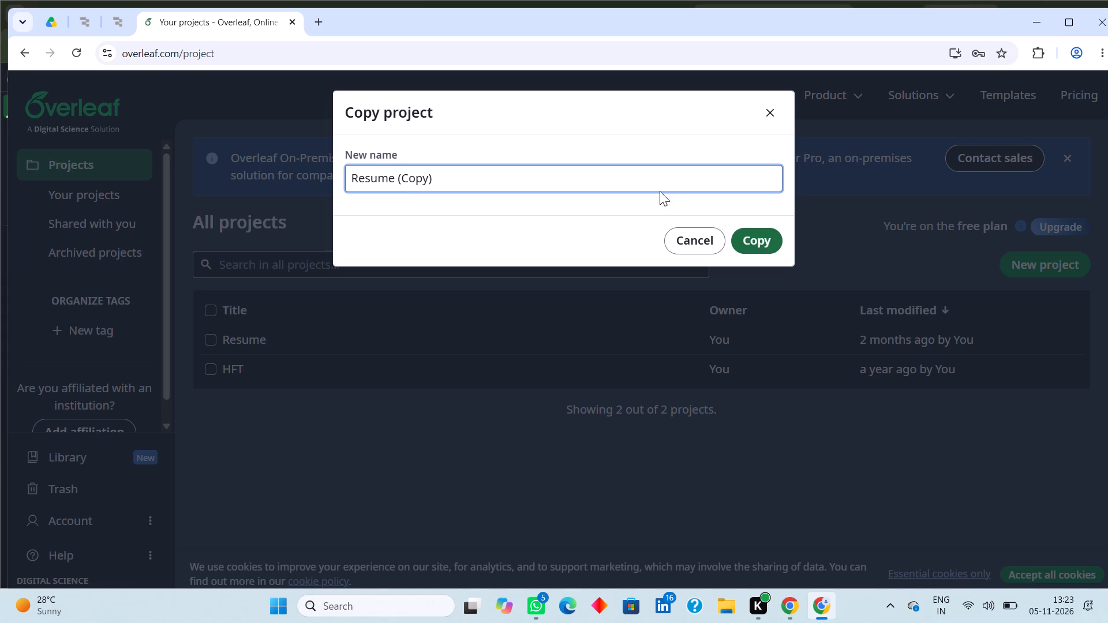
Copy the Resume project under the new name "Brajesh resume".
left_click(569, 175)
key("BackSpace")
key("BackSpace")
key("BackSpace")
key("BackSpace")
key("BackSpace")
key("BackSpace")
key("BackSpace")
key("BackSpace")
key("BackSpace")
key("BackSpace")
key("BackSpace")
key("BackSpace")
key("BackSpace")
key("BackSpace")
key("BackSpace")
key("BackSpace")
key("BackSpace")
key("BackSpace")
key("BackSpace")
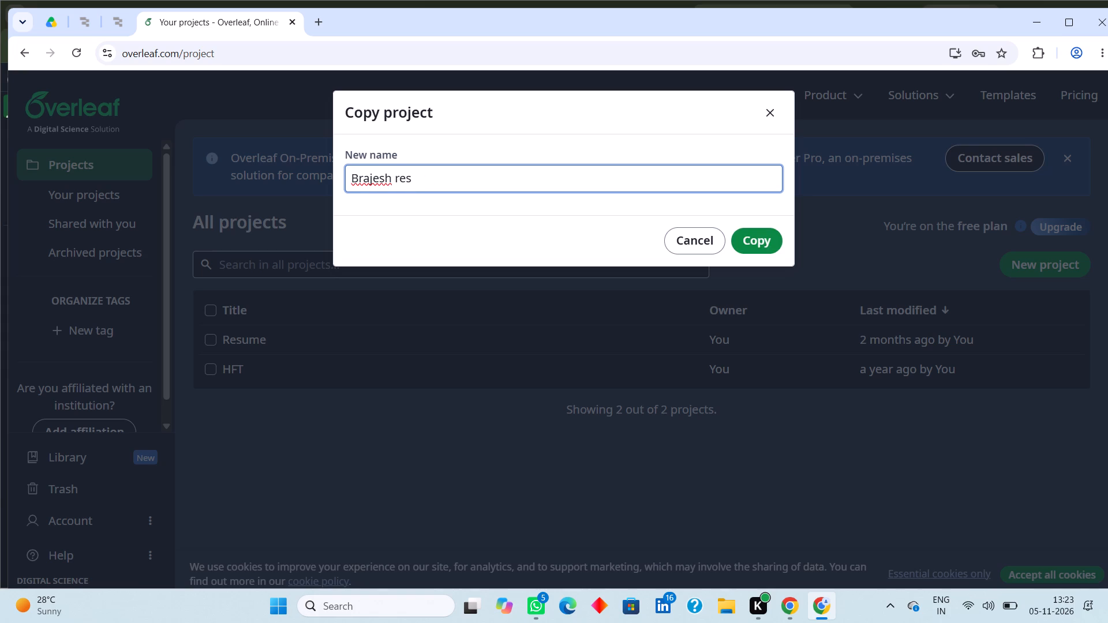
type("ume")
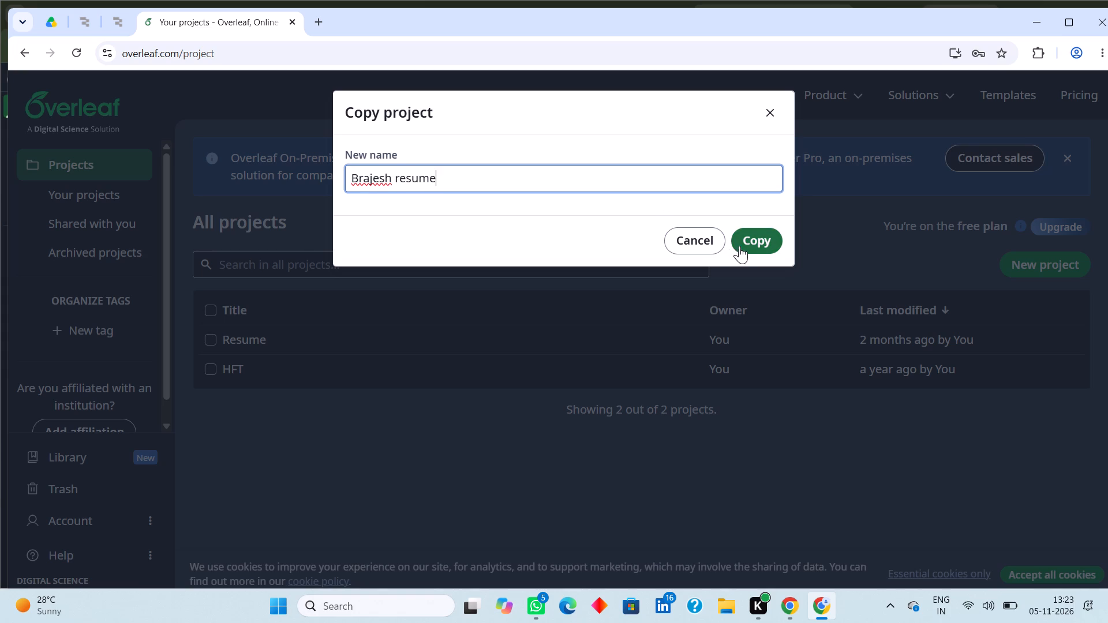
left_click(745, 245)
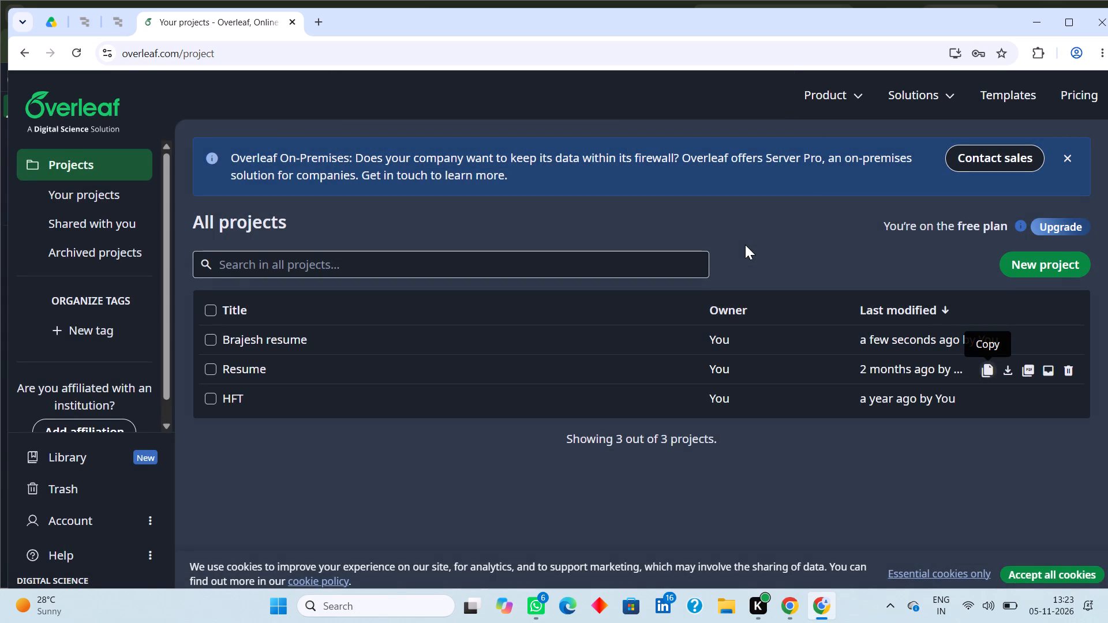
Open the Brajesh resume project from the project list.
double_click(331, 340)
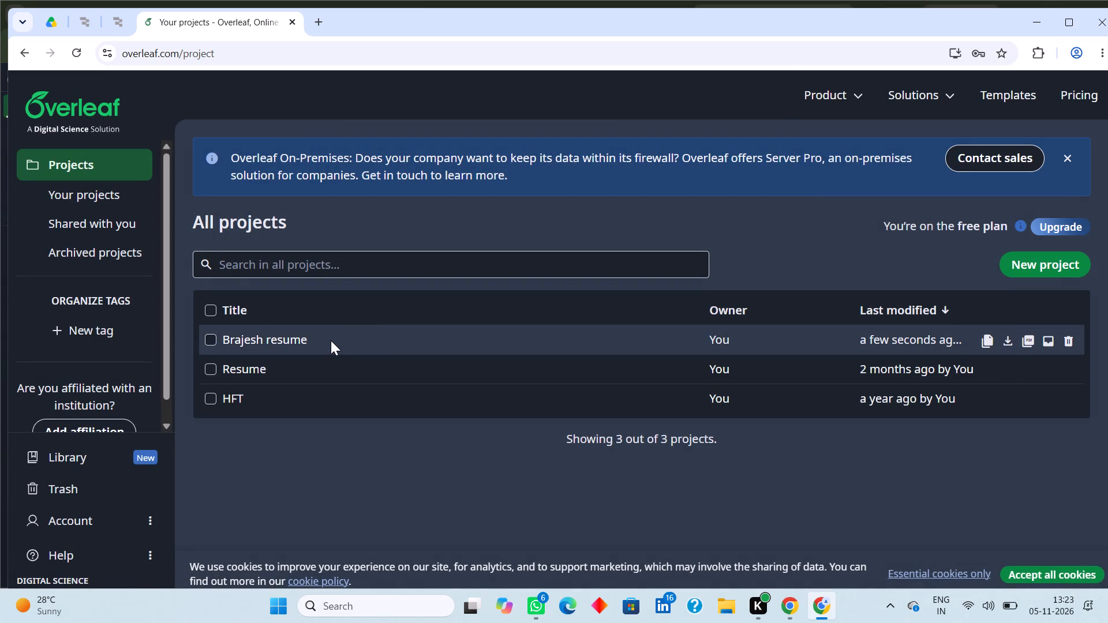
double_click(259, 336)
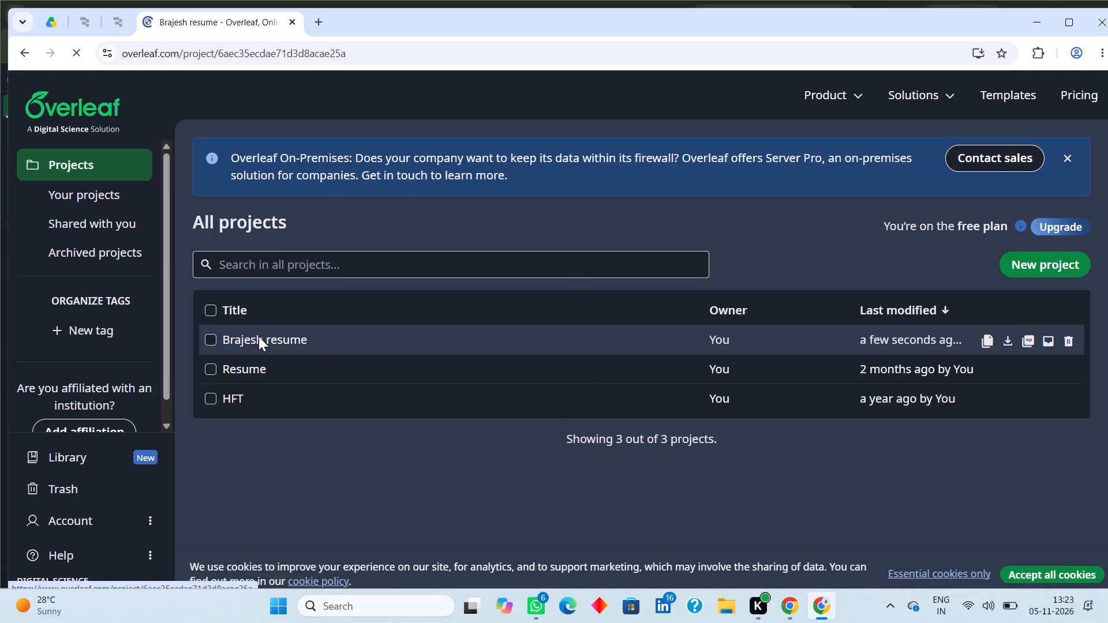
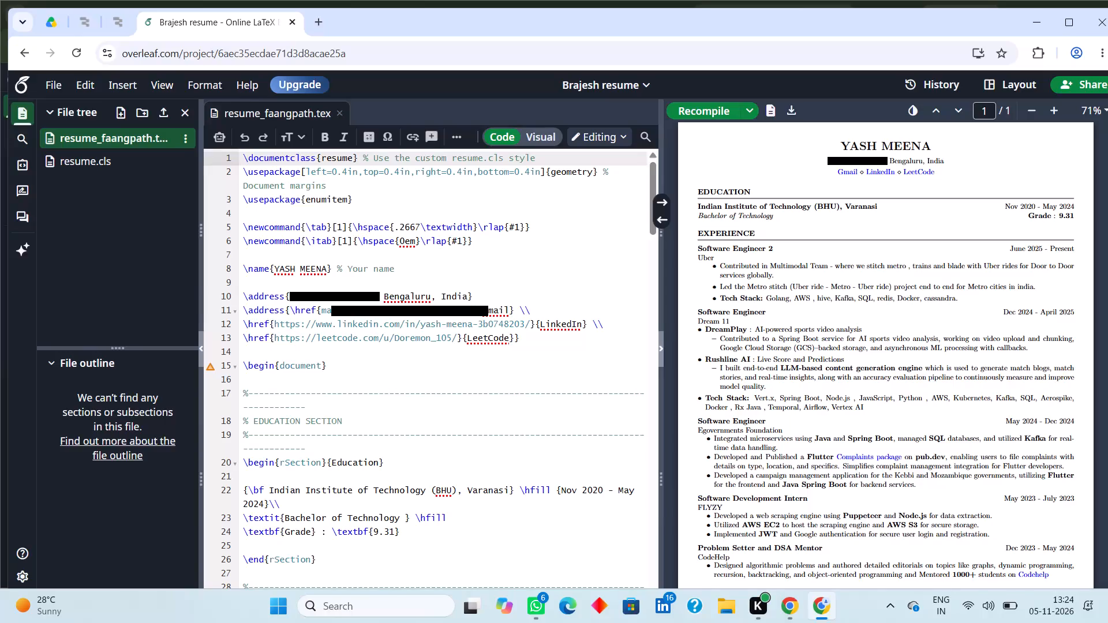
Replace the name in the resume's name command on line 8 with the new resume owner's full name in capitals.
left_click(325, 267)
key("BackSpace")
key("BackSpace")
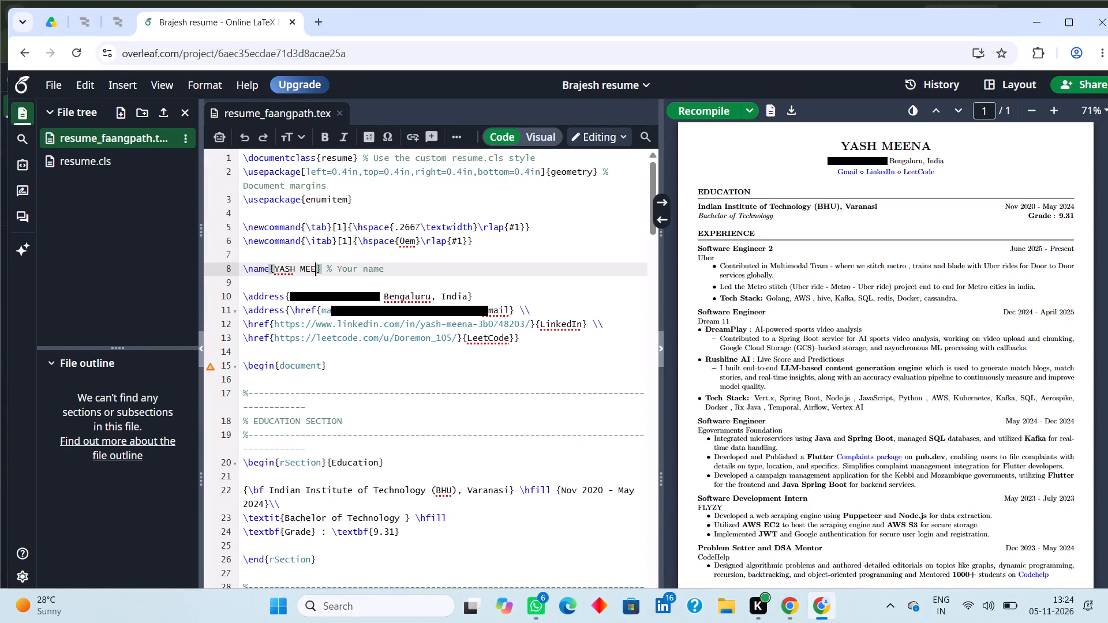
key("BackSpace")
key("BackSpace")
key("BackSpace")
key("BackSpace")
key("BackSpace")
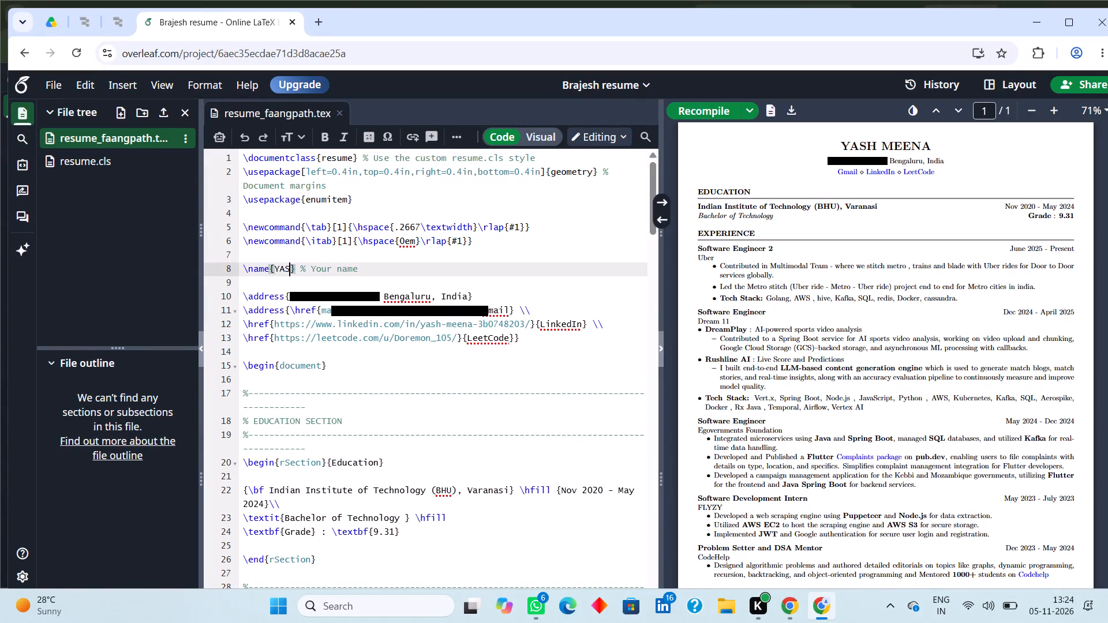
key("BackSpace")
key("BackSpace")
key("BackSpace")
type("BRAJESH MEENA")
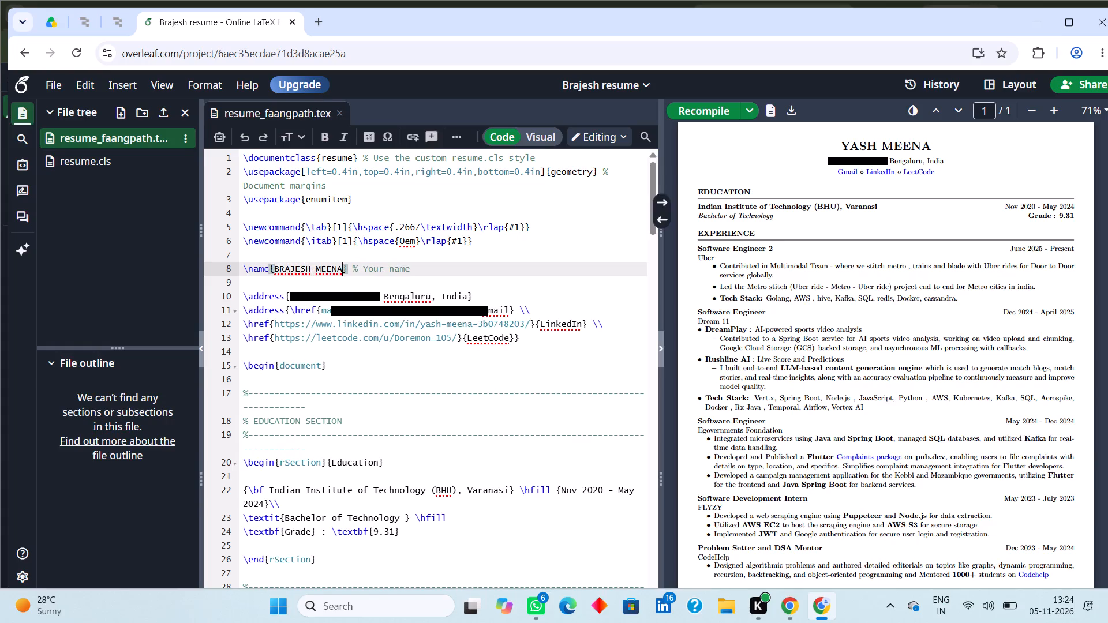
Edit the contact detail before "Bengaluru, India" in the first address line.
left_click(364, 296)
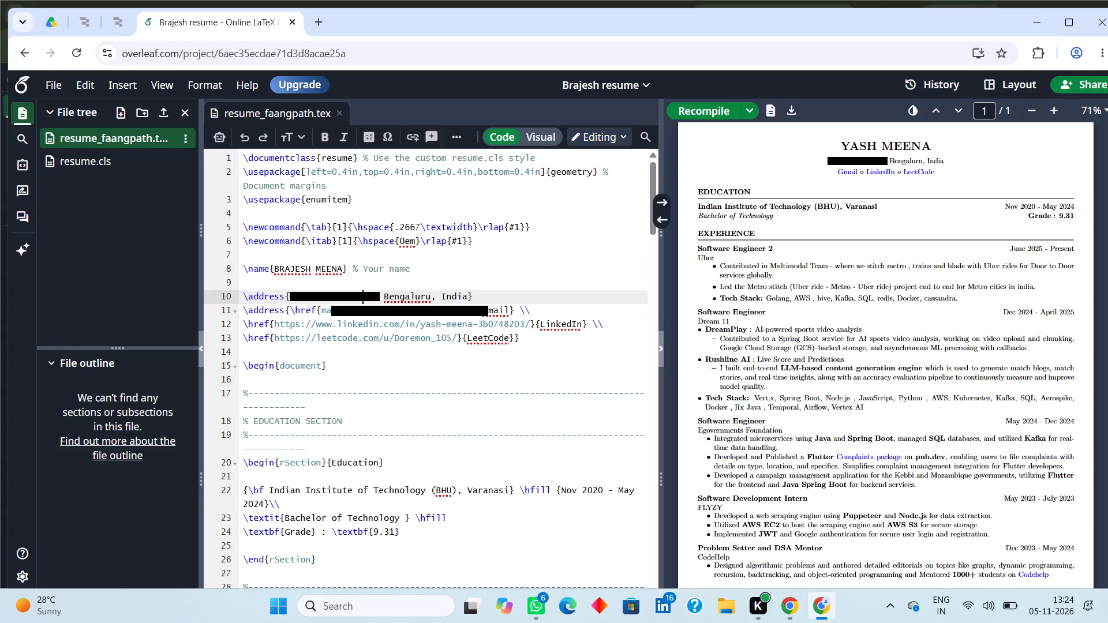
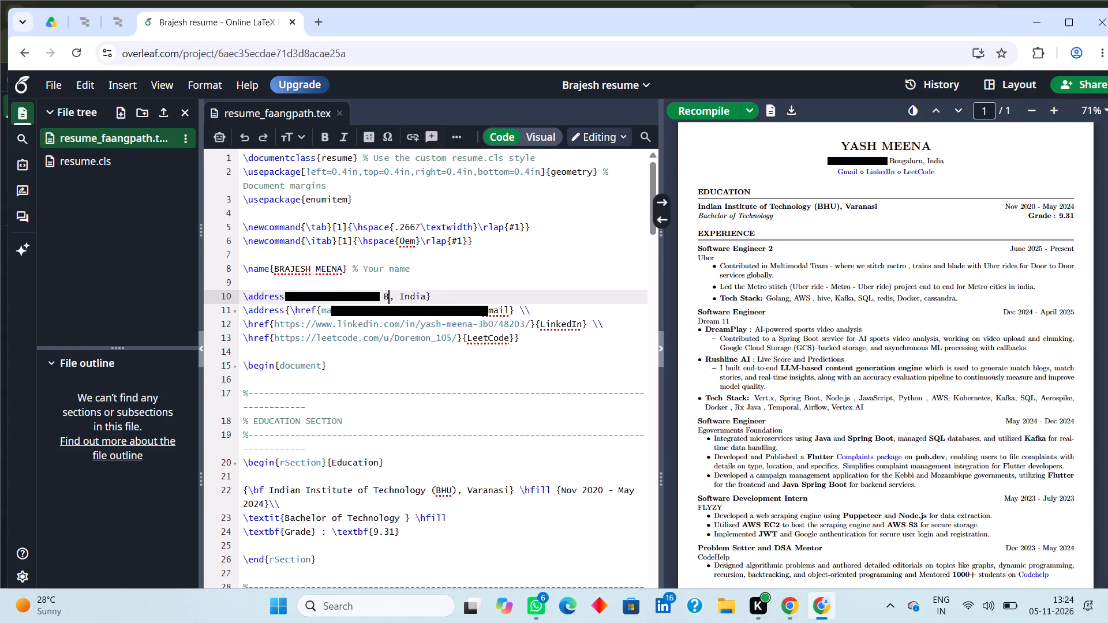
Replace the city in the first address line on line 10 with "Bhopal", keeping ", India" after it.
type("HOPAL")
key("BackSpace")
key("BackSpace")
key("BackSpace")
key("BackSpace")
key("BackSpace")
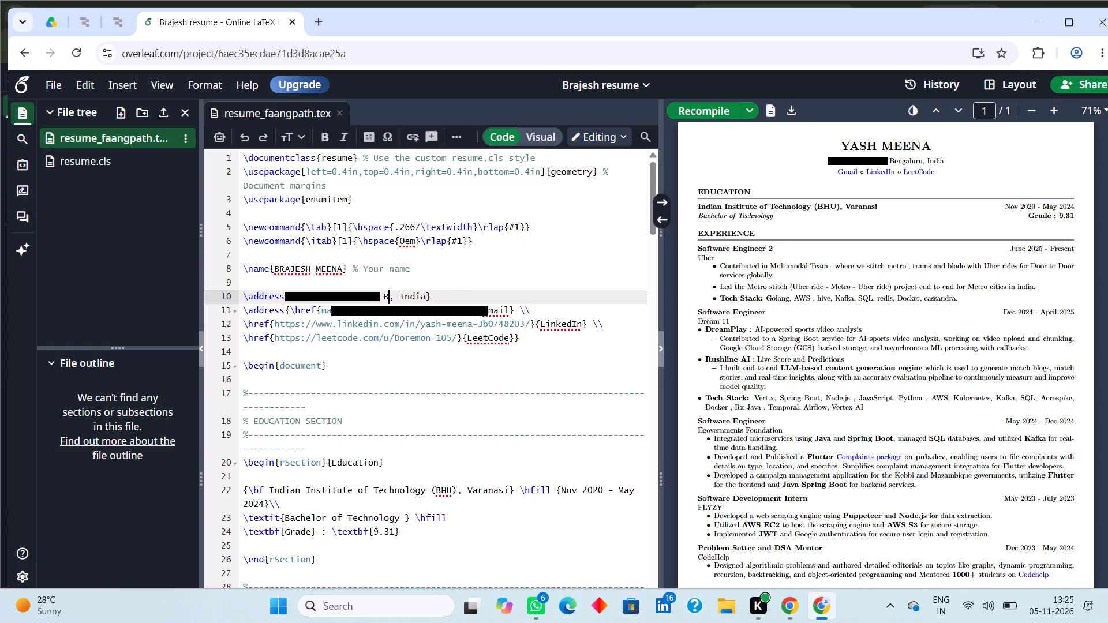
type("hopal")
Delete the previous owner's username from the Gmail mailto link in the second address line.
left_click(420, 311)
key("BackSpace")
key("BackSpace")
key("BackSpace")
key("BackSpace")
key("BackSpace")
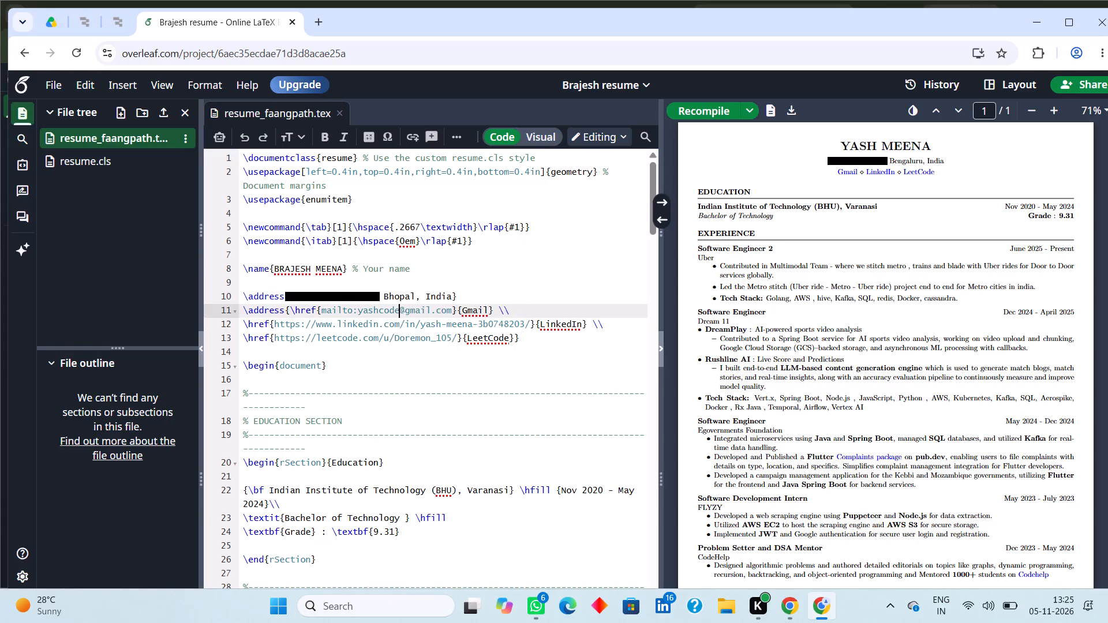
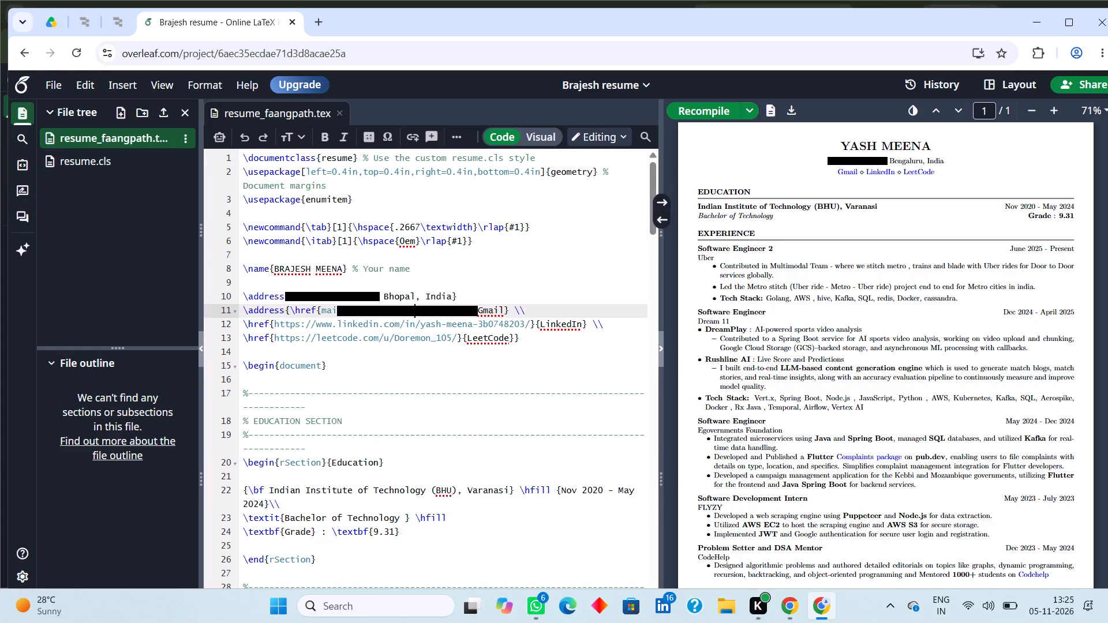
Switch to LinkedIn and open the contact info of the resume owner's own profile.
left_click(528, 322)
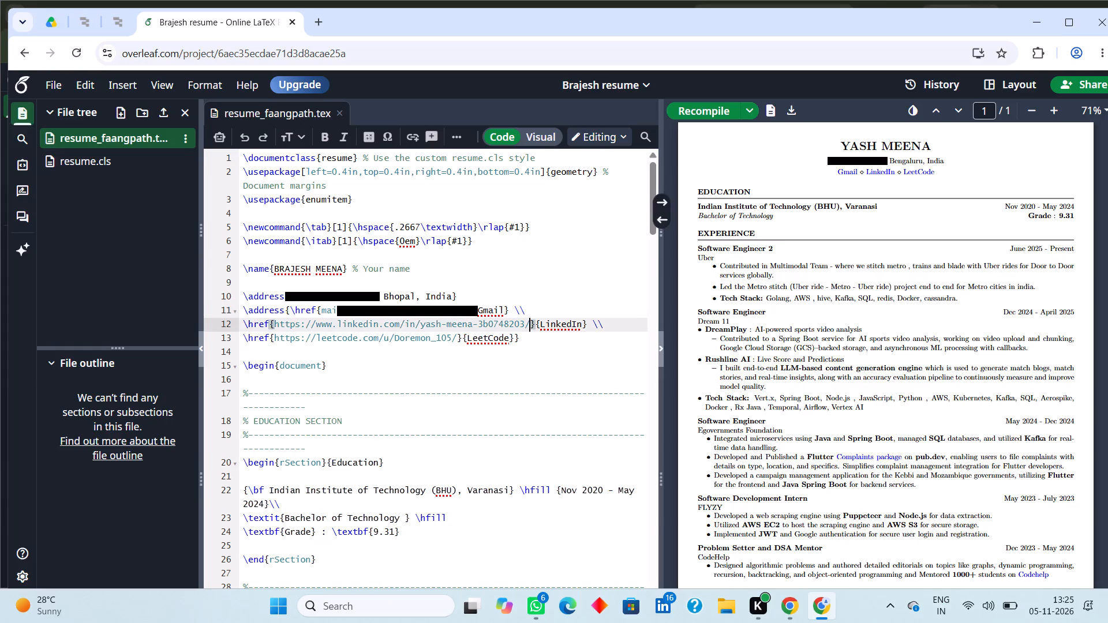
left_click(315, 28)
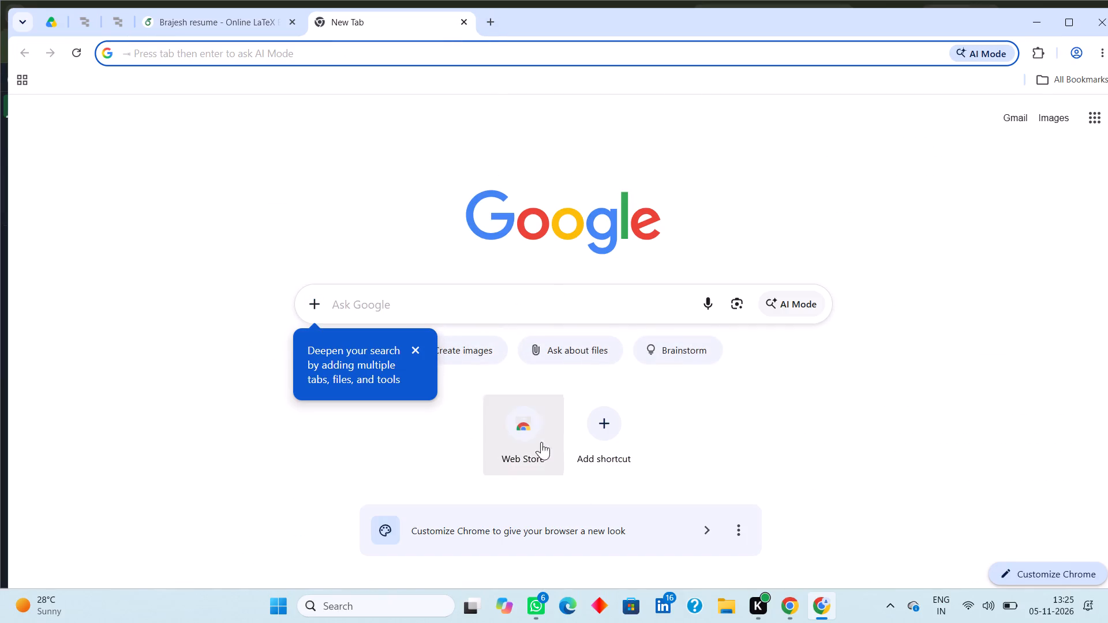
left_click(661, 610)
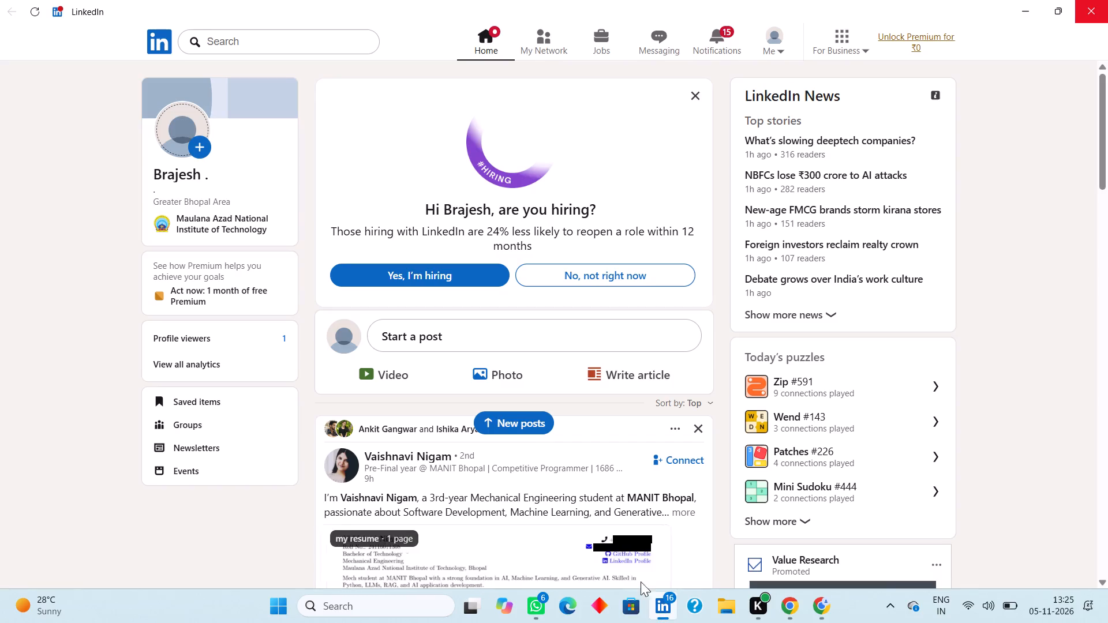
left_click(769, 49)
left_click(786, 47)
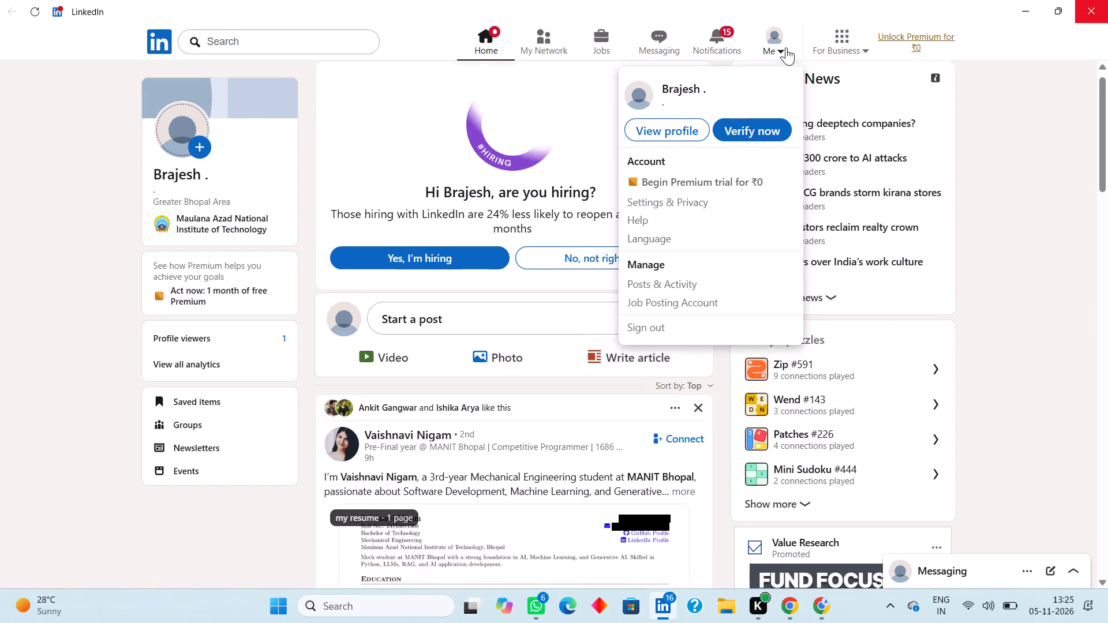
left_click(778, 40)
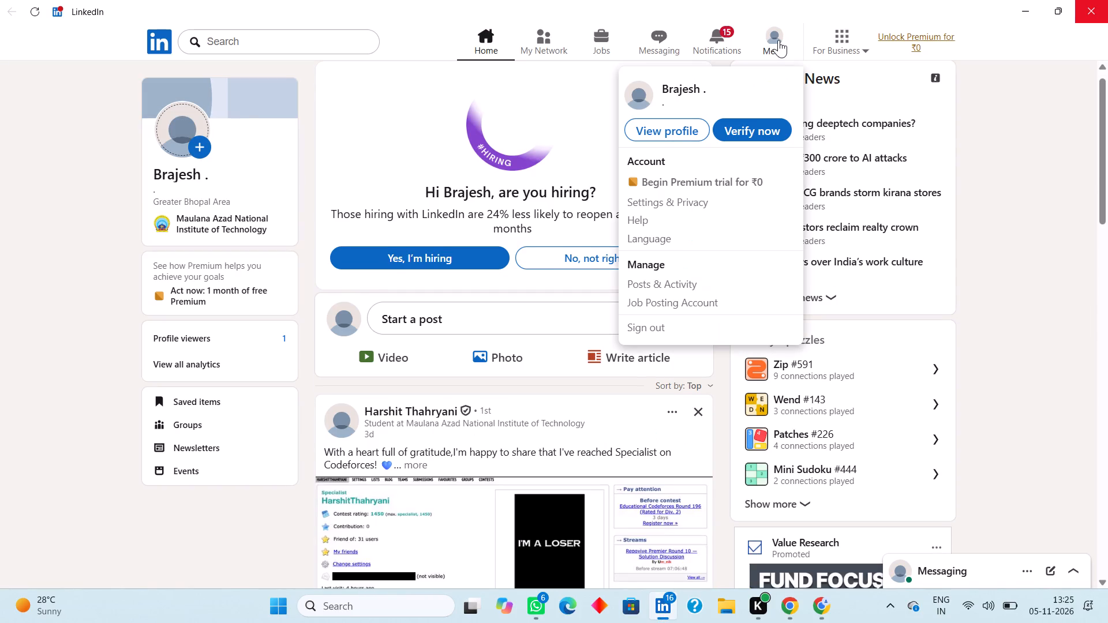
left_click(673, 123)
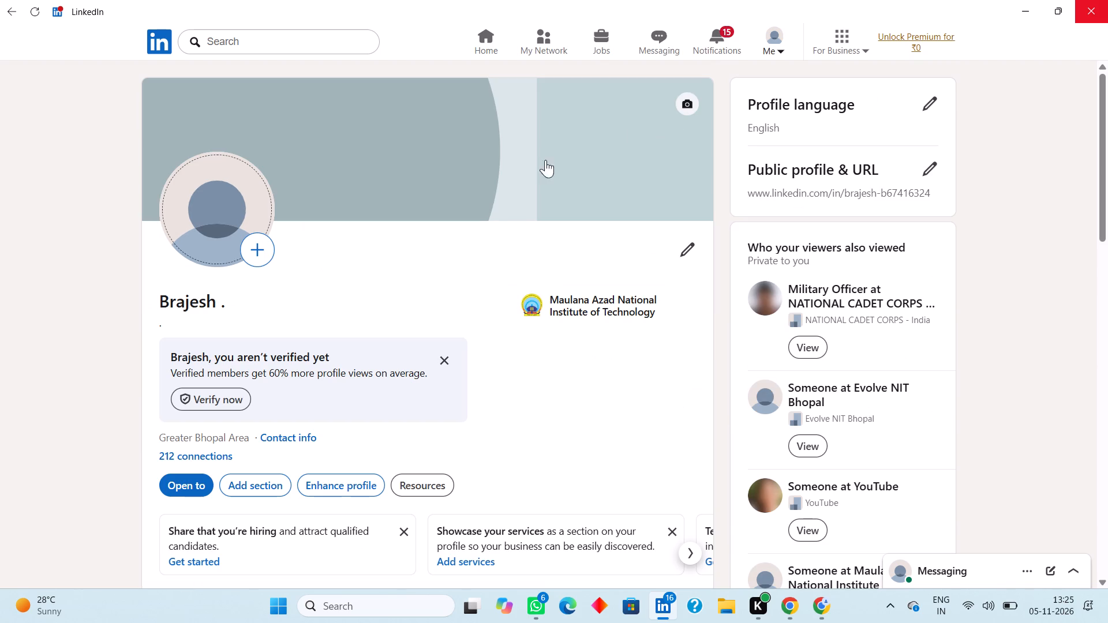
left_click(274, 436)
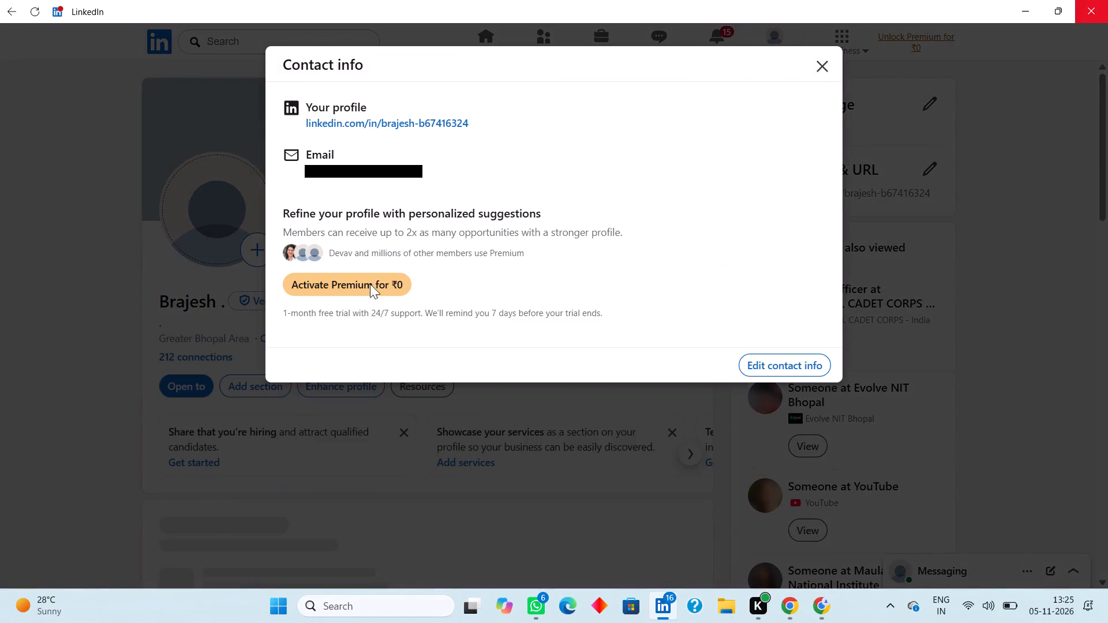
Copy the profile URL shown in the LinkedIn contact info.
left_click_drag(482, 117, 287, 140)
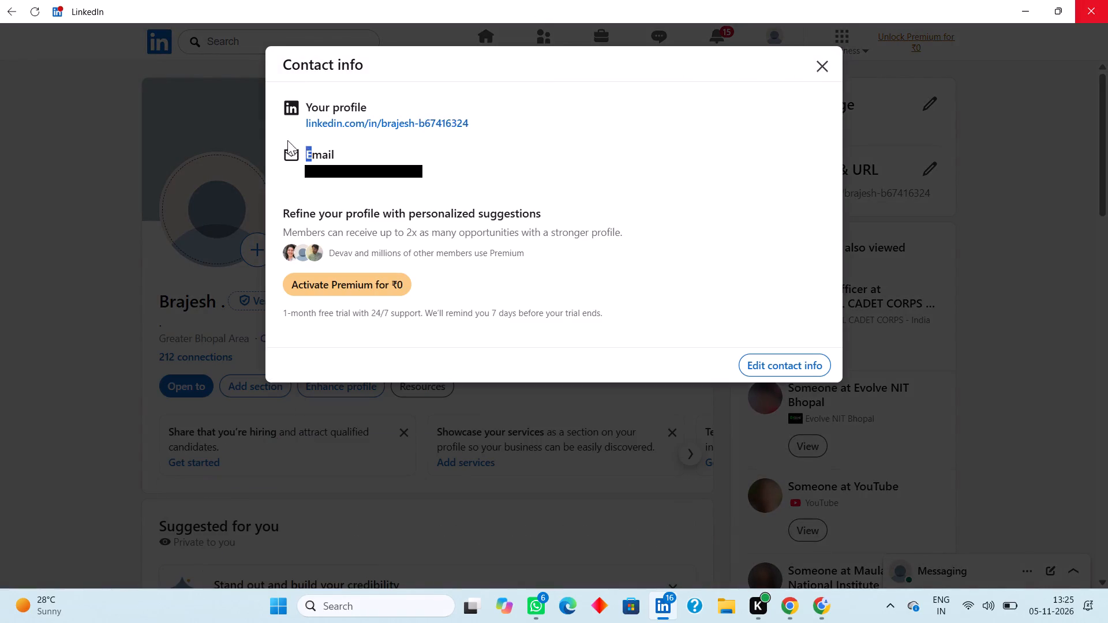
left_click_drag(287, 140, 284, 135)
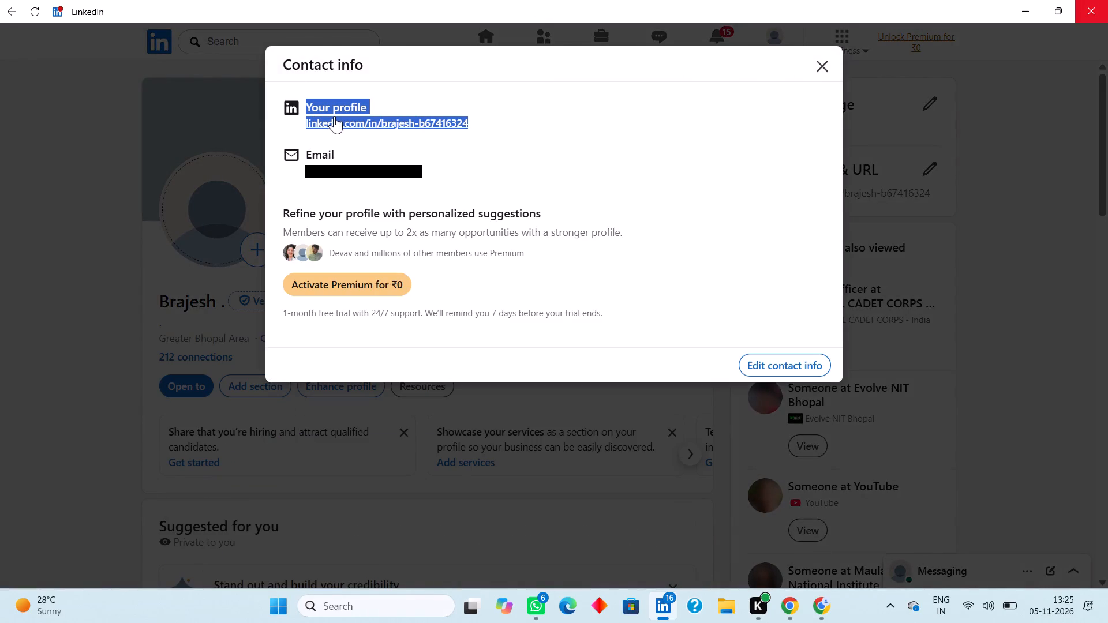
left_click(334, 116)
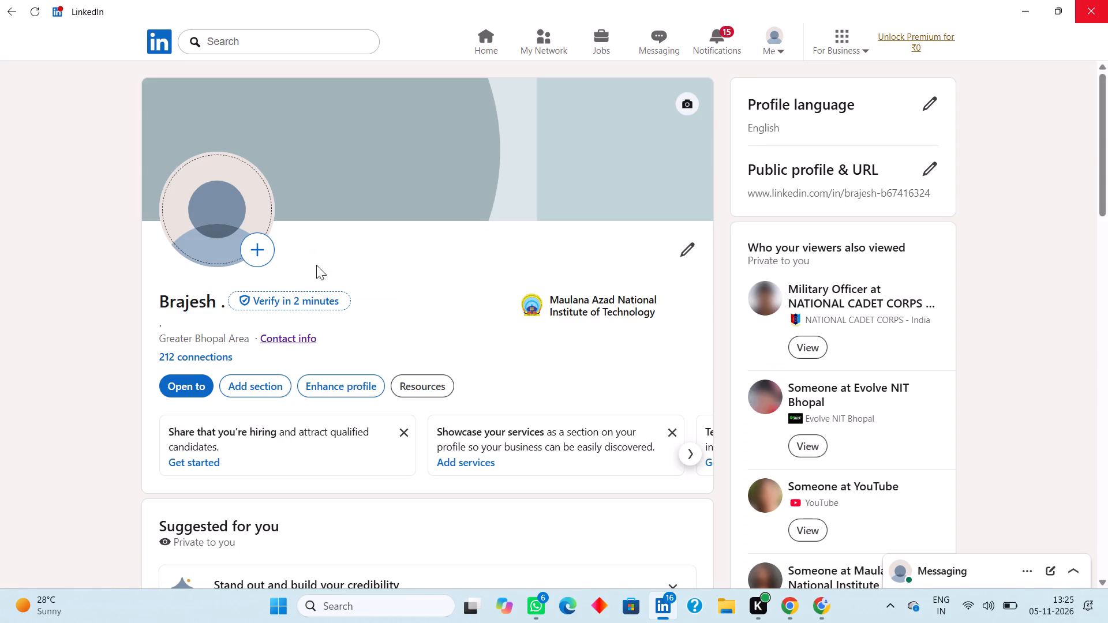
left_click(292, 337)
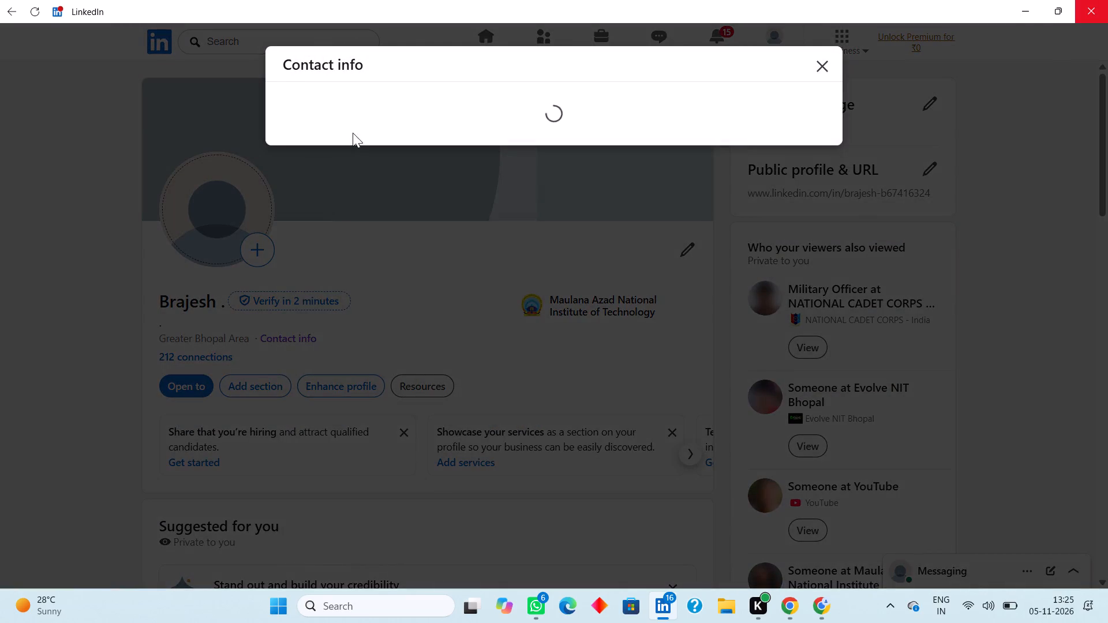
left_click(383, 120)
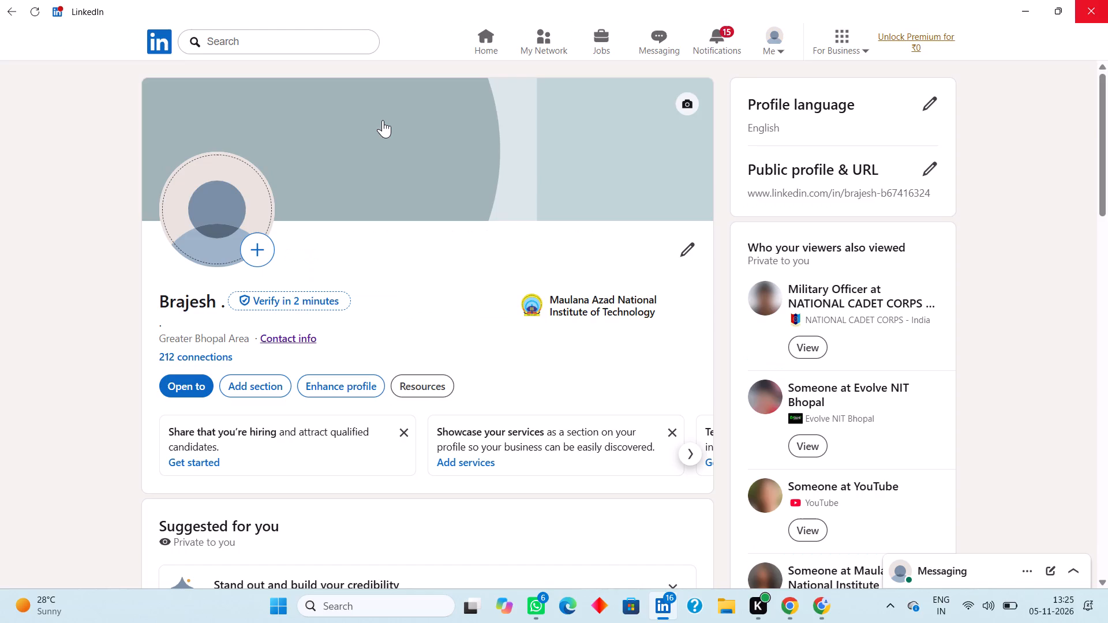
left_click(293, 335)
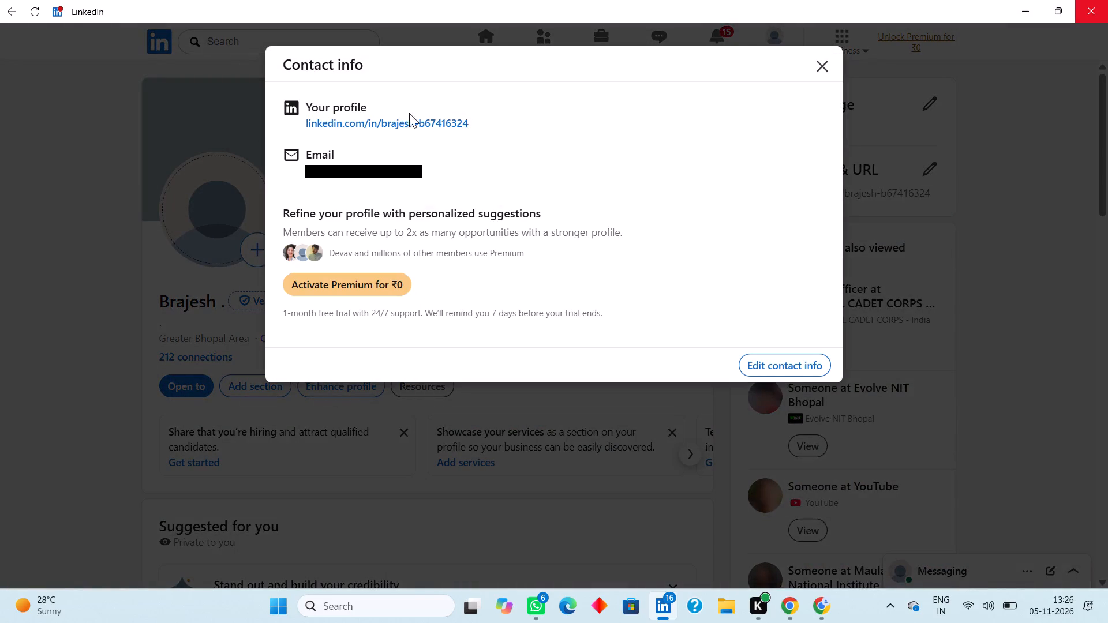
double_click(480, 121)
left_click_drag(480, 121, 313, 125)
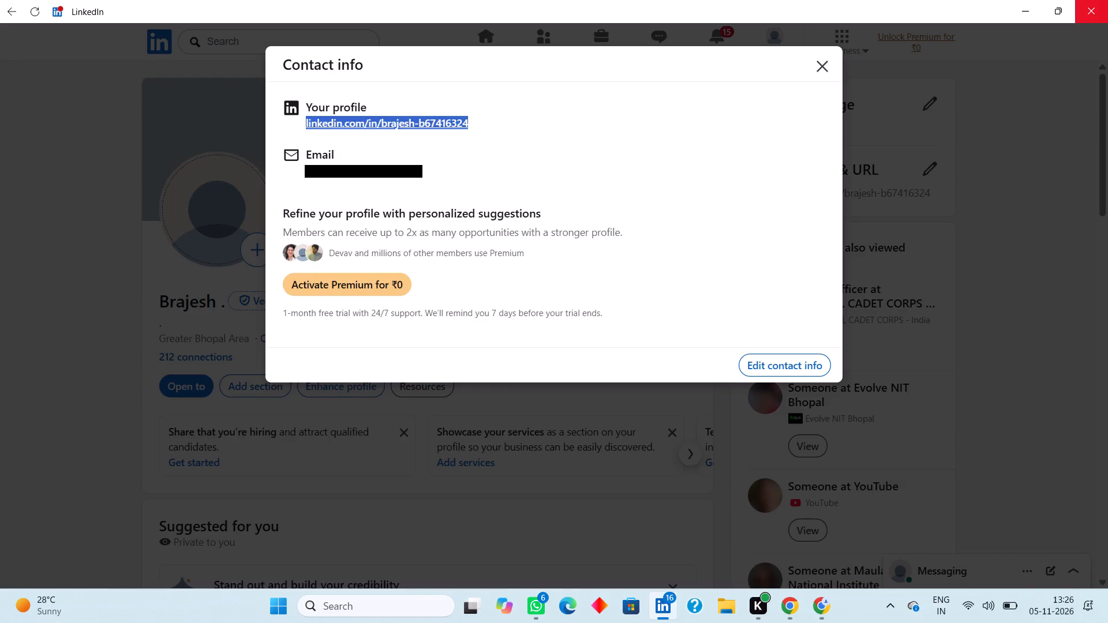
key("ctrl+c")
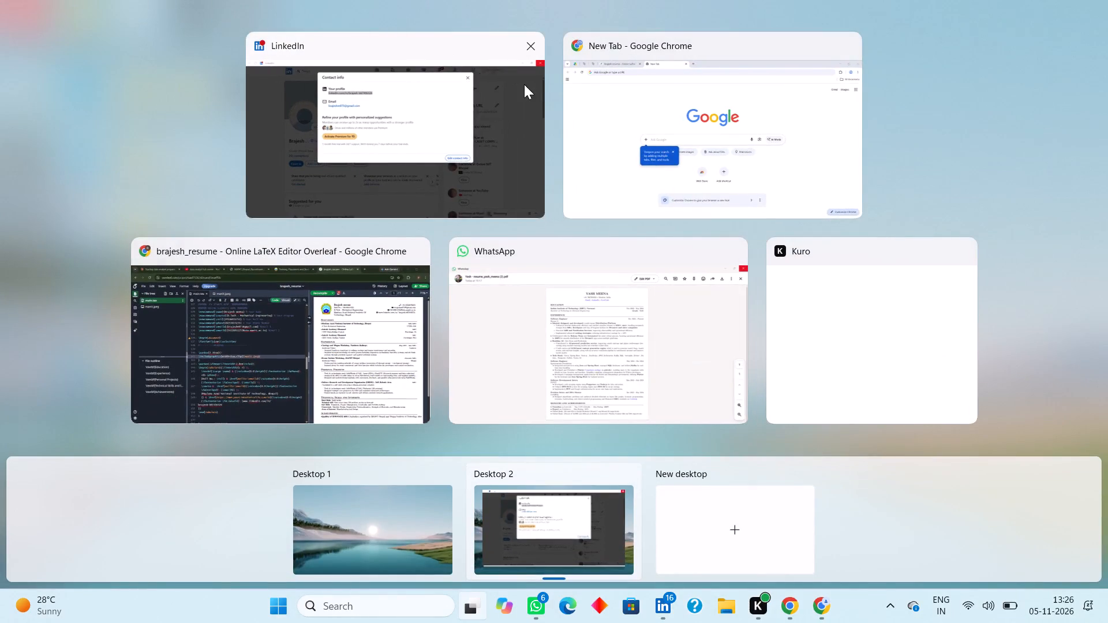
left_click(284, 348)
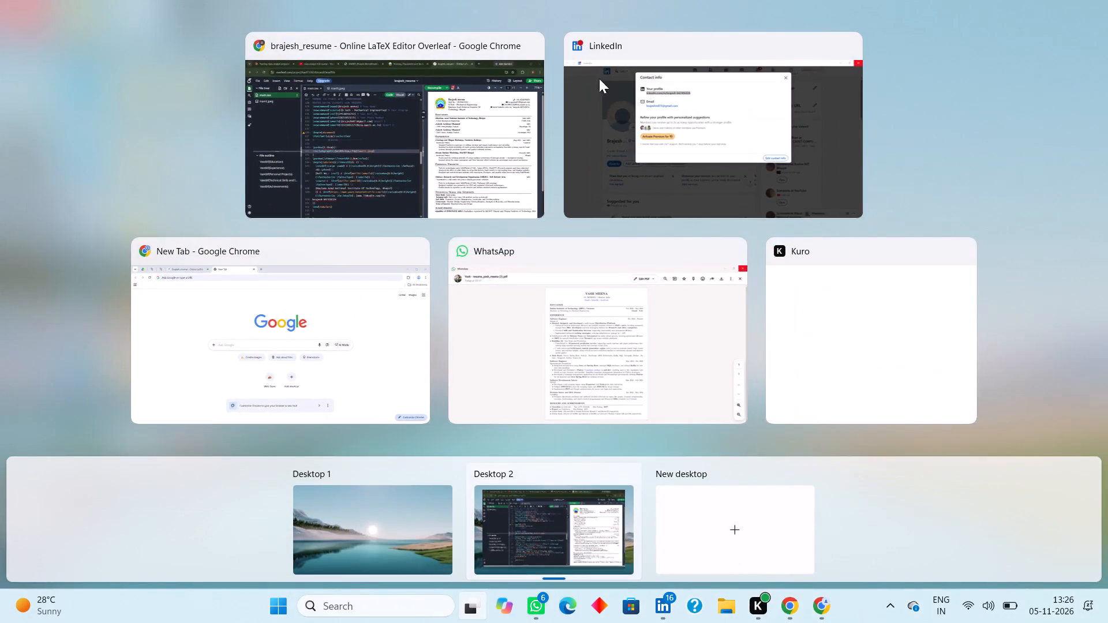
left_click(607, 88)
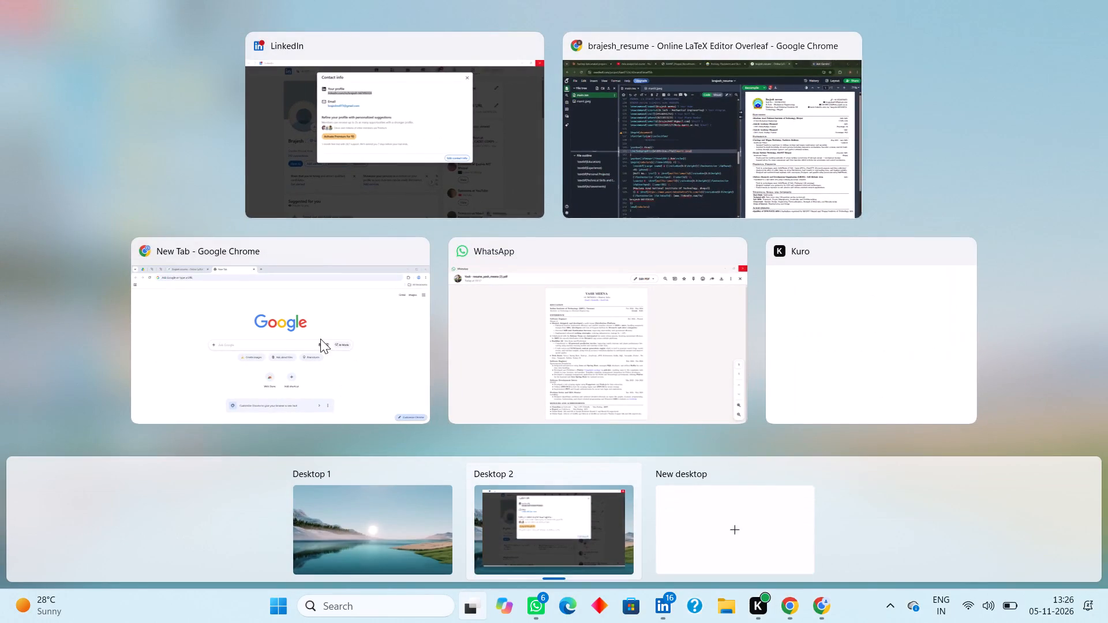
left_click(320, 339)
left_click(223, 33)
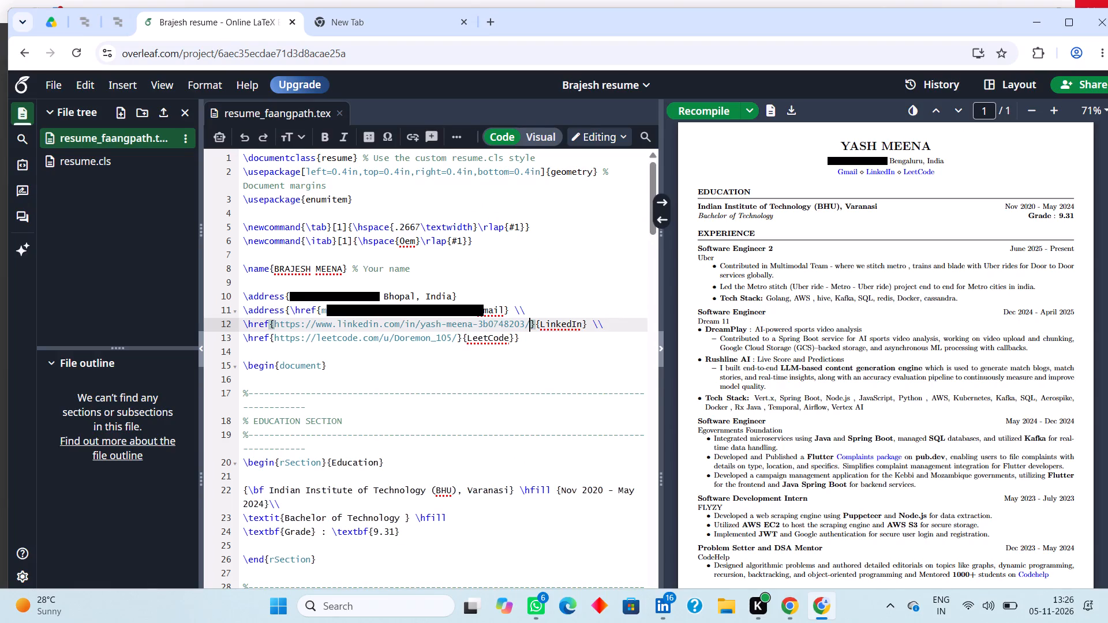
left_click_drag(523, 320, 319, 319)
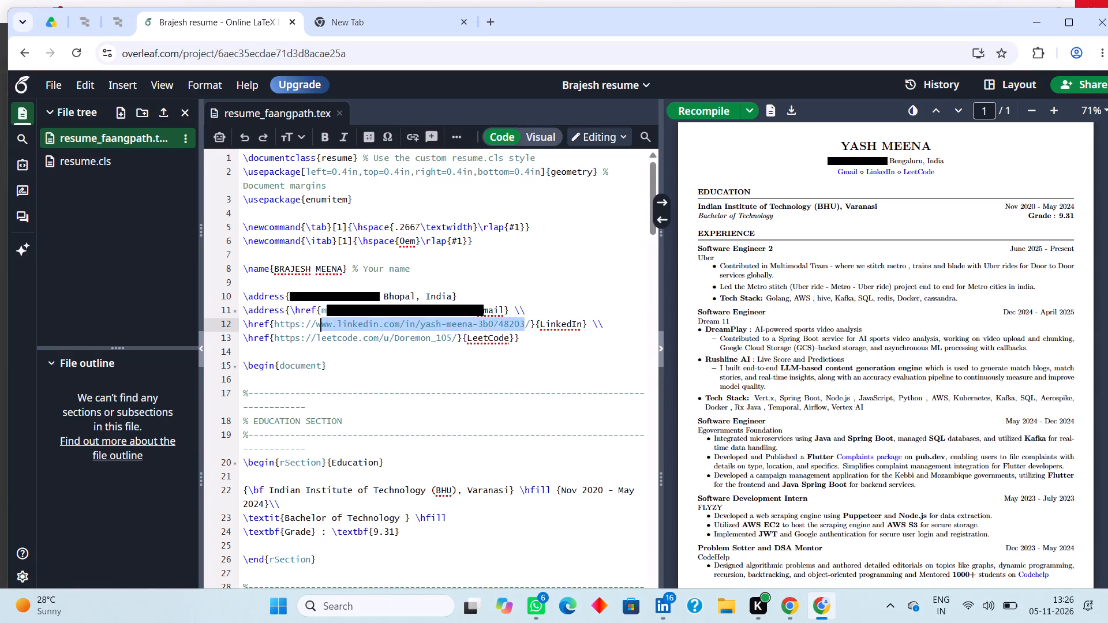
key("BackSpace")
key("BackSpace")
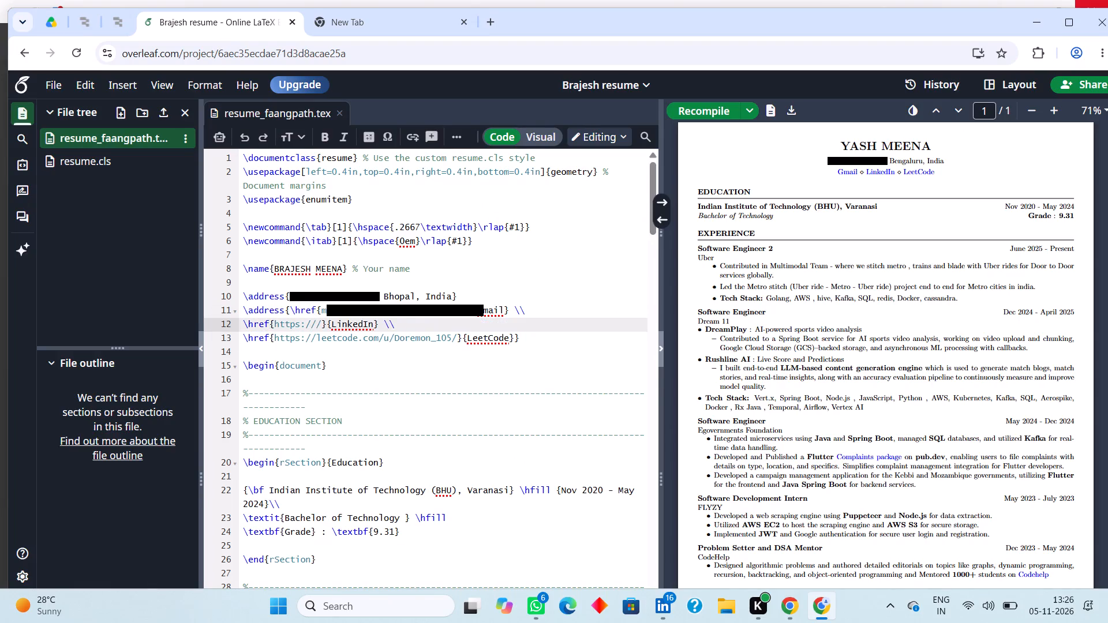
key("ctrl+v")
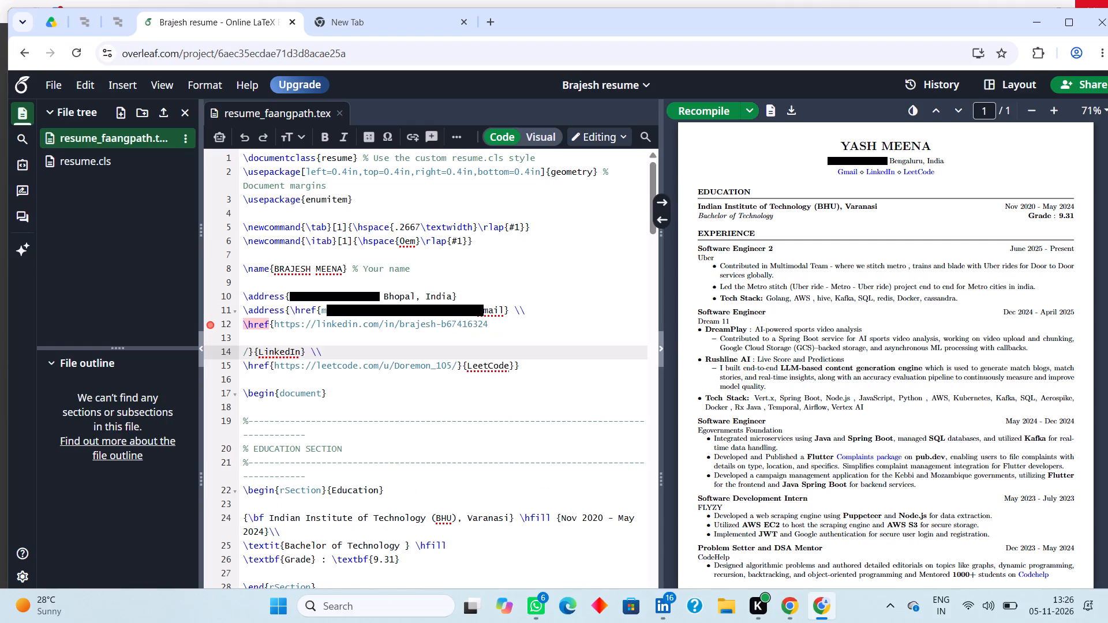
key("BackSpace")
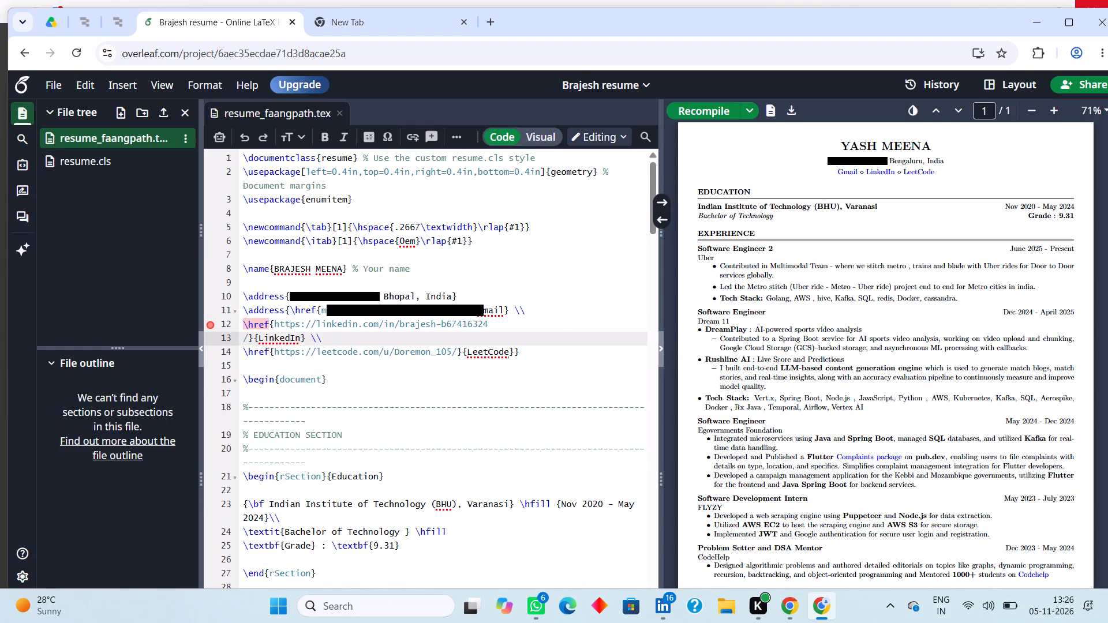
key("BackSpace")
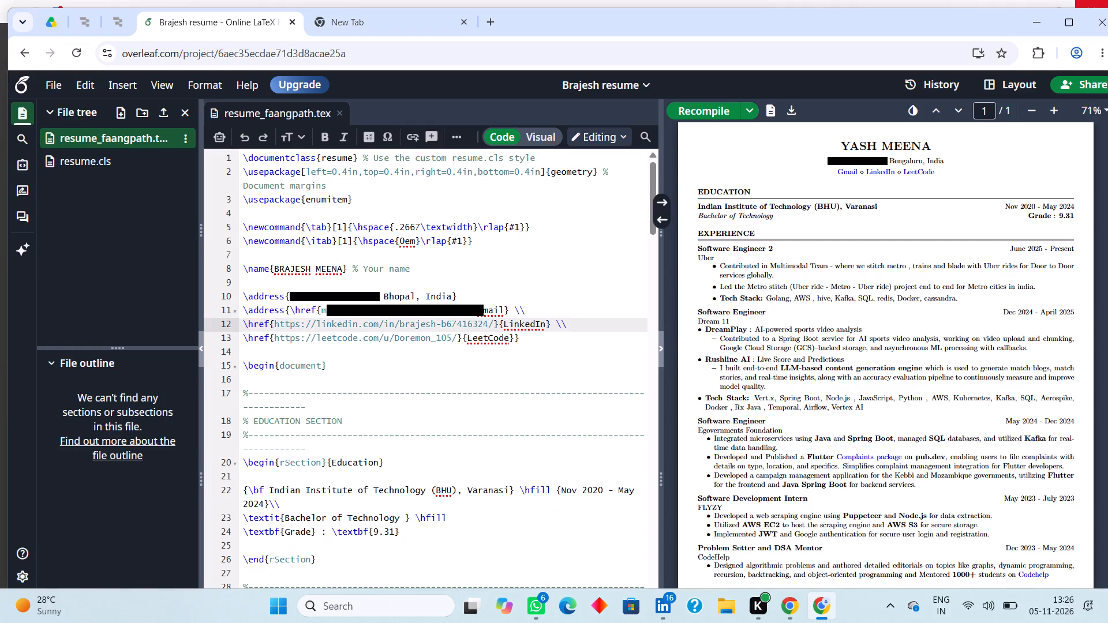
In the Education entry on line 22, replace "Indian" in the institute name with "Maulana azad national".
scroll(406, 386, "down", 1)
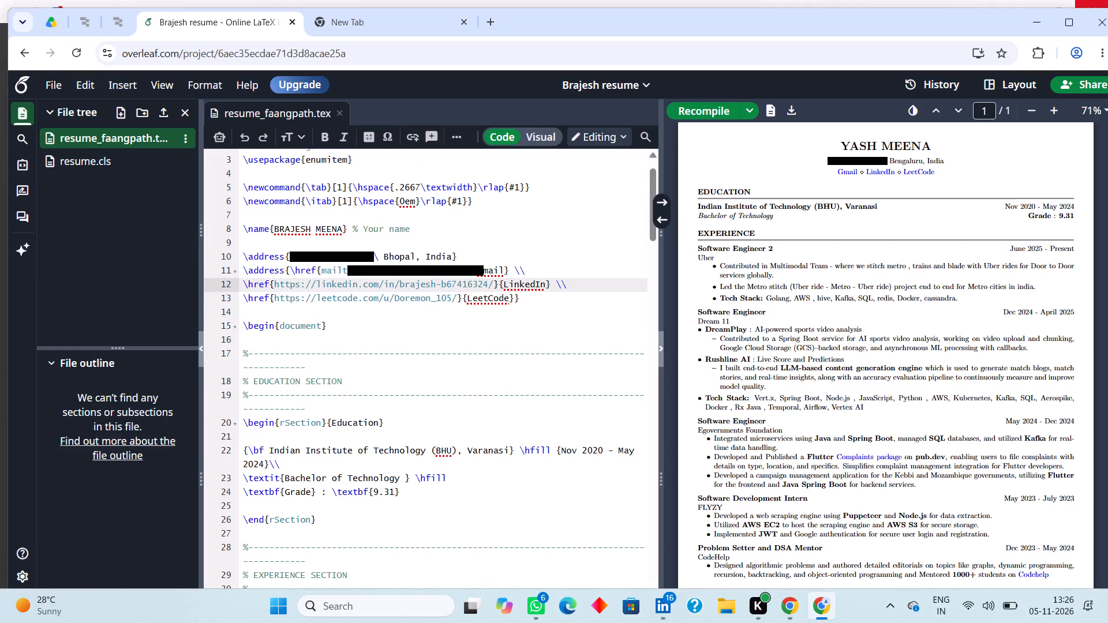
left_click(301, 453)
key("BackSpace")
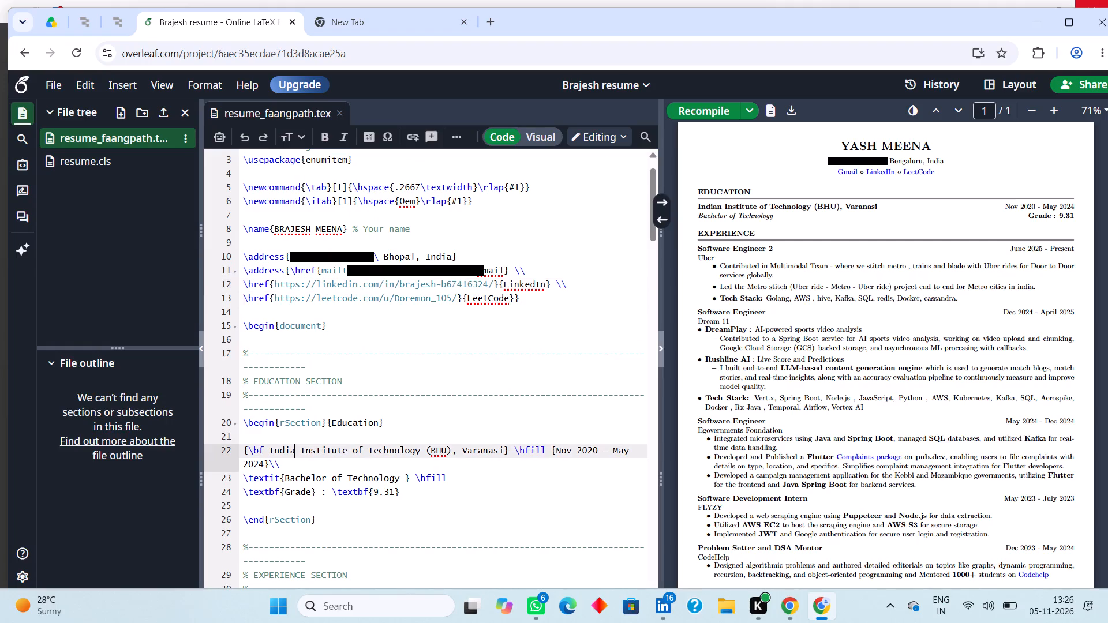
key("BackSpace")
key("BackSpace")
key("BackSpace")
key("BackSpace")
key("BackSpace")
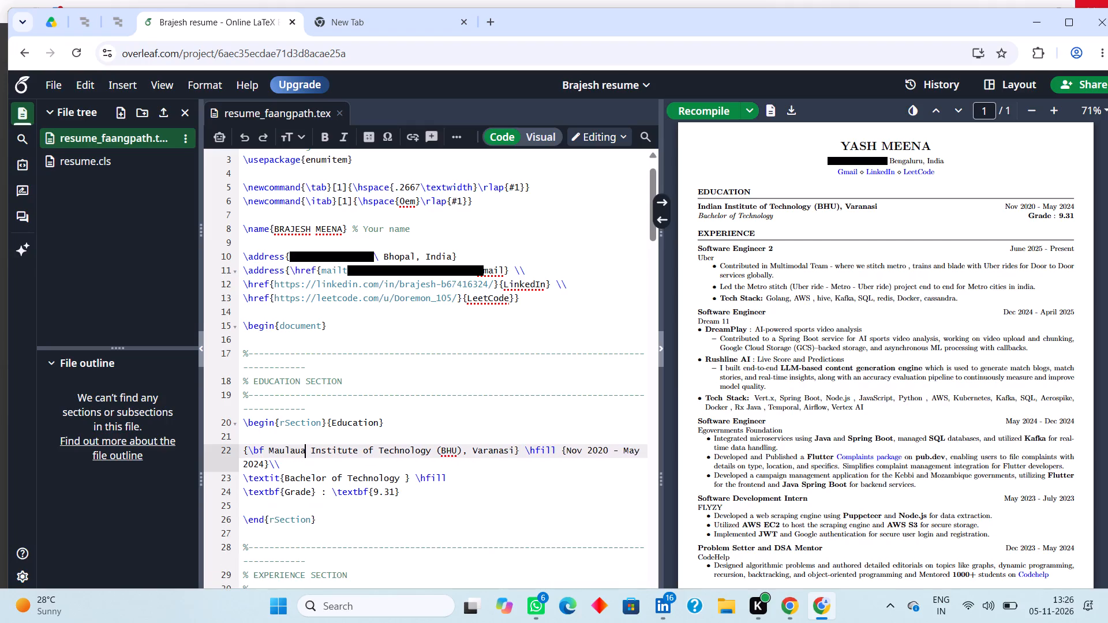
key("BackSpace")
key("BackSpace")
key("BackSpace")
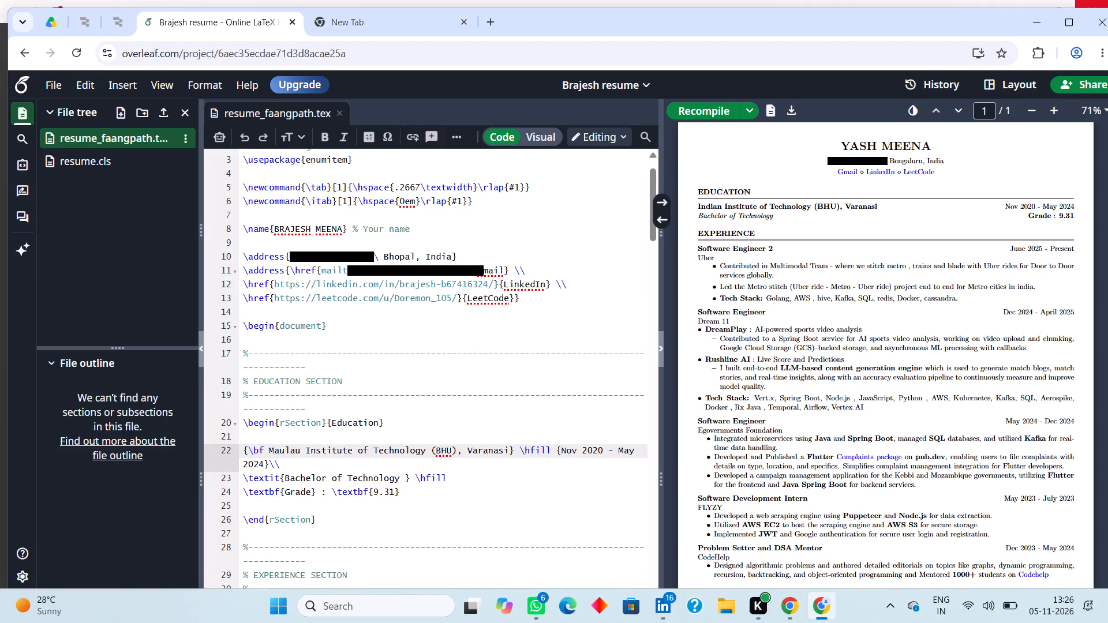
key("BackSpace")
type("na azad batgional")
key("BackSpace")
key("BackSpace")
key("BackSpace")
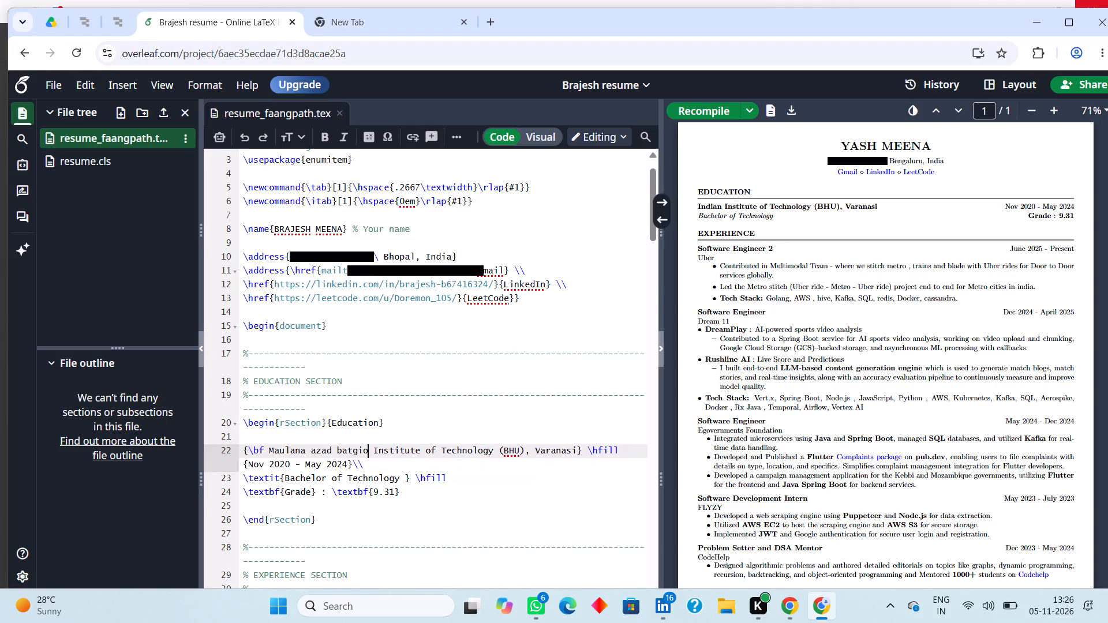
key("BackSpace")
key("BackSpace")
key("BackSpace")
key("BackSpace")
key("BackSpace")
key("BackSpace")
type("bational")
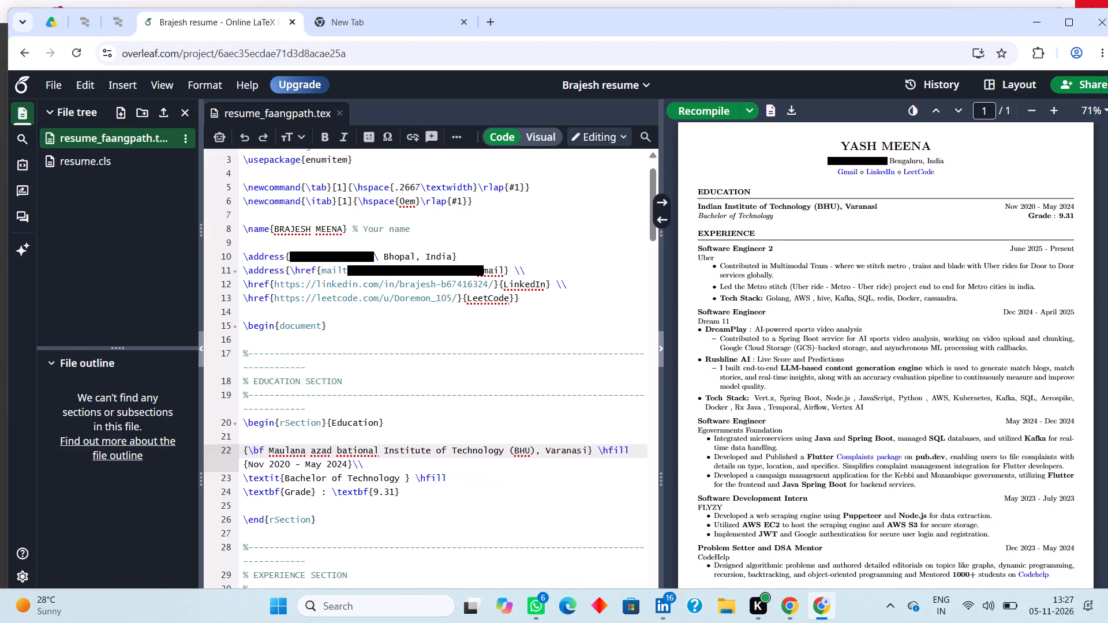
left_click(340, 451)
key("BackSpace")
key("n")
Replace "(BHU), Varanasi" at the end of the institute name with "Bhopal".
left_click(577, 453)
key("Right")
key("Right")
key("BackSpace")
key("BackSpace")
key("BackSpace")
key("BackSpace")
key("BackSpace")
key("BackSpace")
key("BackSpace")
key("BackSpace")
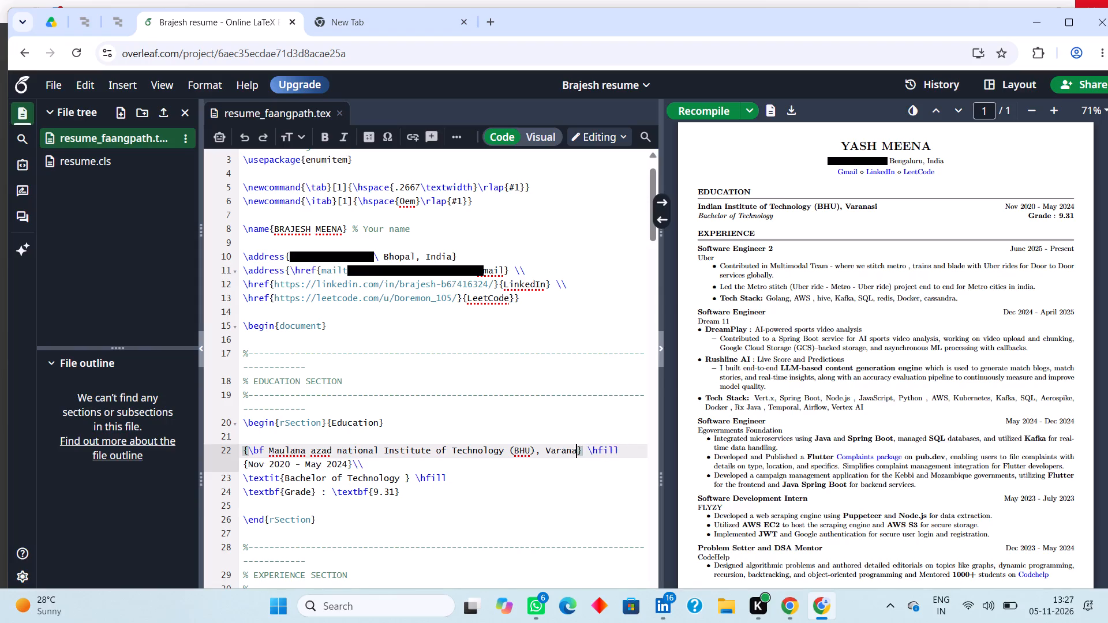
key("BackSpace")
key("BackSpace")
key("BackSpace")
key("BackSpace")
key("BackSpace")
key("BackSpace")
key("BackSpace")
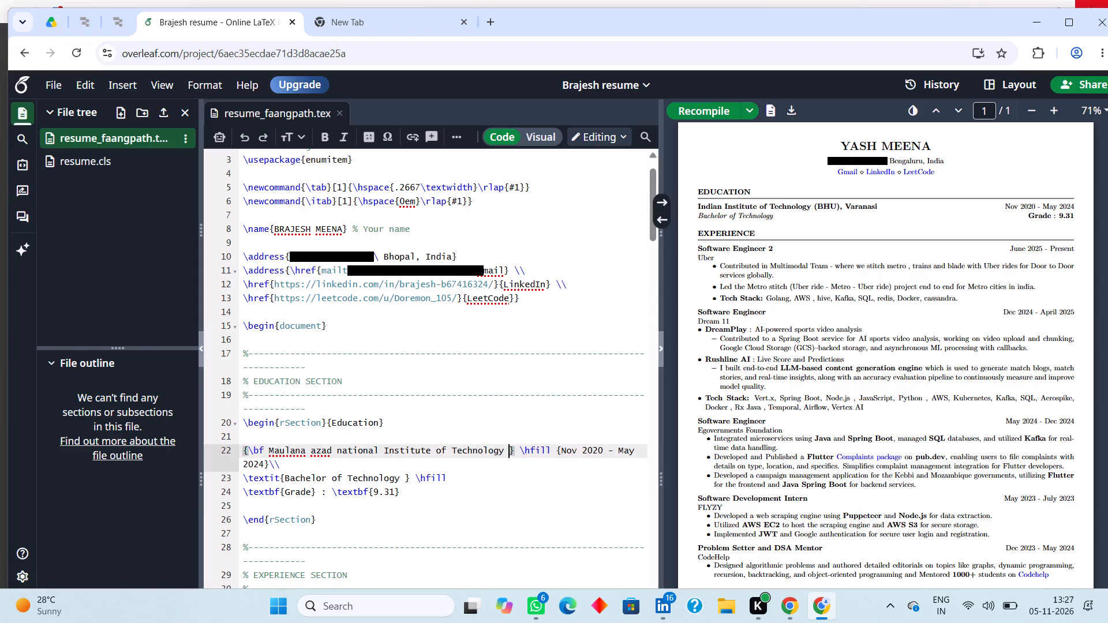
key("b")
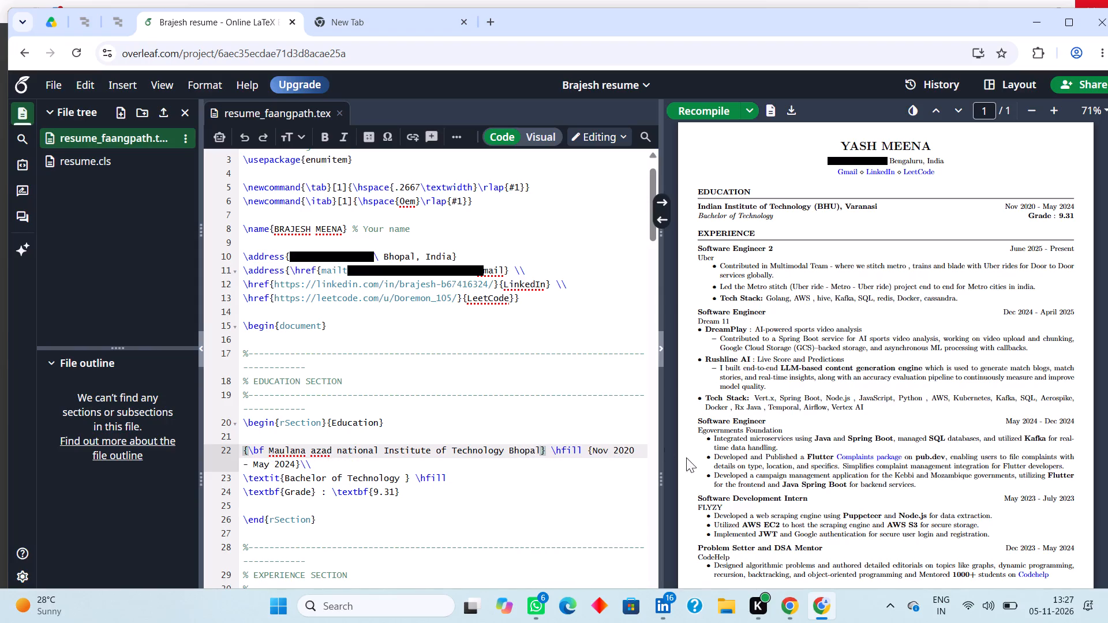
In the Education entry on line 22, change the start date to "Aug 2024".
left_click(635, 449)
key("BackSpace")
key("BackSpace")
key("BackSpace")
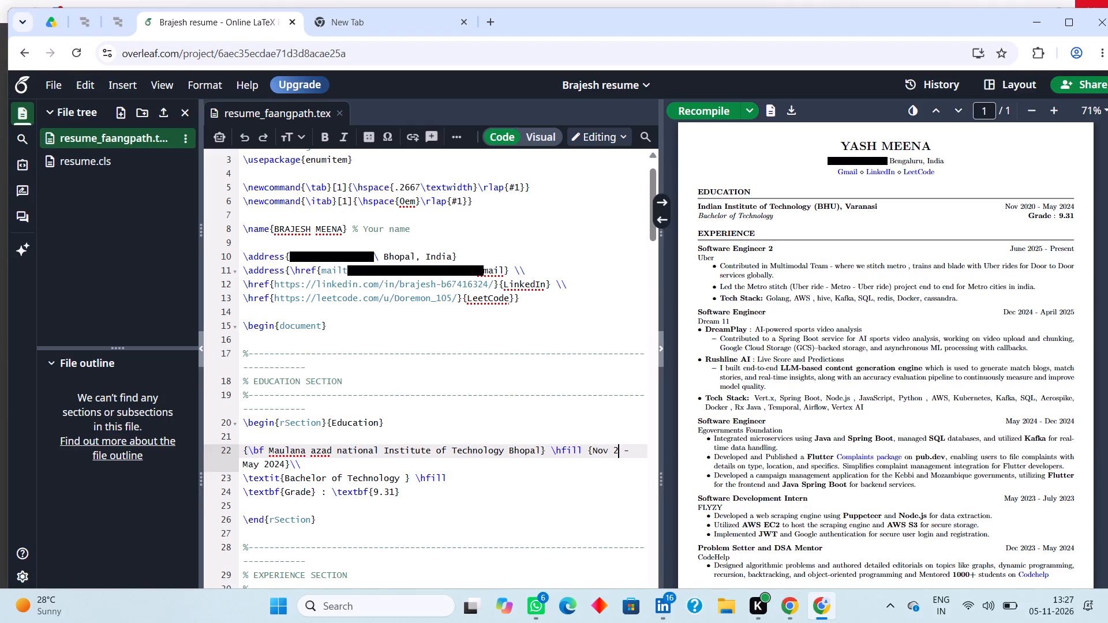
key("BackSpace")
key("BackSpace")
key("BackSpace")
key("BackSpace")
key("BackSpace")
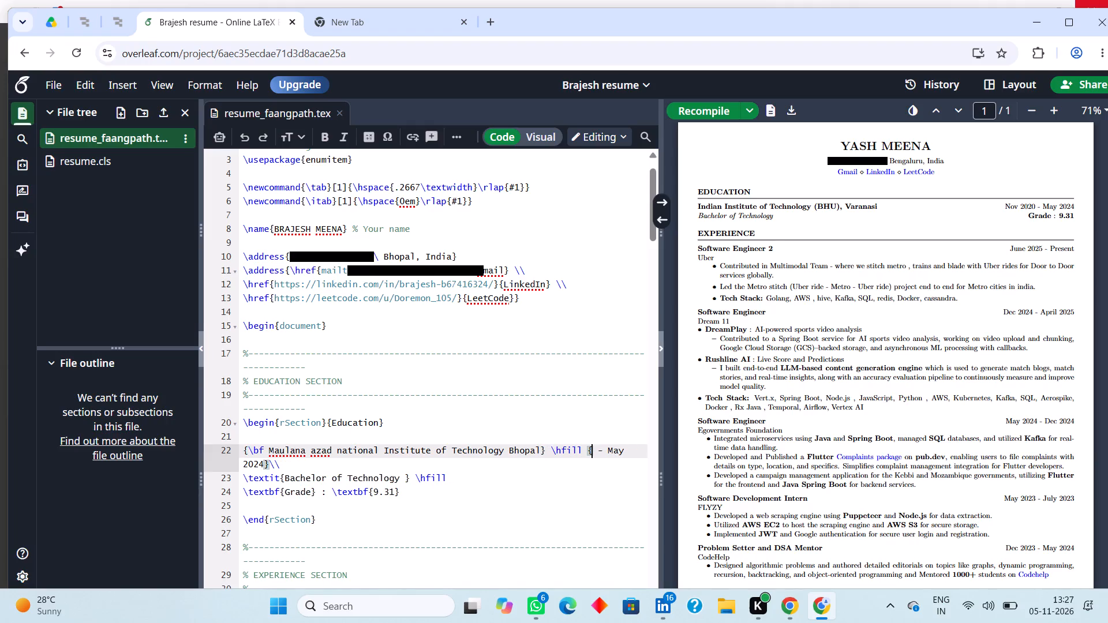
type("a8")
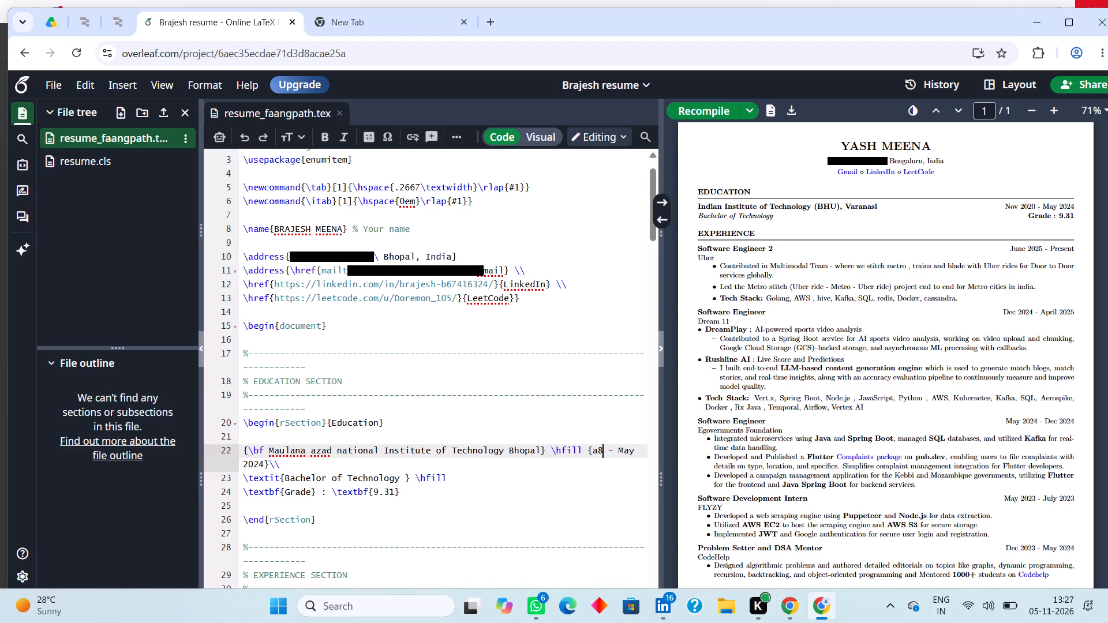
key("BackSpace")
key("a")
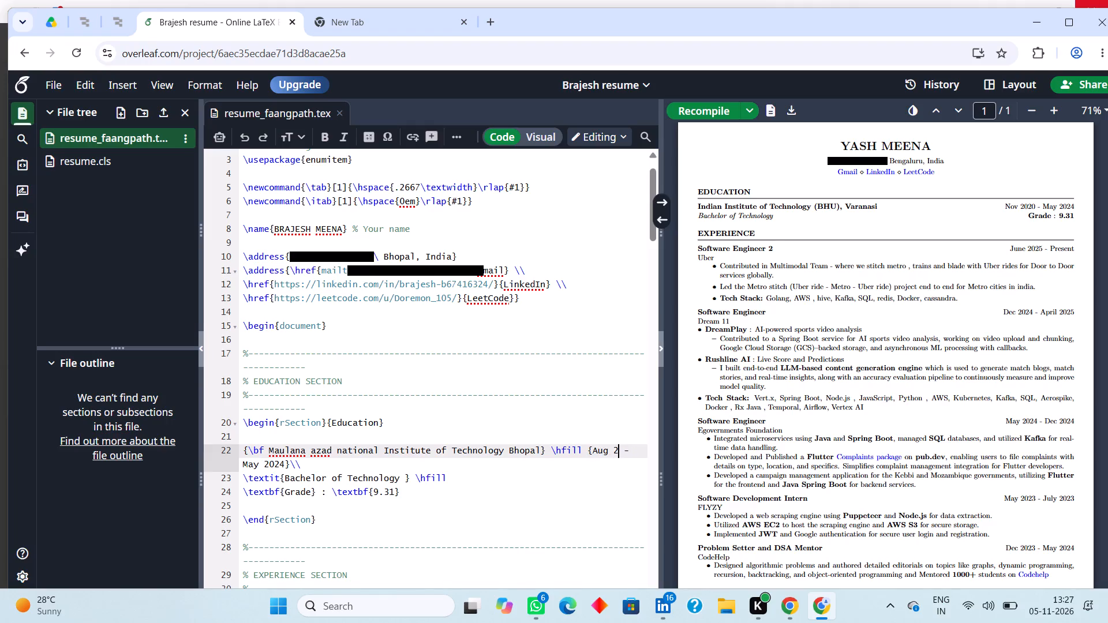
Change the end date of the Education entry to "Present", with a capital P.
left_click(294, 463)
key("BackSpace")
key("BackSpace")
key("BackSpace")
key("BackSpace")
key("BackSpace")
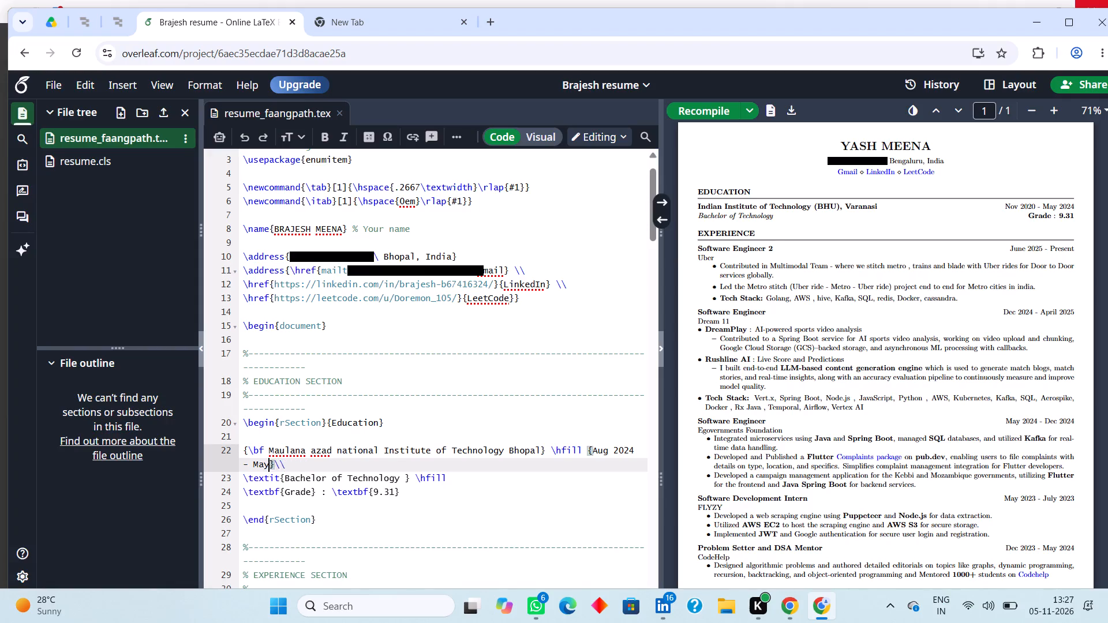
key("BackSpace")
key("BackSpace")
key("BackSpace")
type("present")
left_click(257, 463)
key("BackSpace")
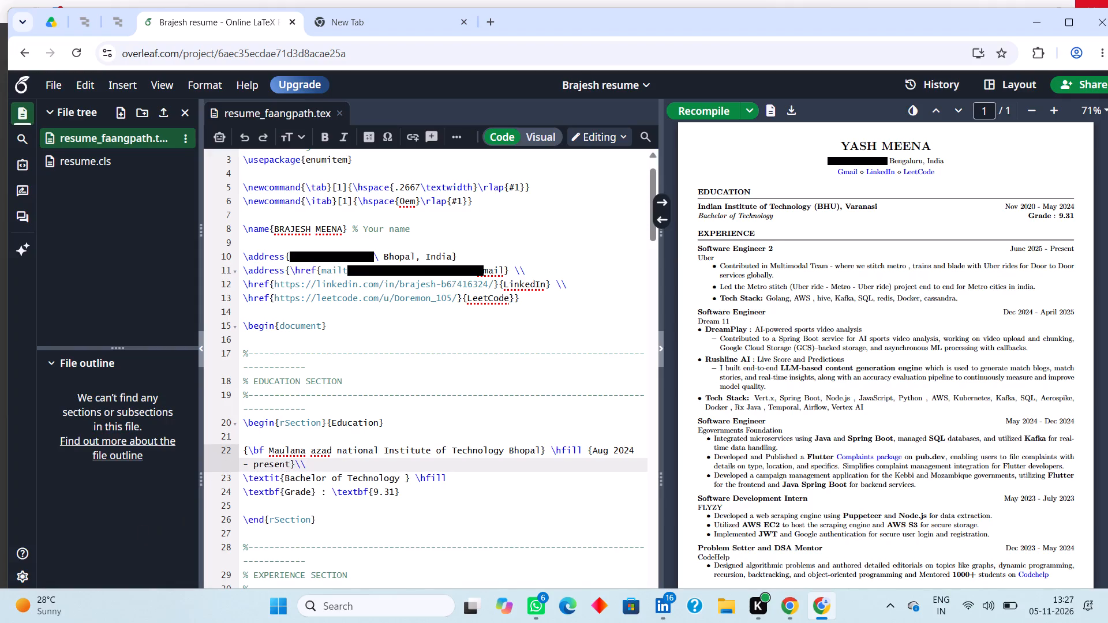
key("p")
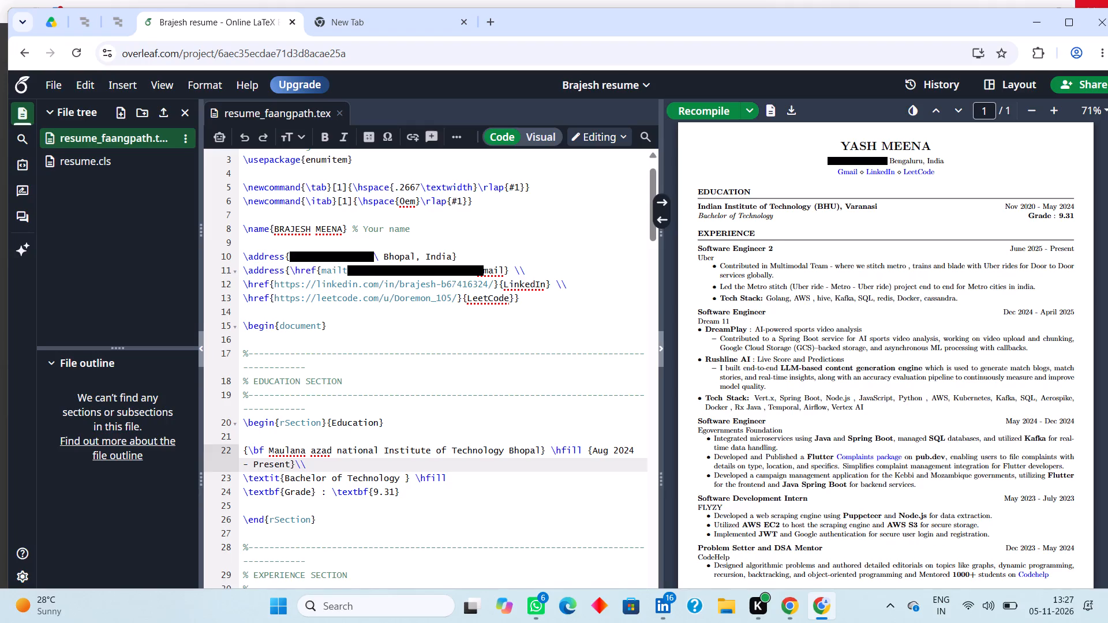
Set the bold Grade value on line 24 to 6.96.
left_click(394, 491)
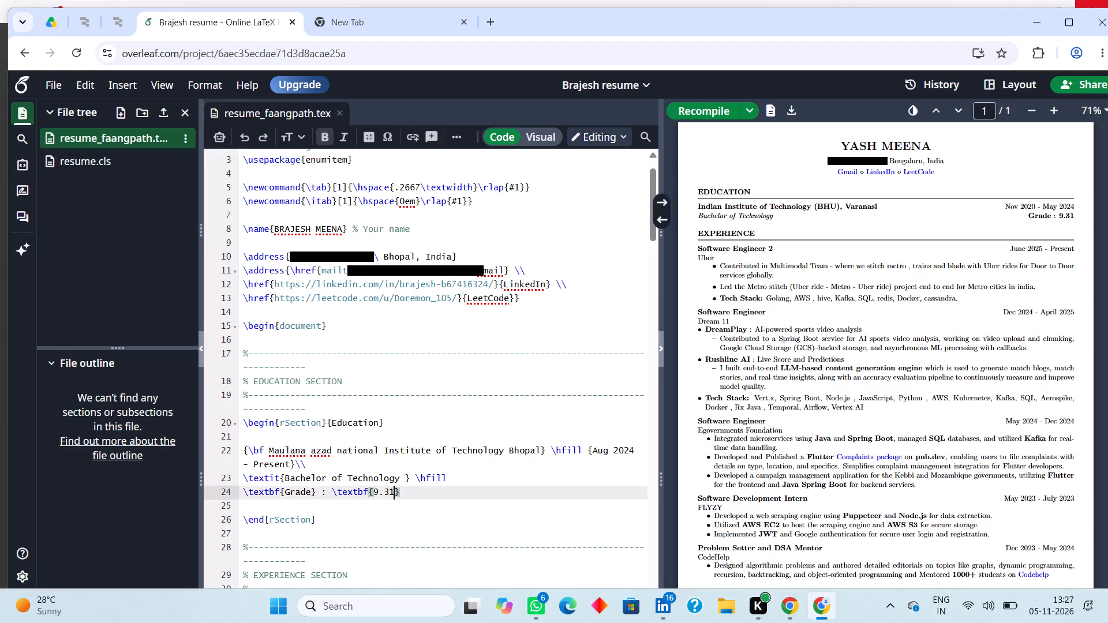
key("BackSpace")
key("BackSpace")
key("BackSpace")
key("BackSpace")
type("6.96")
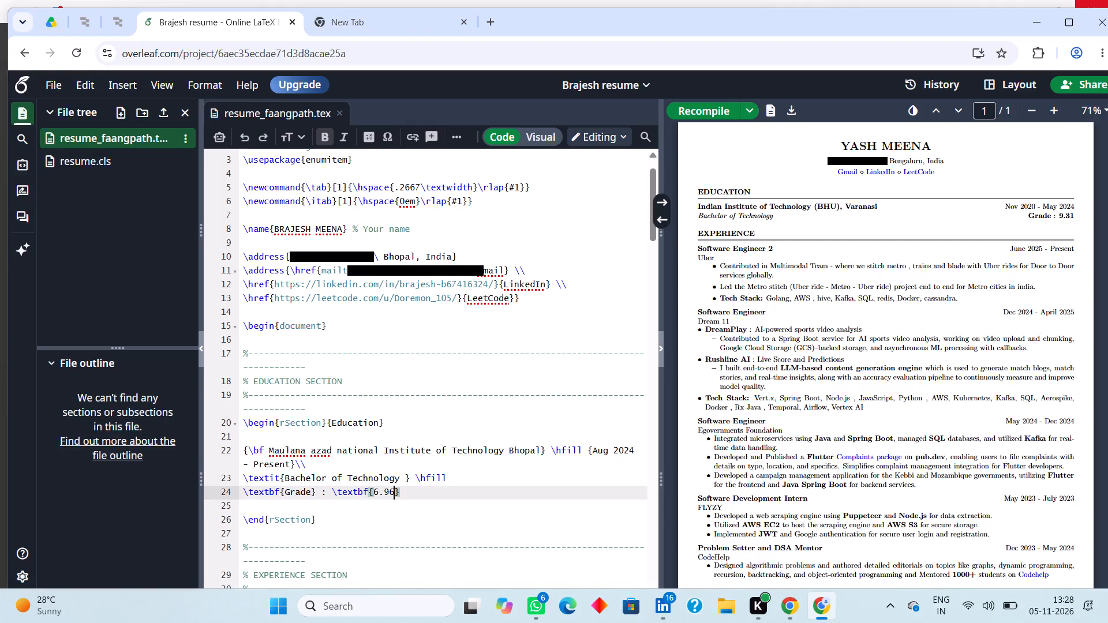
Collapse the itemize blocks of the Uber, Dream 11 and Egovernments Foundation entries in the Experience section code.
scroll(394, 481, "down", 3)
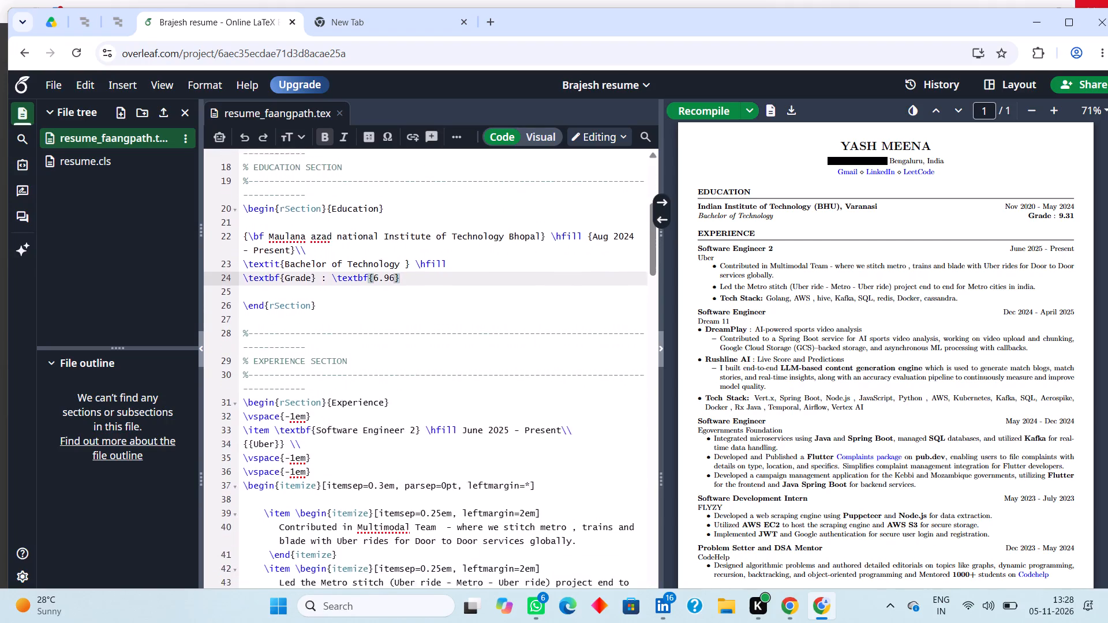
scroll(394, 478, "down", 3)
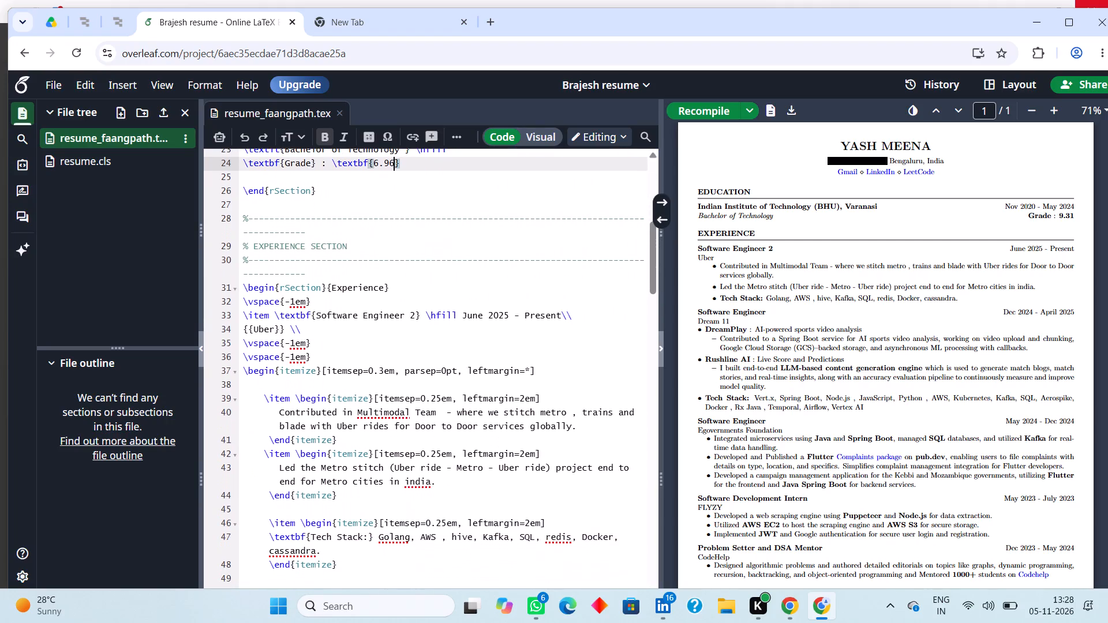
scroll(394, 478, "up", 1)
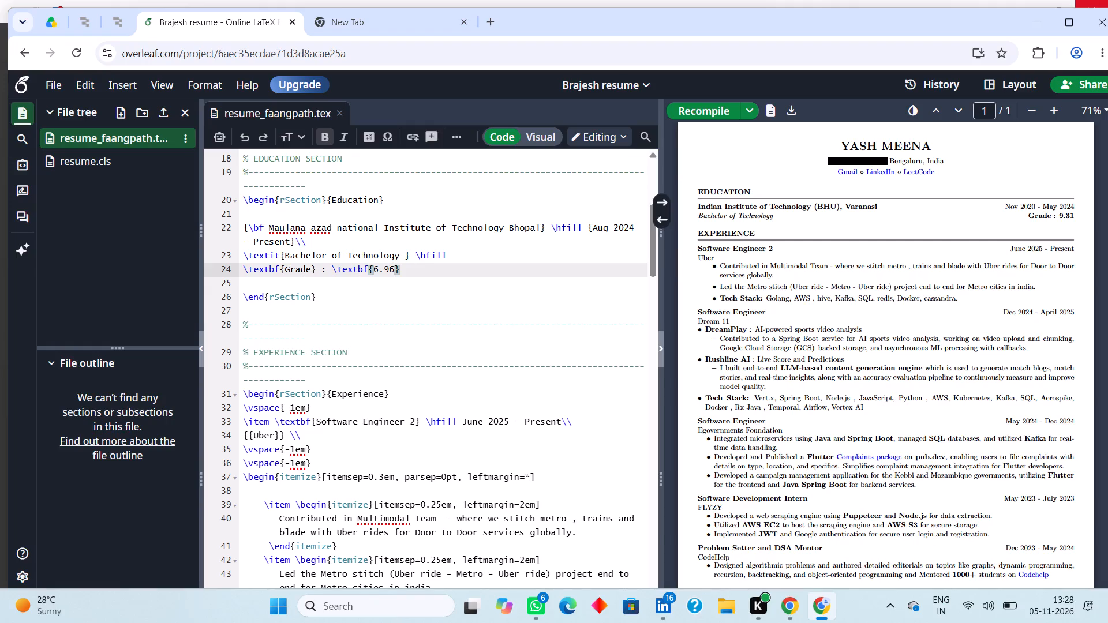
scroll(323, 455, "down", 1)
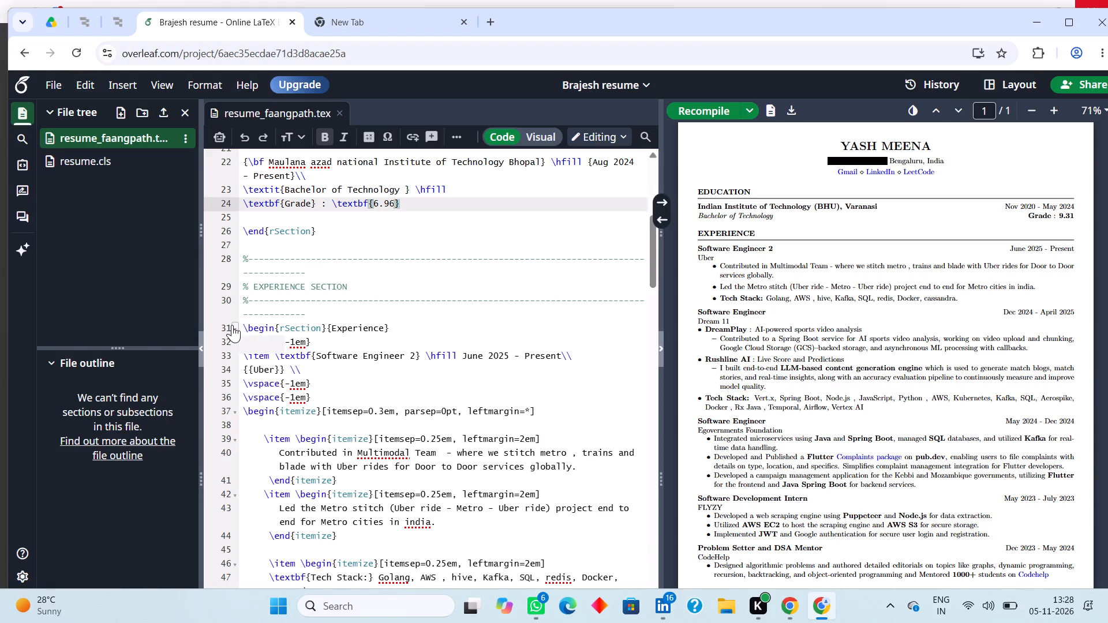
left_click(234, 409)
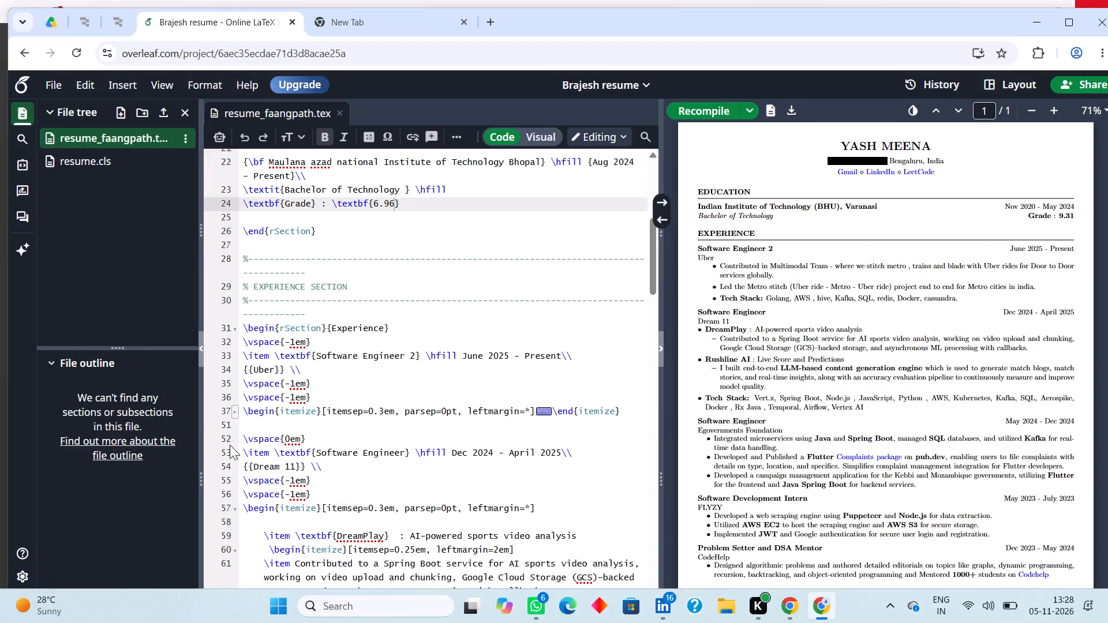
left_click(234, 510)
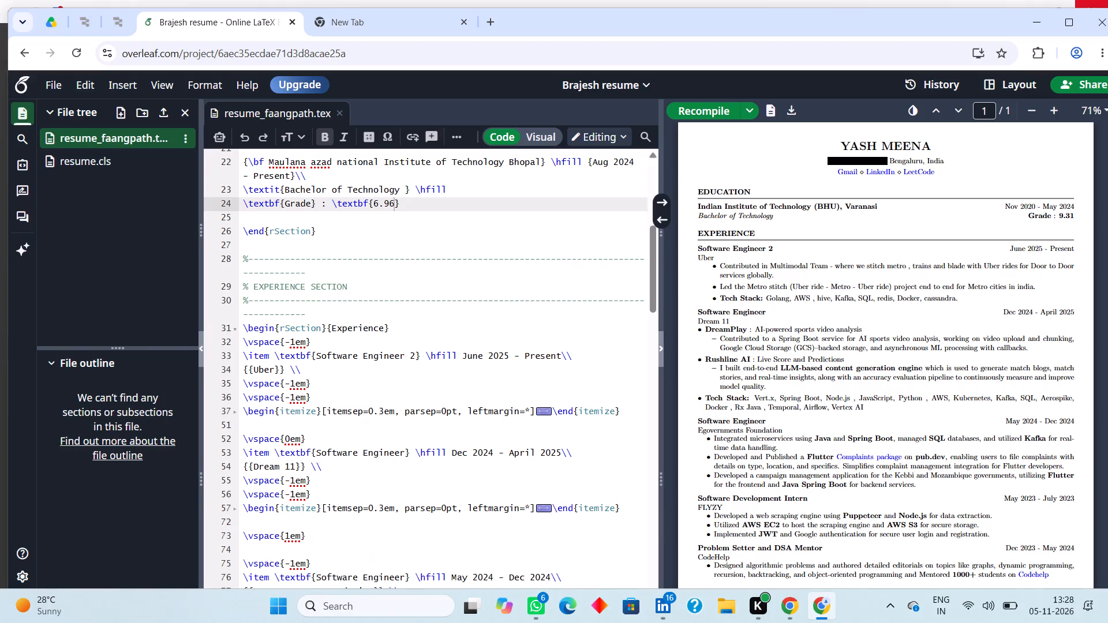
scroll(354, 475, "down", 2)
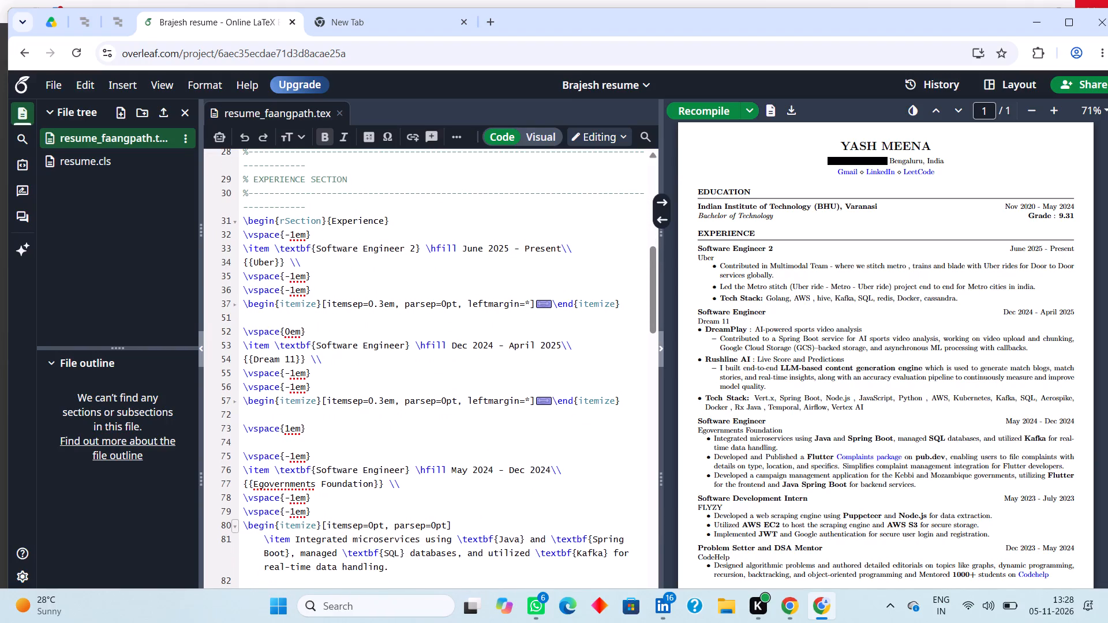
left_click(234, 530)
Delete the Uber, Dream 11 and Egovernments Foundation entries so the Software Development Intern item directly follows the section's first \vspace line.
scroll(364, 445, "down", 1)
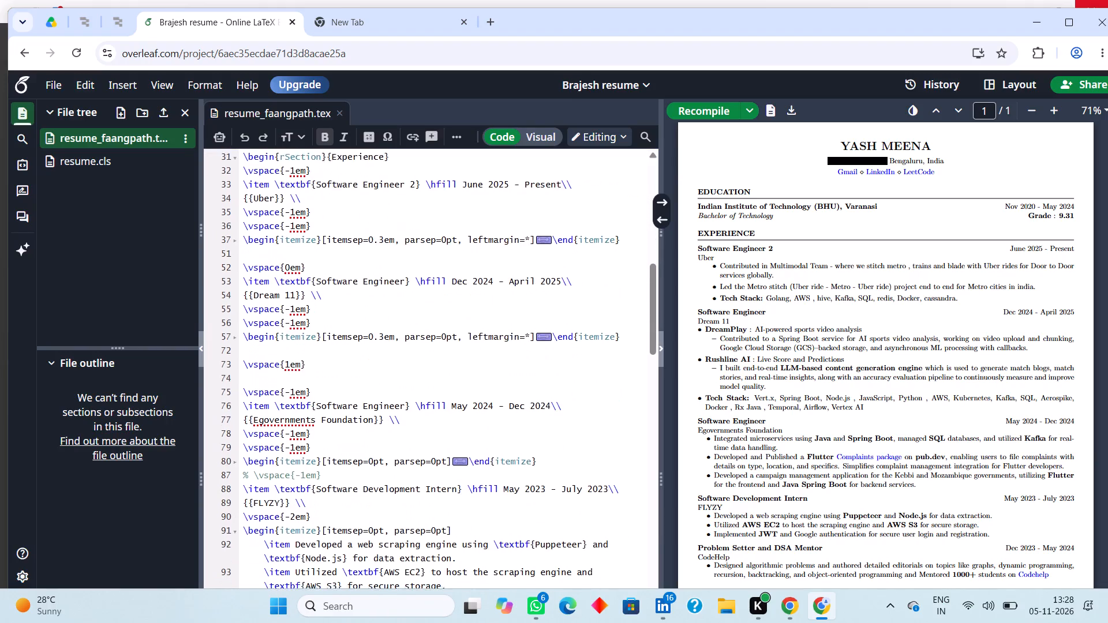
scroll(364, 445, "down", 1)
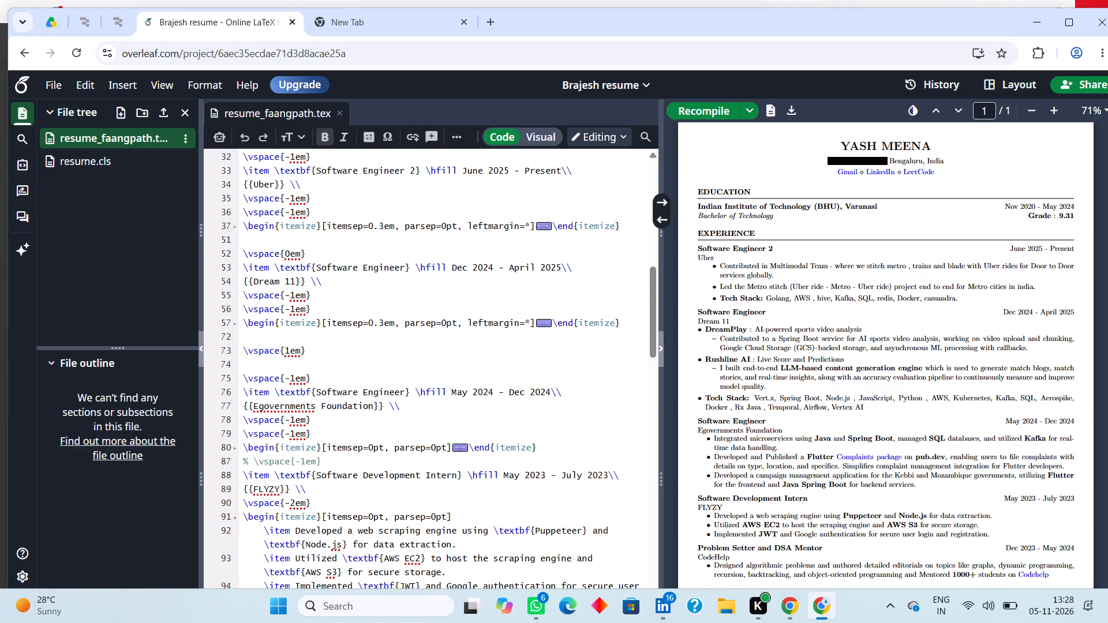
left_click_drag(324, 457, 205, 218)
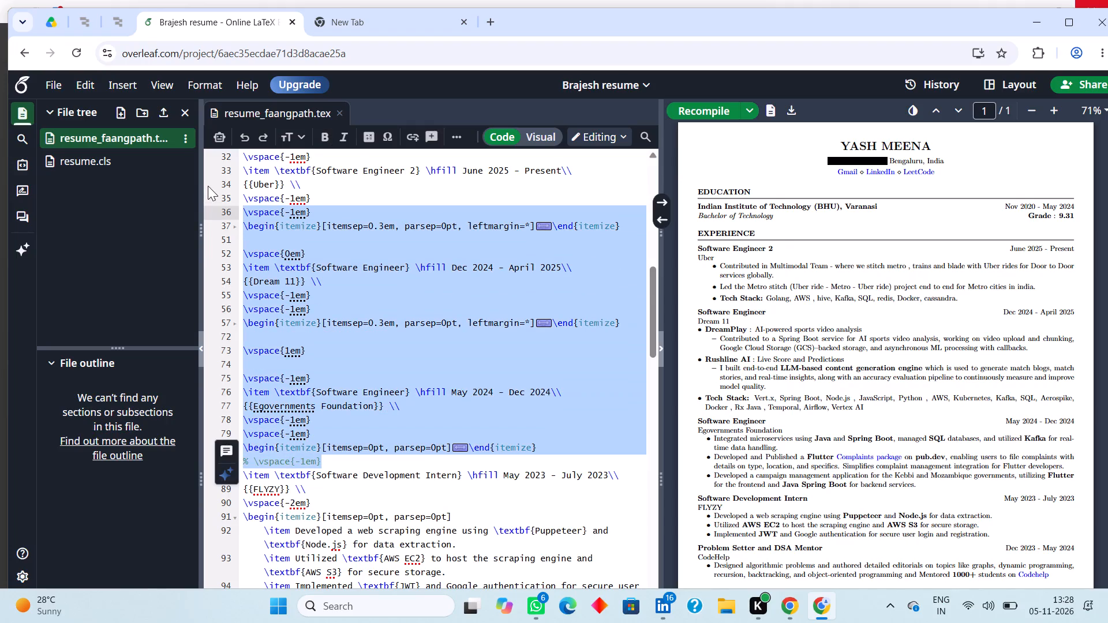
key("BackSpace")
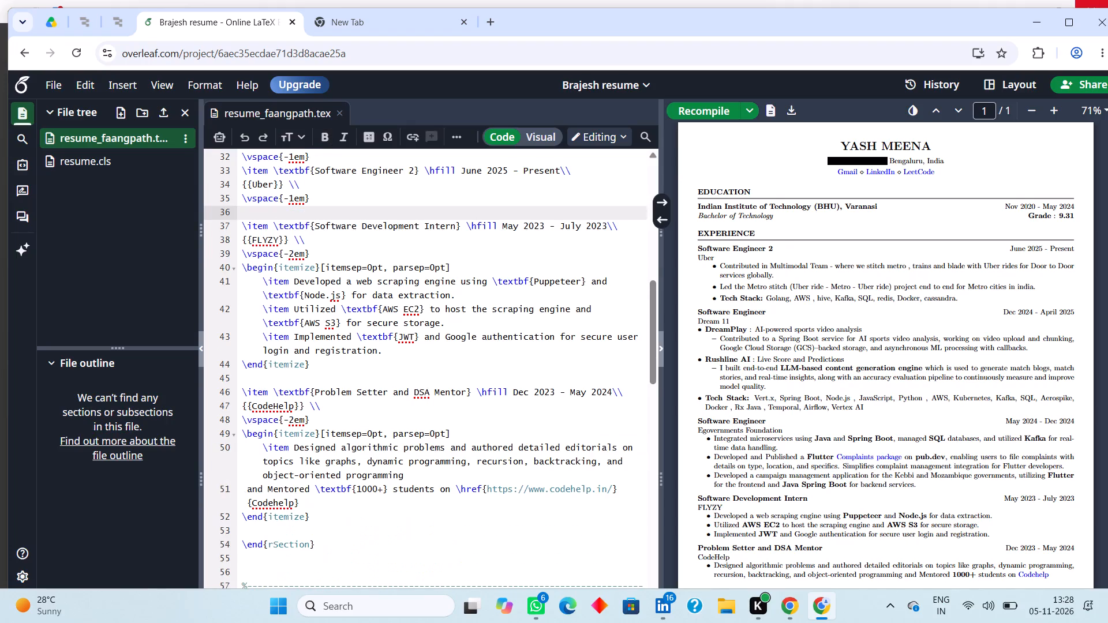
scroll(349, 217, "up", 2)
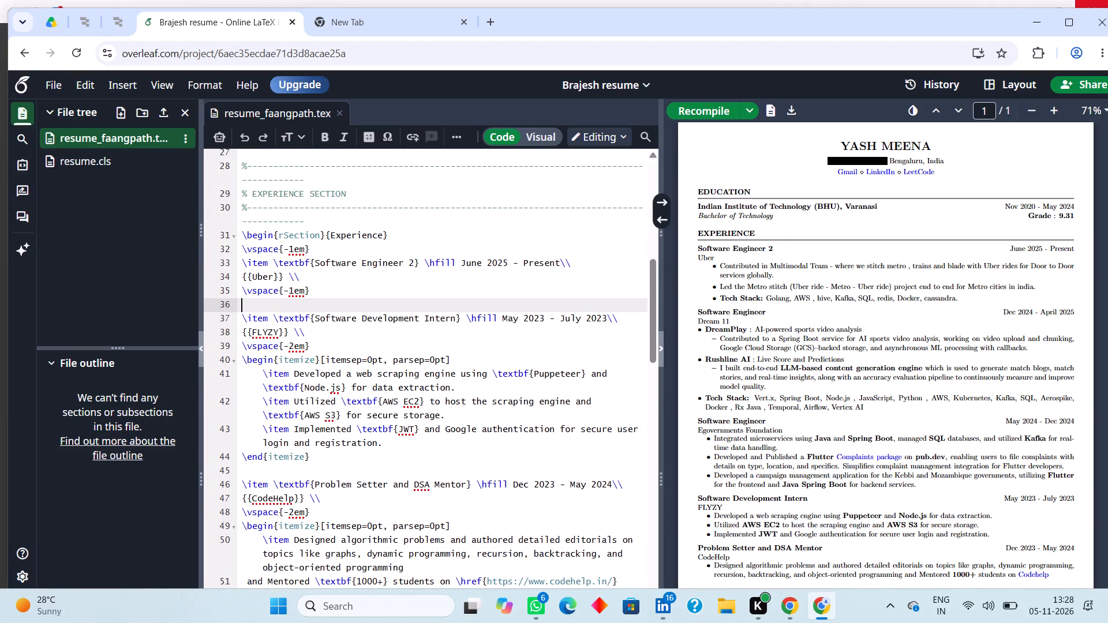
left_click_drag(327, 305, 236, 263)
key("BackSpace")
key("BackSpace")
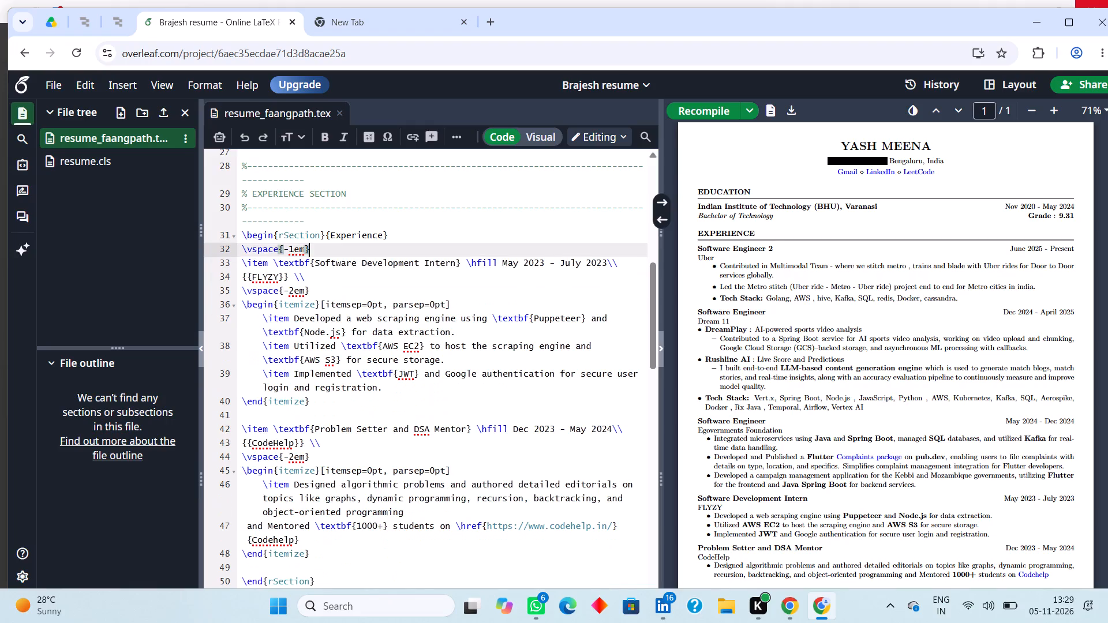
Recompile the resume to refresh the PDF preview.
left_click(684, 102)
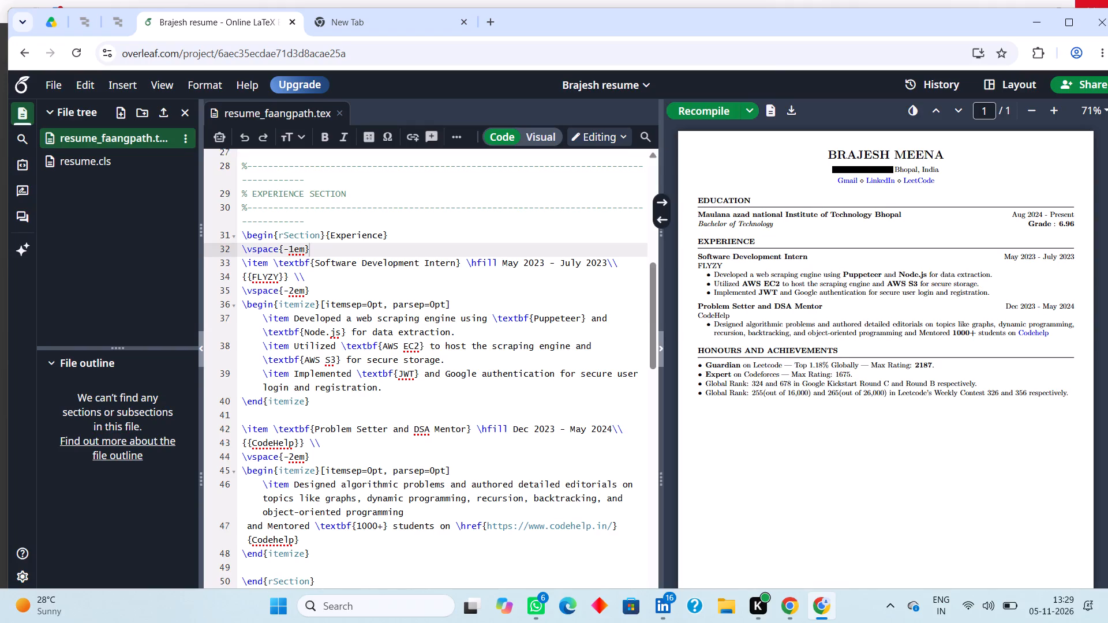
Replace the company name "FLYZY" in the Software Development Intern entry with "Smart Gurukul".
double_click(255, 278)
key("s")
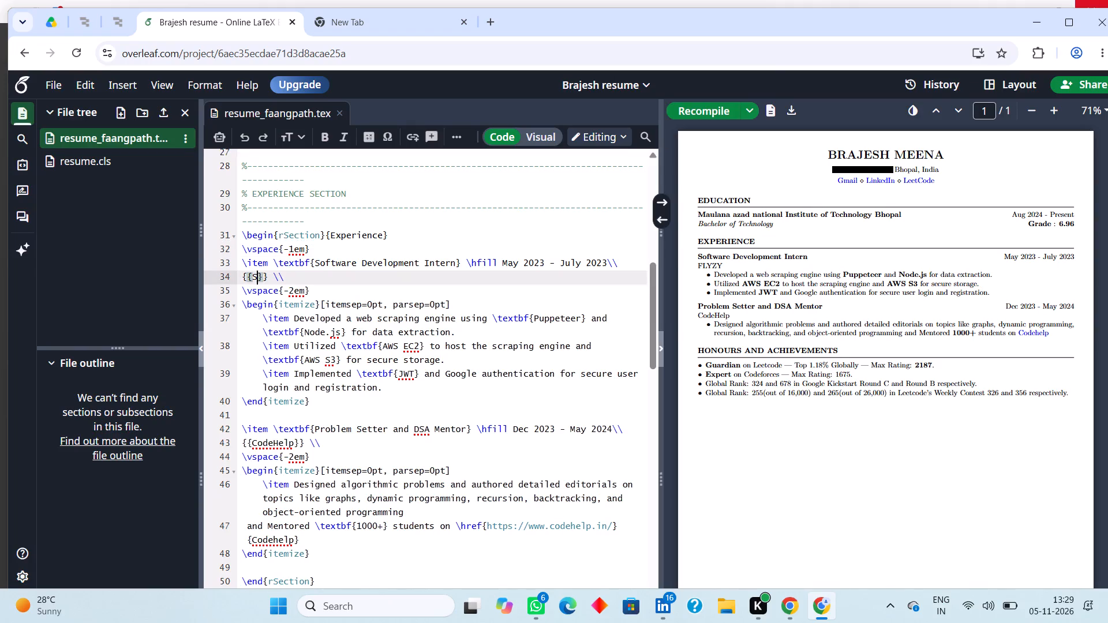
type("mart")
key("space")
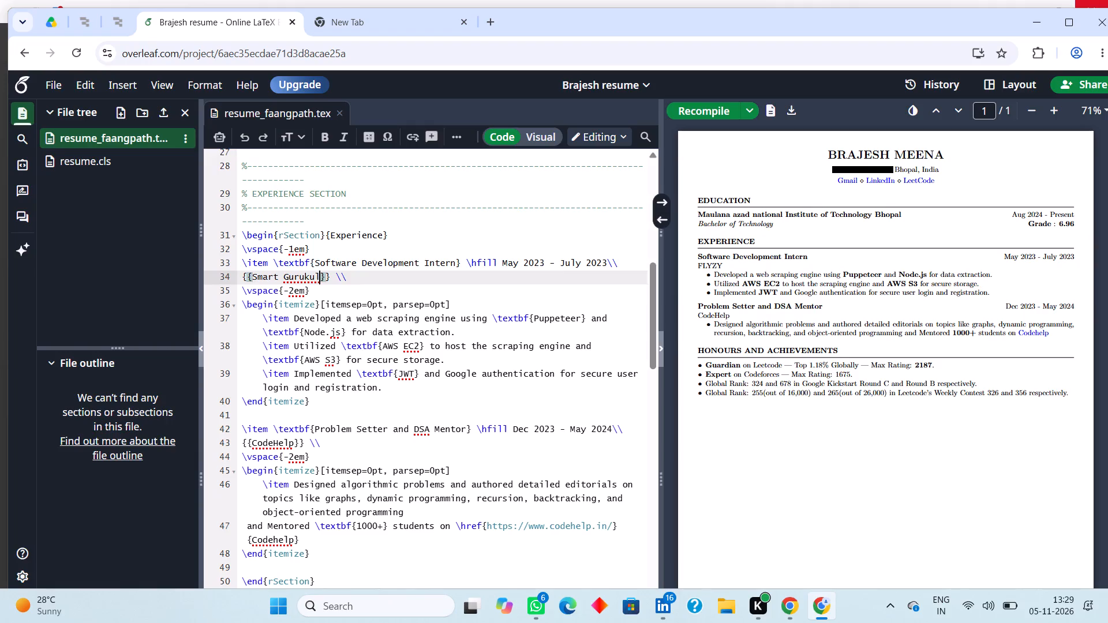
In the empty browser tab, search for "willow voice", open the willowvoice.com result and maximize the window.
left_click(409, 22)
type("willow voice")
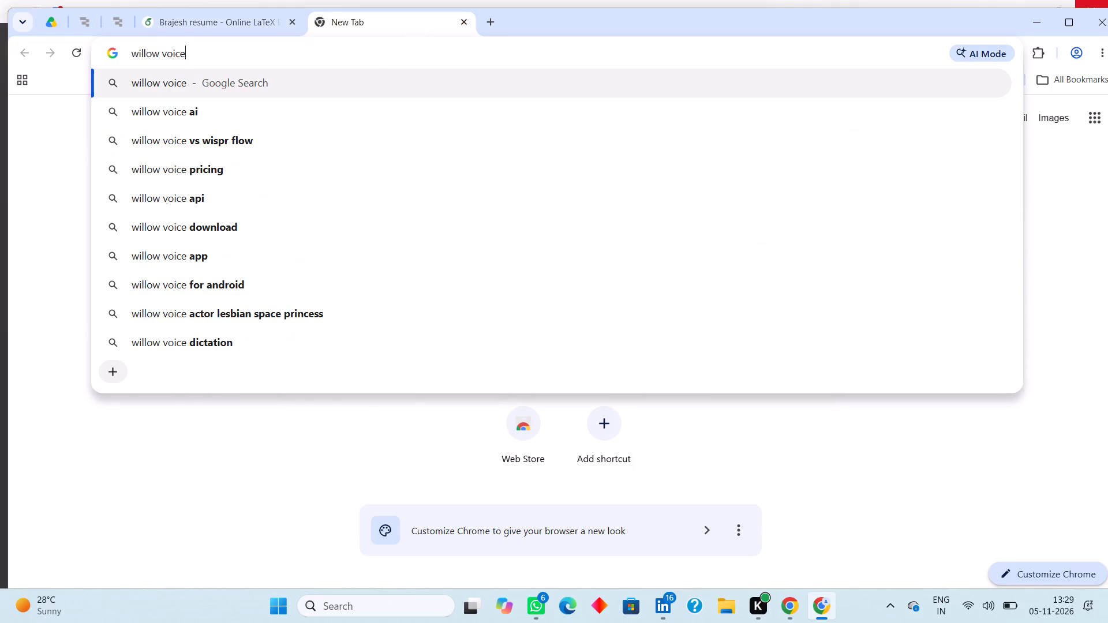
key("Return")
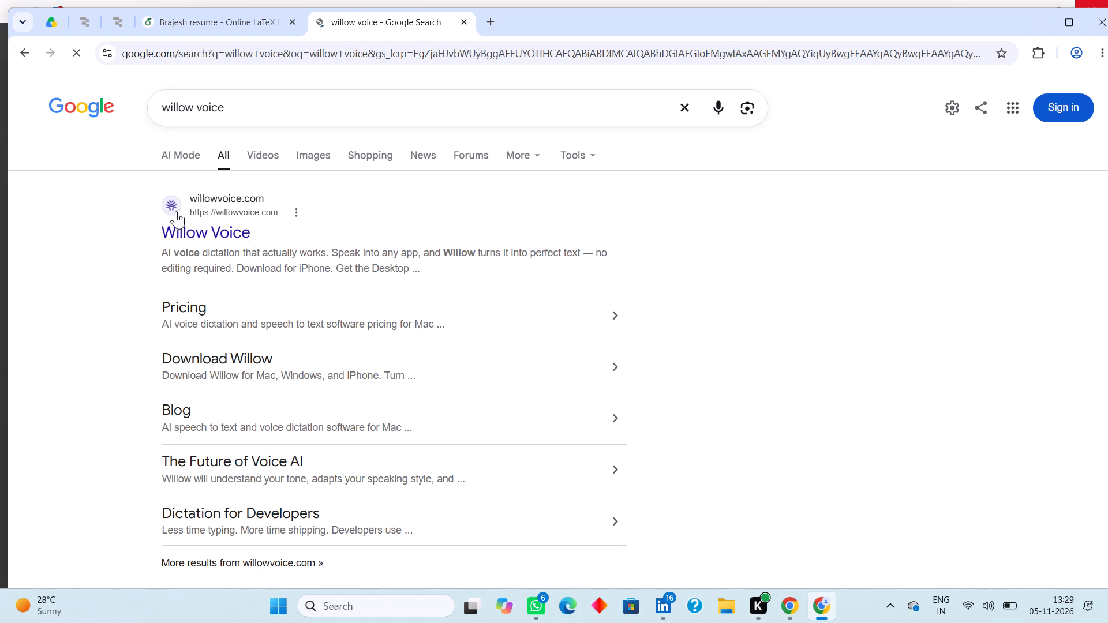
left_click(189, 231)
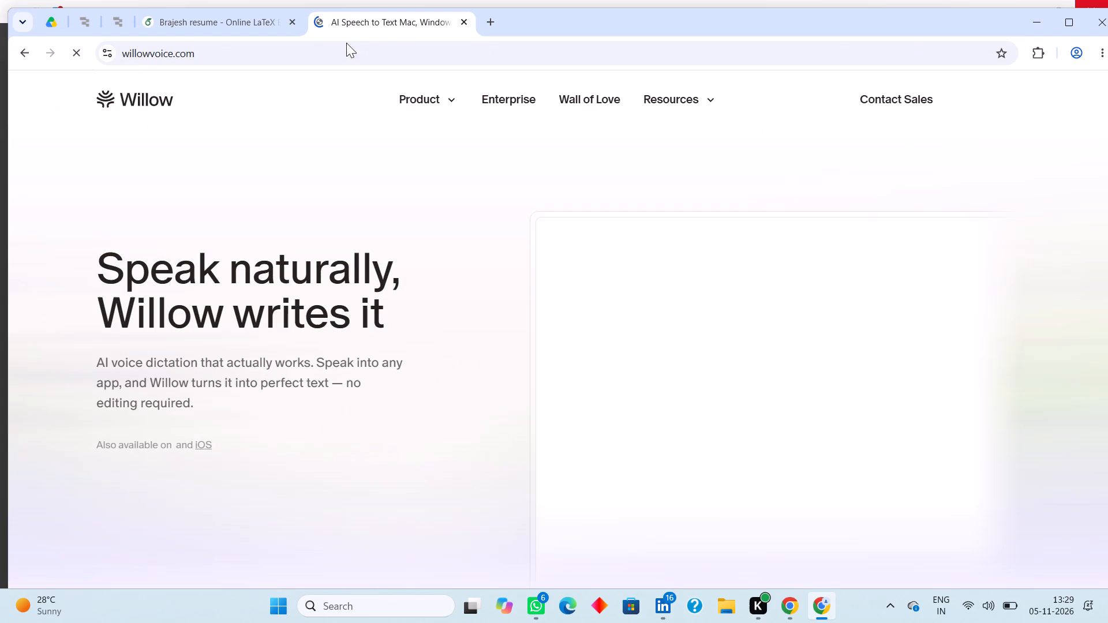
left_click(1069, 17)
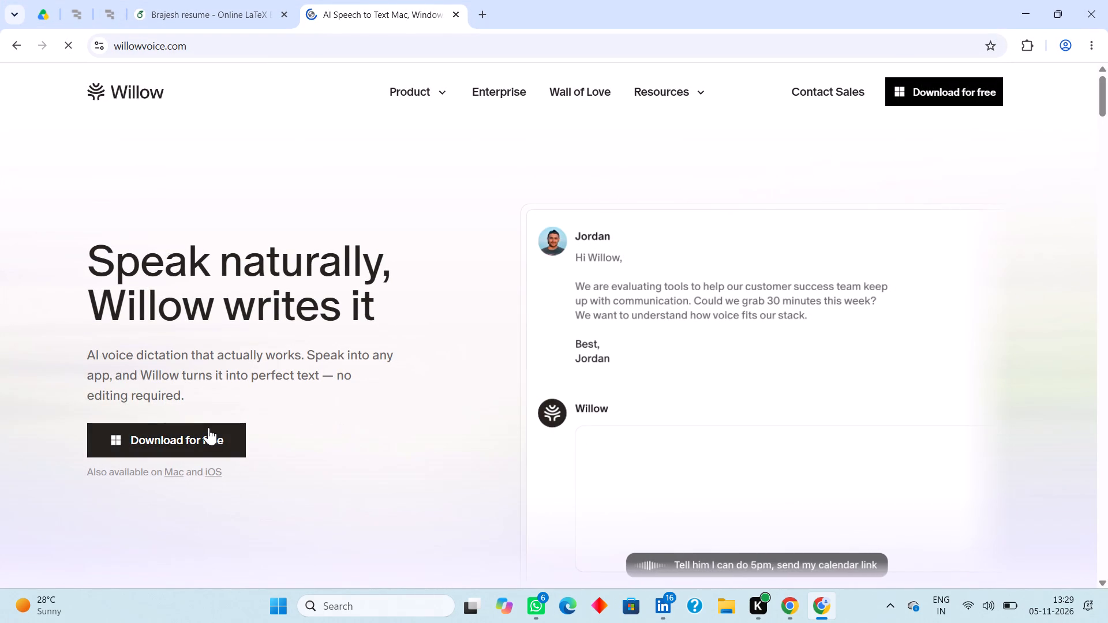
Open Willow's free Windows download form and start entering the account e-mail address in it.
left_click(208, 427)
left_click(349, 337)
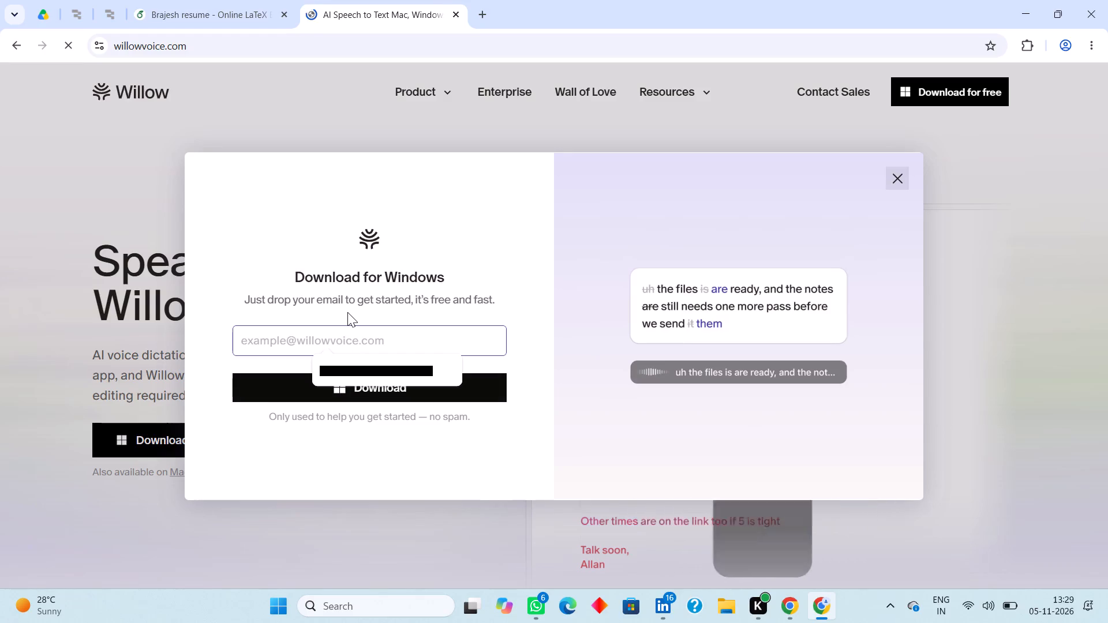
left_click(323, 331)
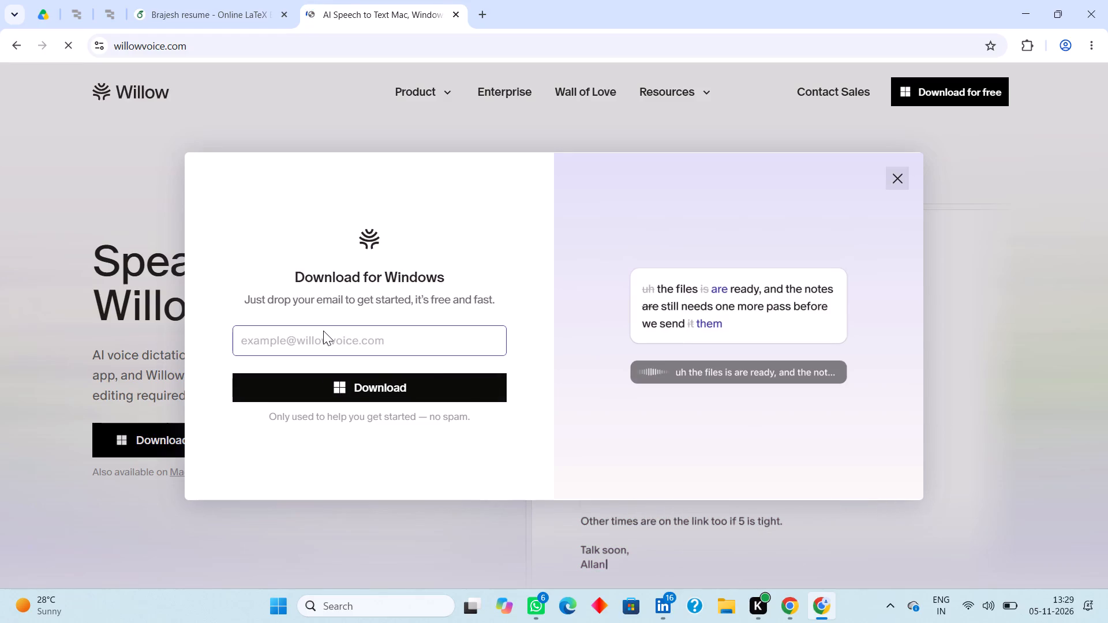
key("b")
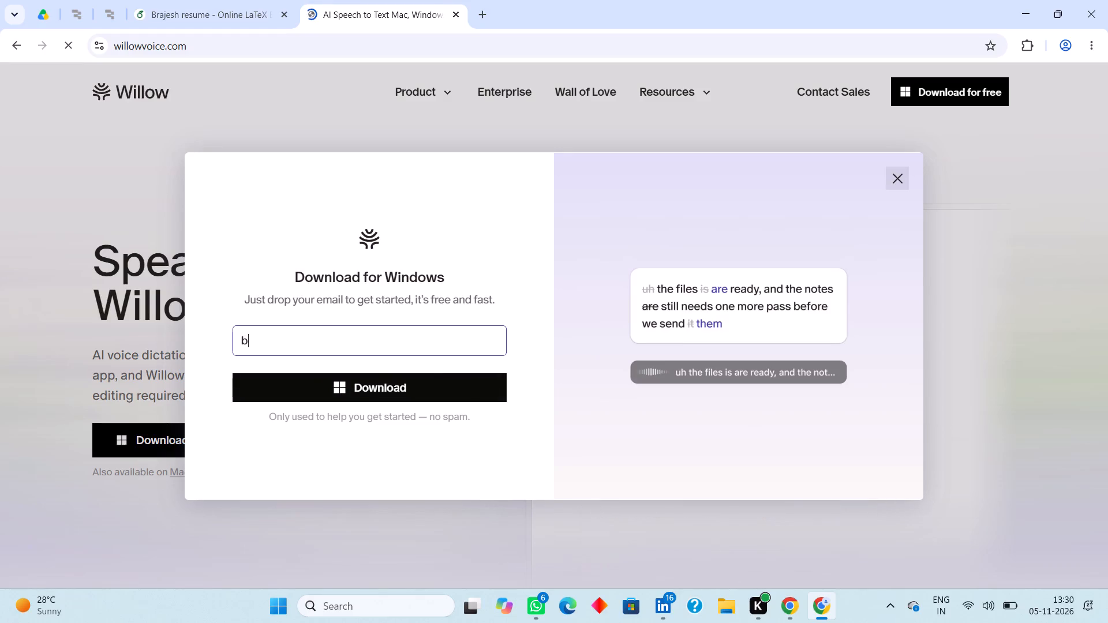
left_click(318, 347)
type("rajr")
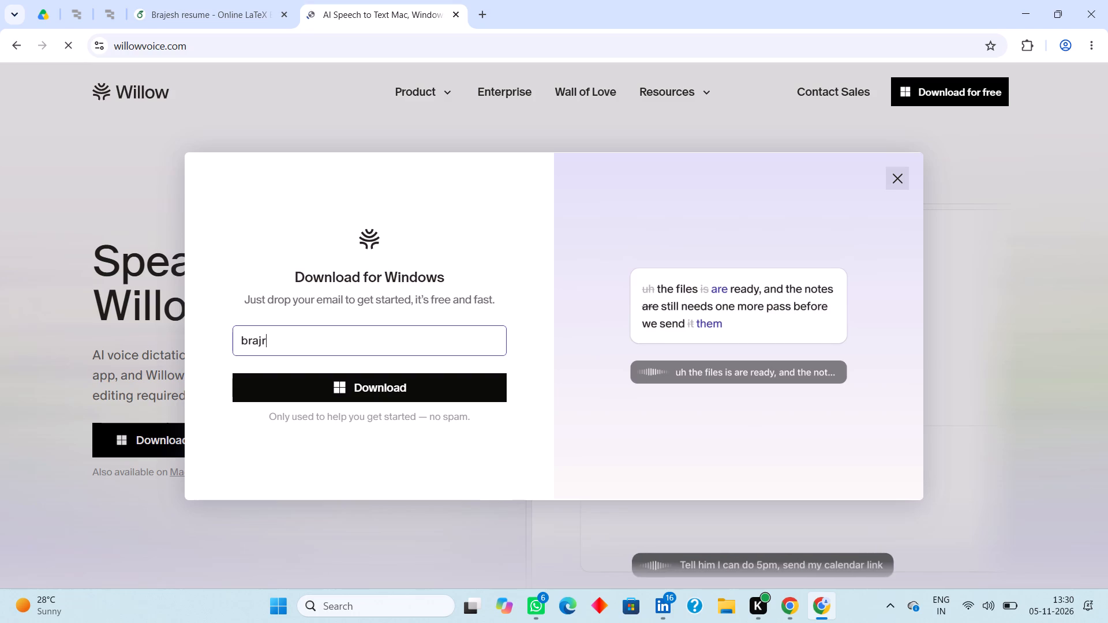
key("BackSpace")
type("esh")
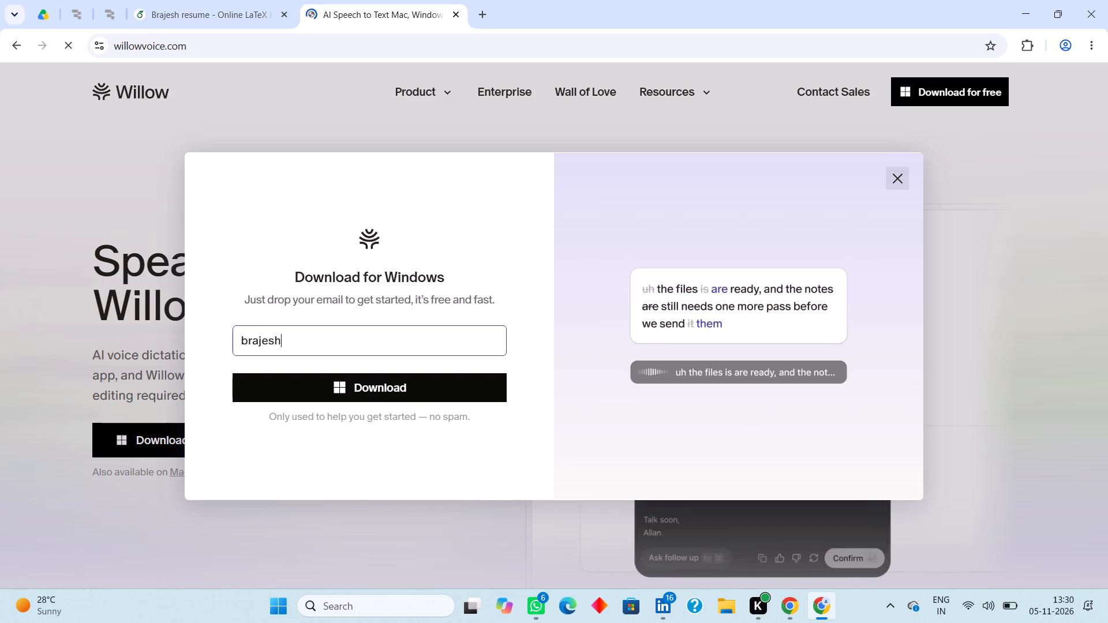
Switch back to the Brajesh resume project and delete the "Expert on Codeforces" item from the Honours and Achievements list.
left_click(228, 8)
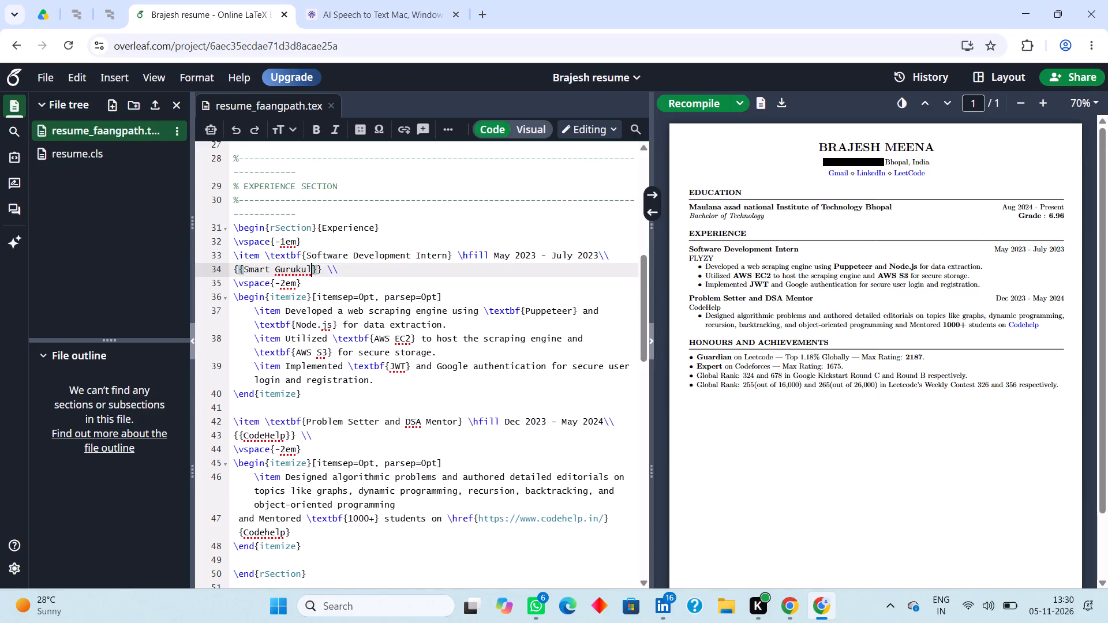
scroll(310, 511, "right", 1)
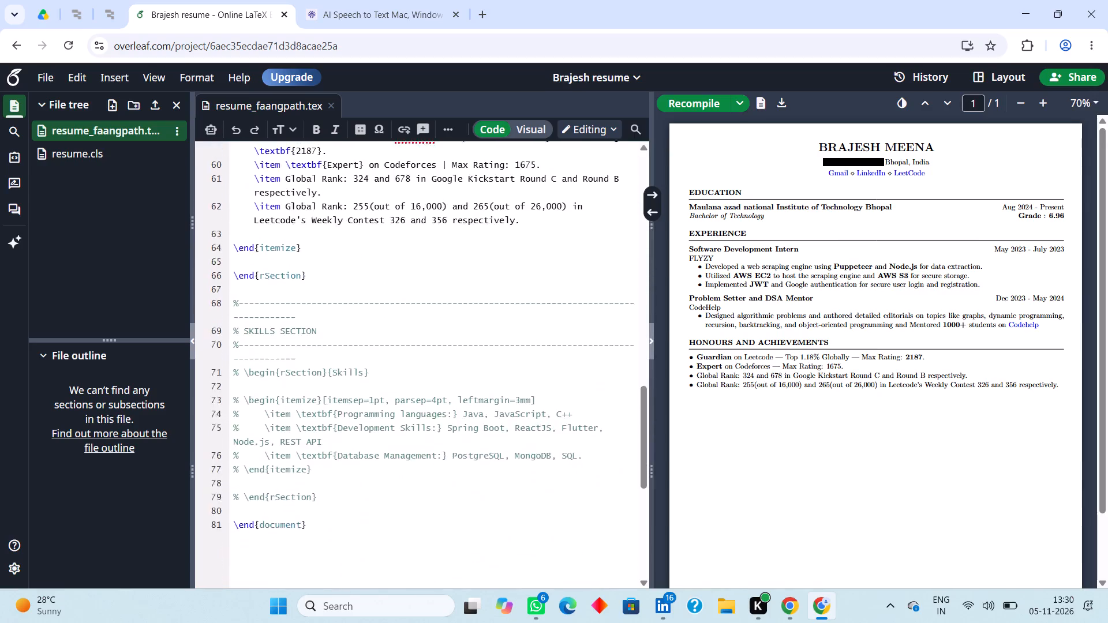
scroll(310, 511, "right", 1)
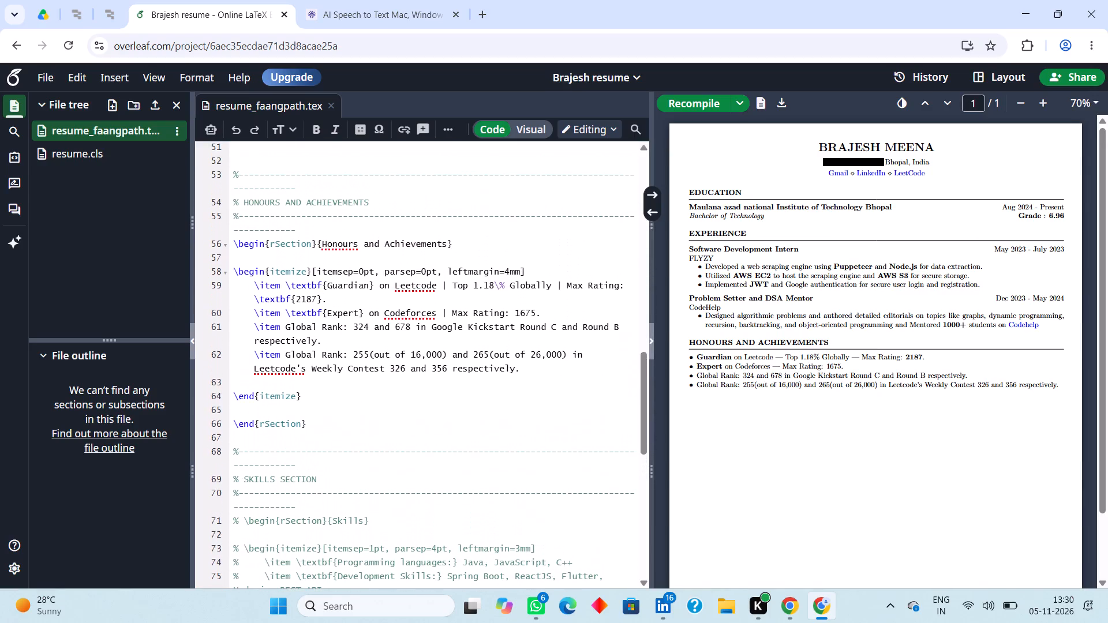
scroll(310, 511, "up", 4)
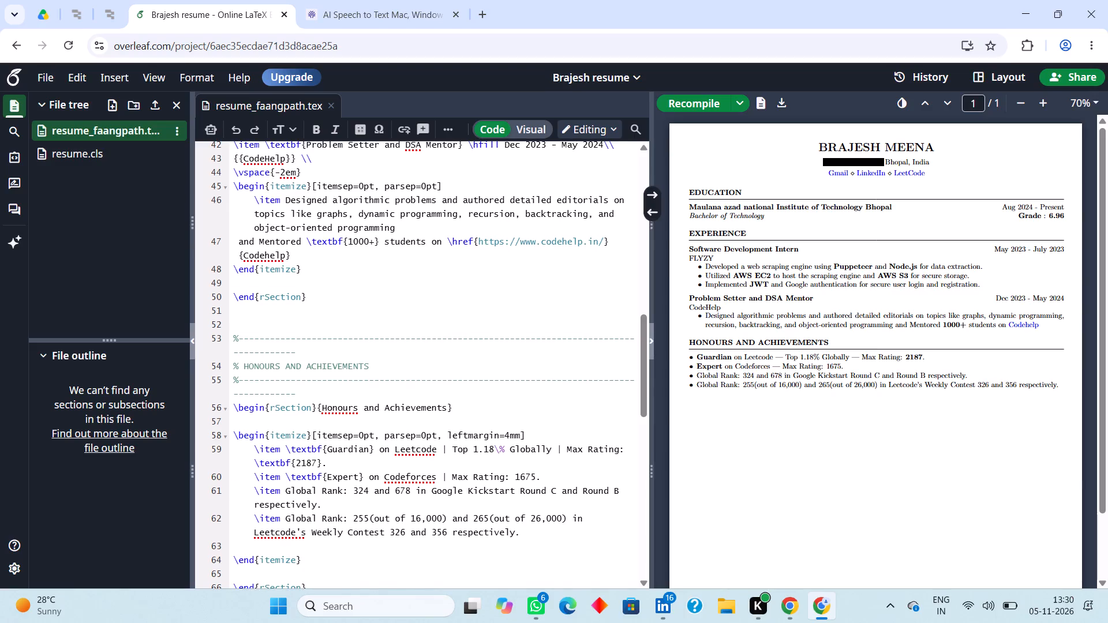
left_click_drag(247, 475, 529, 483)
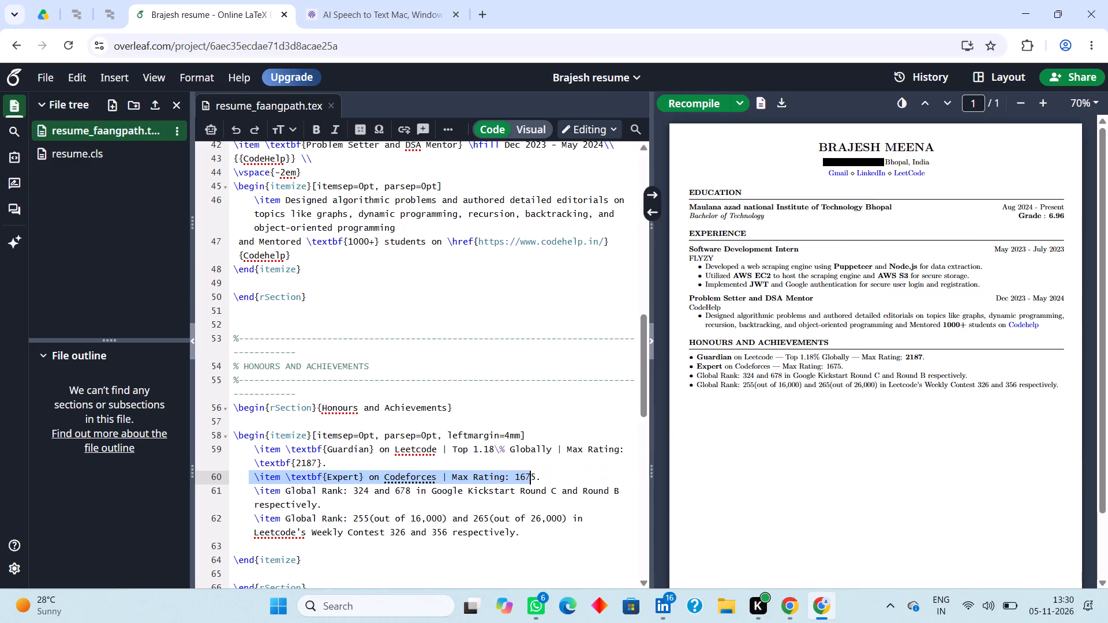
left_click_drag(529, 483, 542, 479)
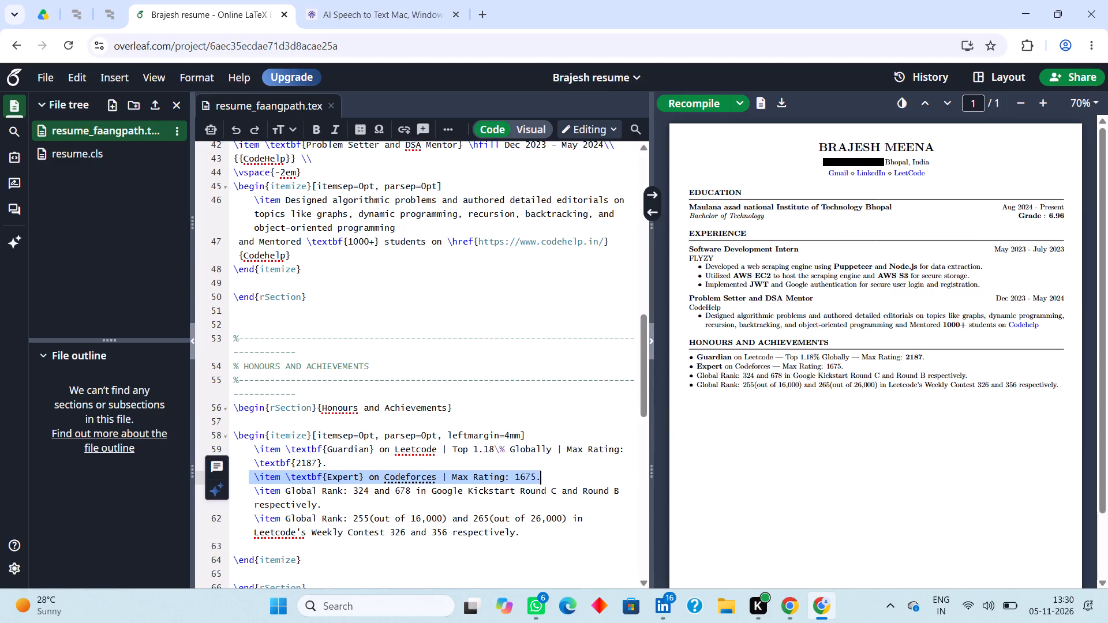
key("BackSpace")
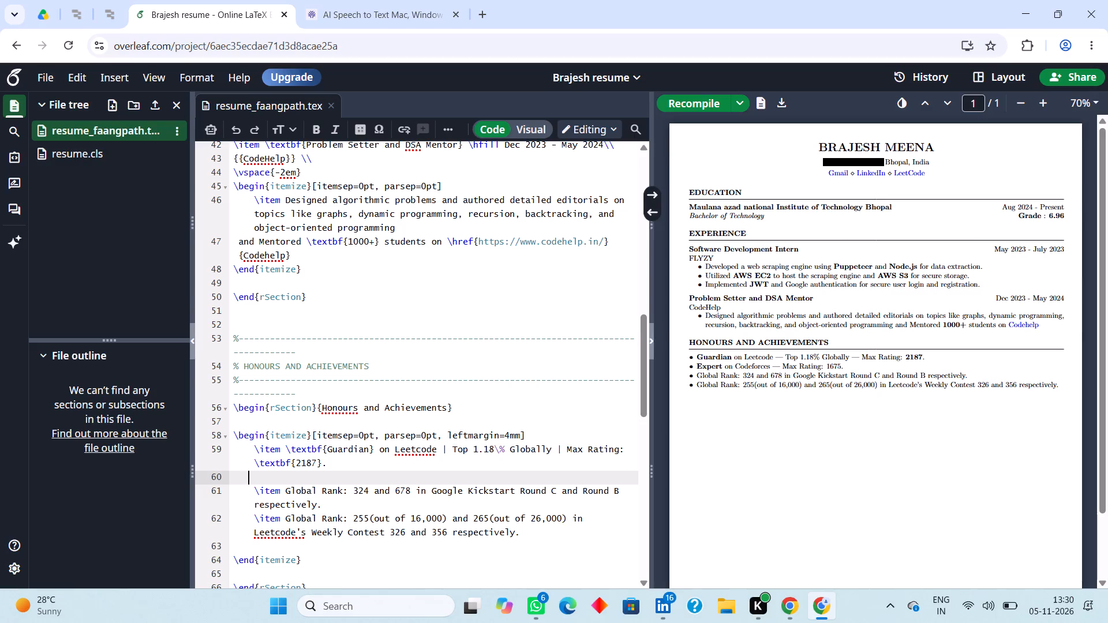
Review the resume source's remaining Honours and Achievements items, commented-out Skills section and Experience entries.
scroll(362, 526, "down", 1)
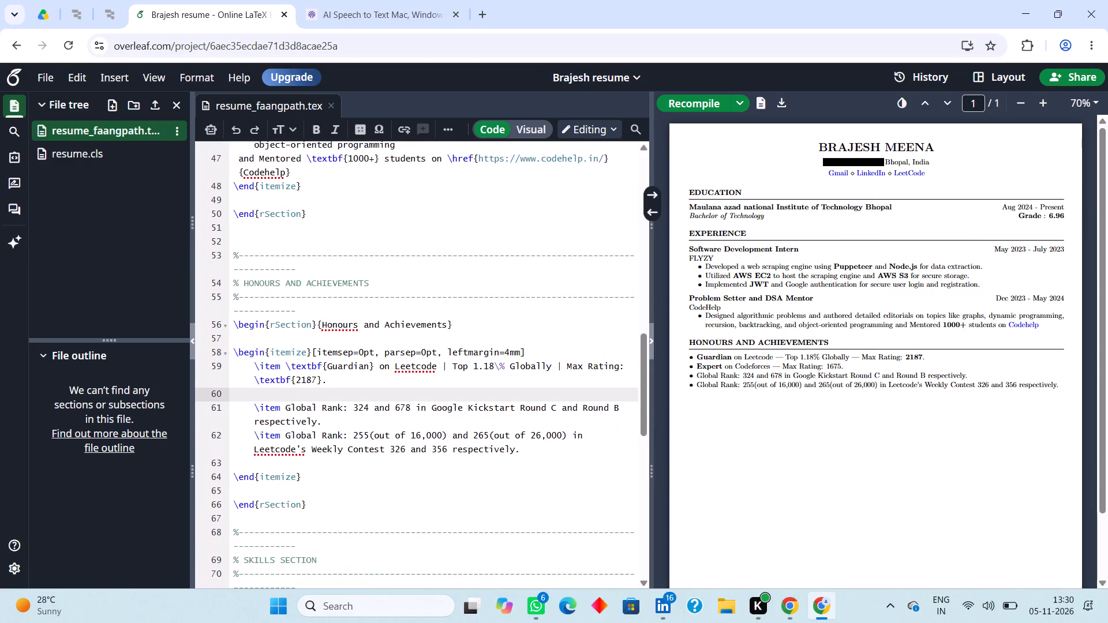
scroll(362, 526, "down", 1)
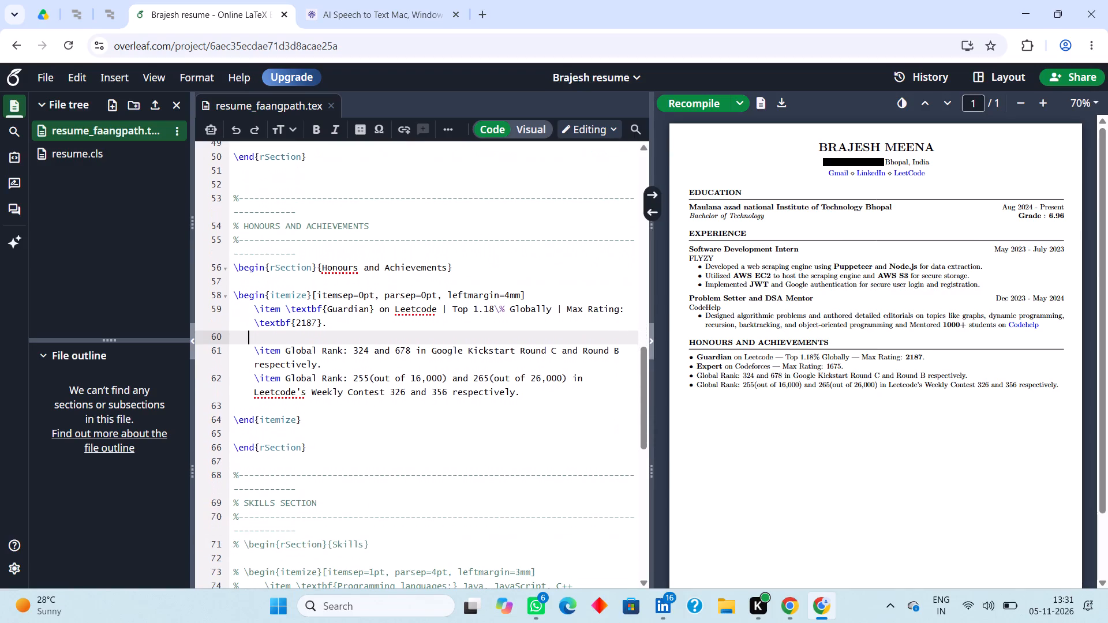
scroll(362, 526, "down", 2)
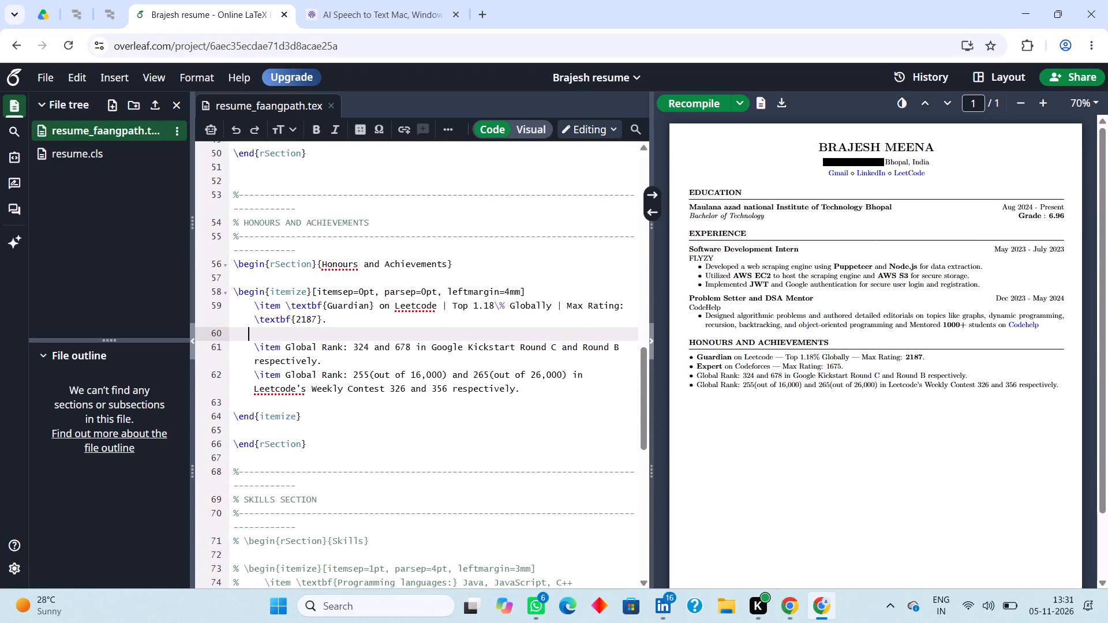
scroll(362, 526, "down", 2)
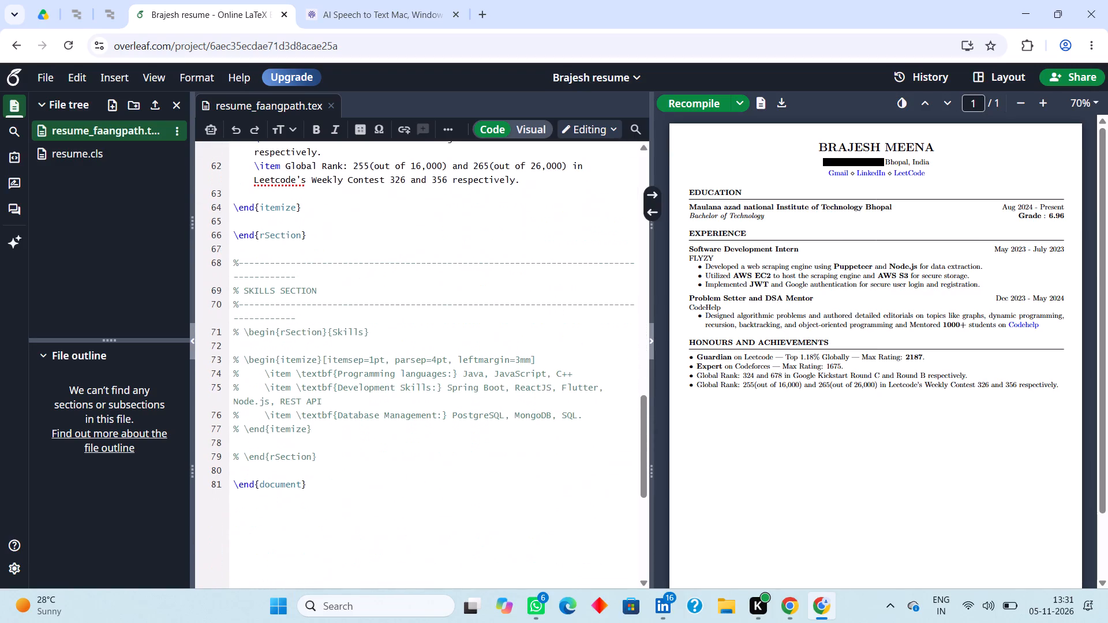
scroll(362, 526, "up", 3)
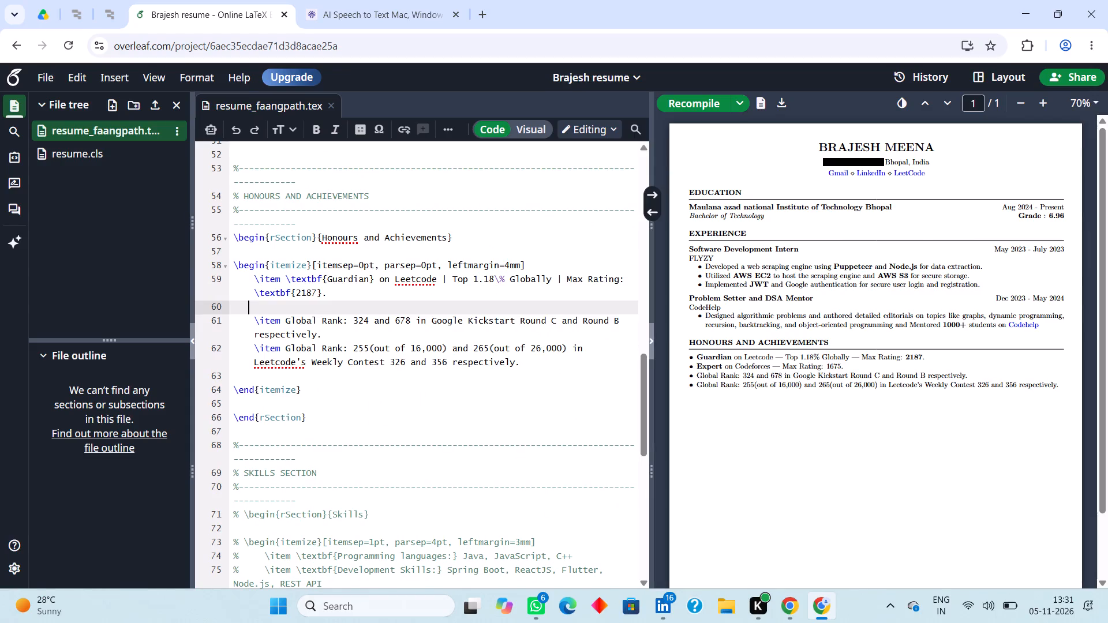
left_click_drag(362, 526, 399, 440)
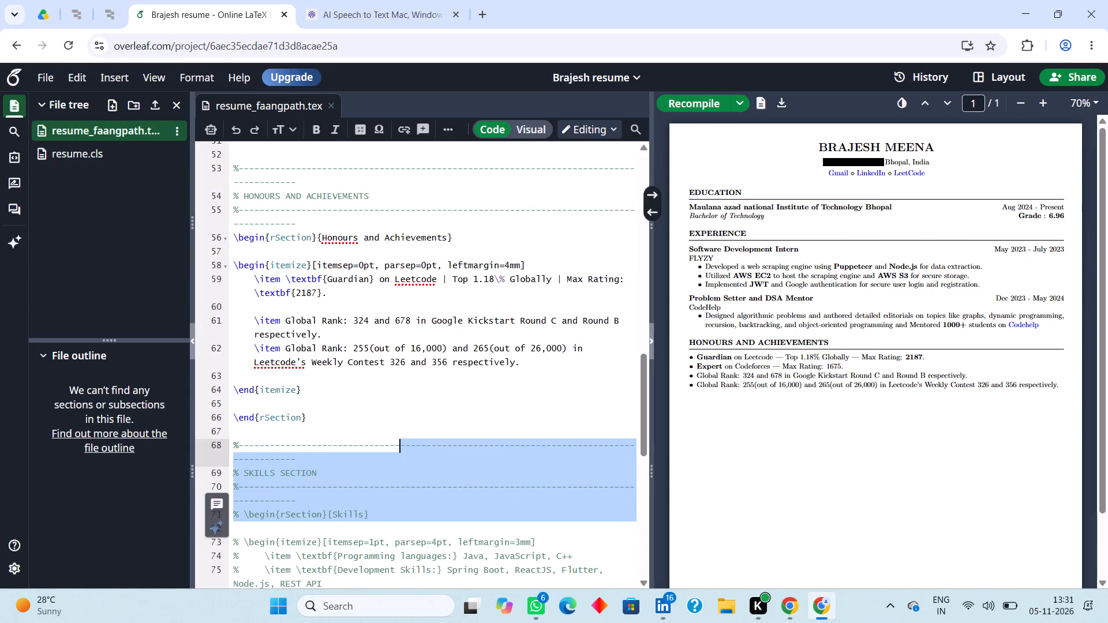
left_click_drag(399, 440, 305, 437)
left_click(305, 437)
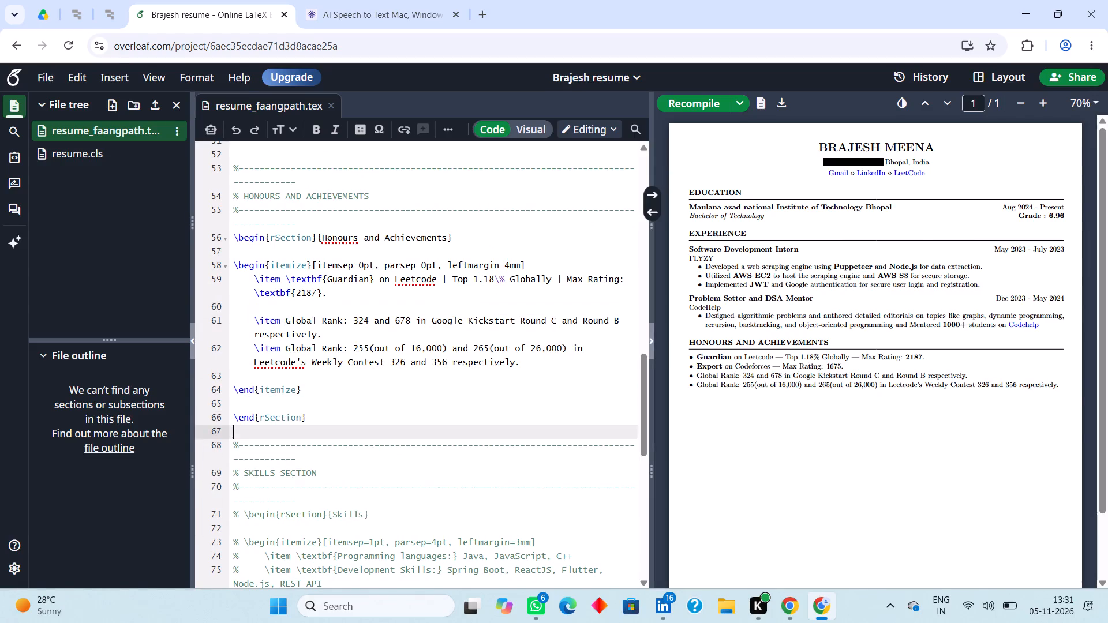
left_click_drag(305, 437, 400, 366)
left_click(400, 366)
left_click_drag(400, 366, 511, 196)
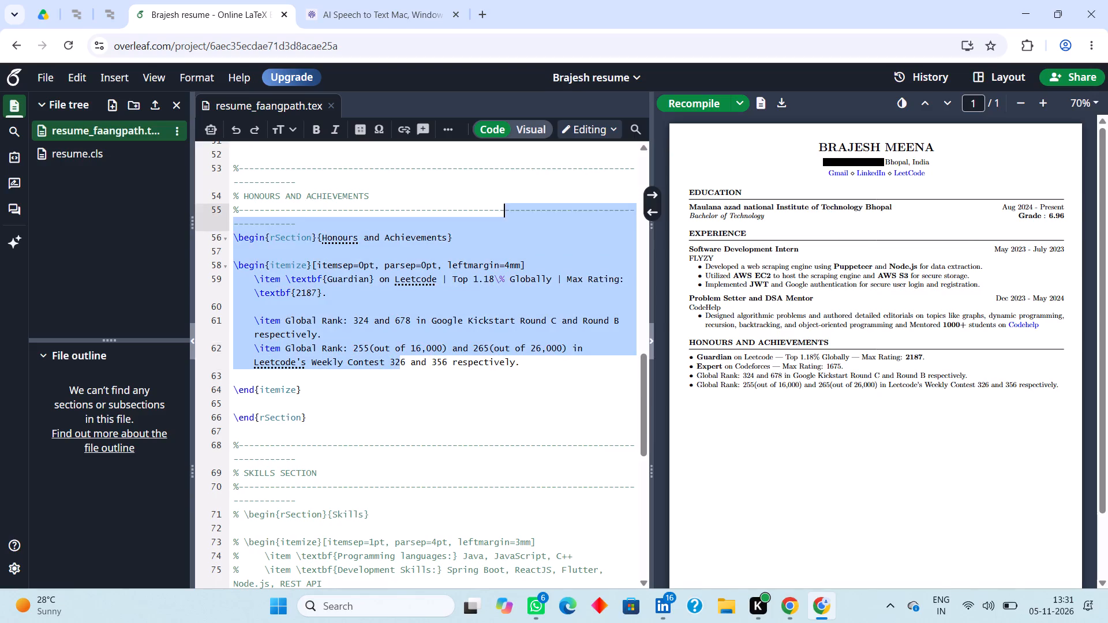
left_click_drag(511, 196, 474, 250)
left_click(528, 185)
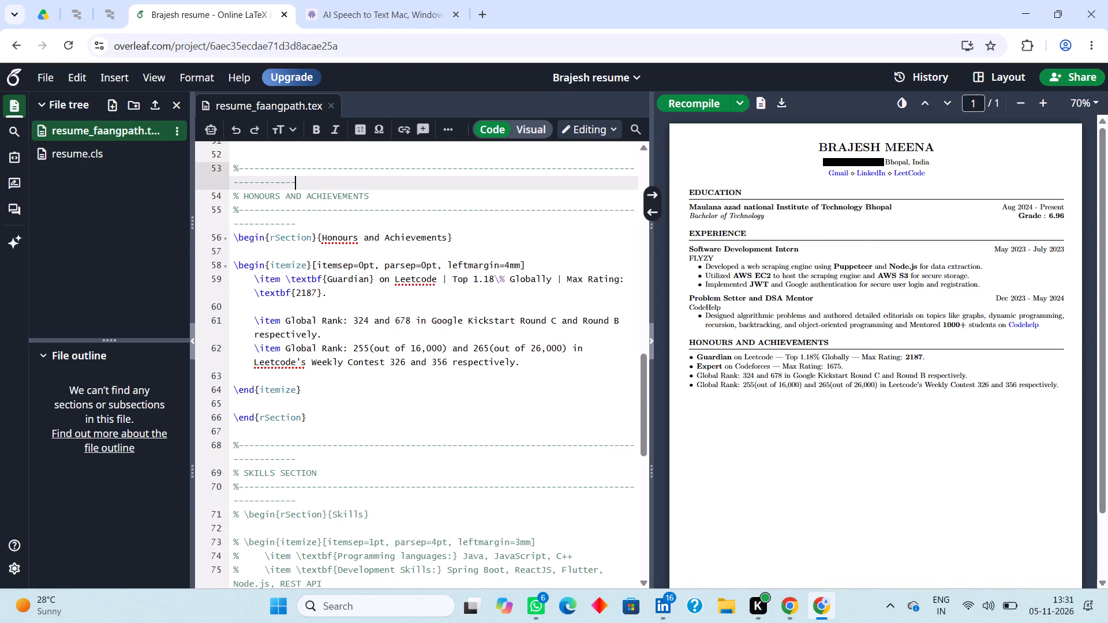
left_click(520, 220)
scroll(520, 220, "right", 1)
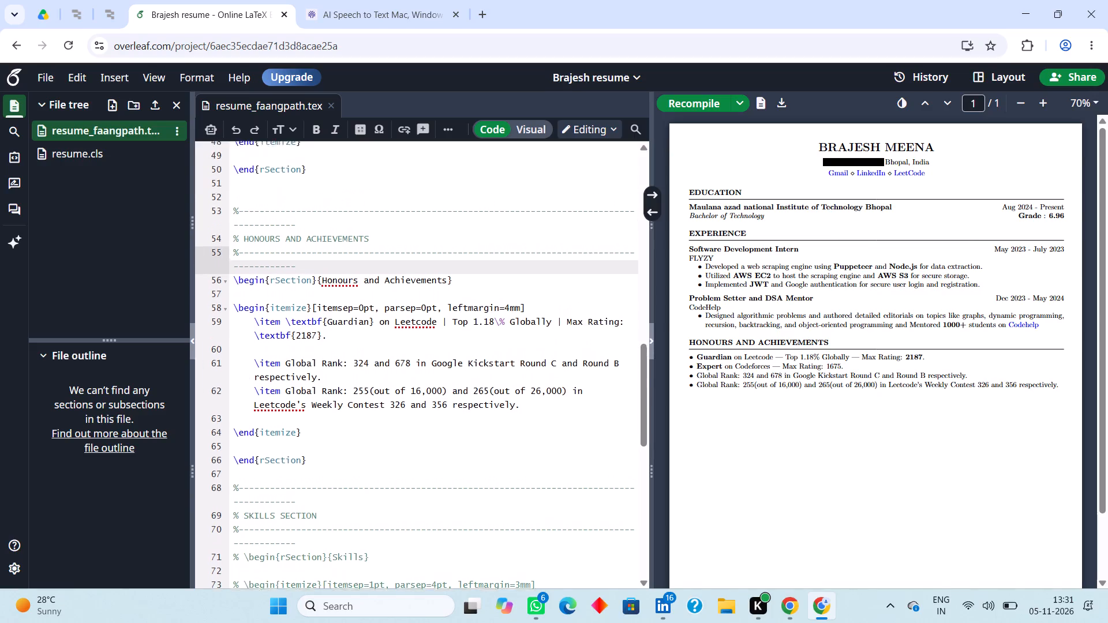
scroll(520, 220, "right", 1)
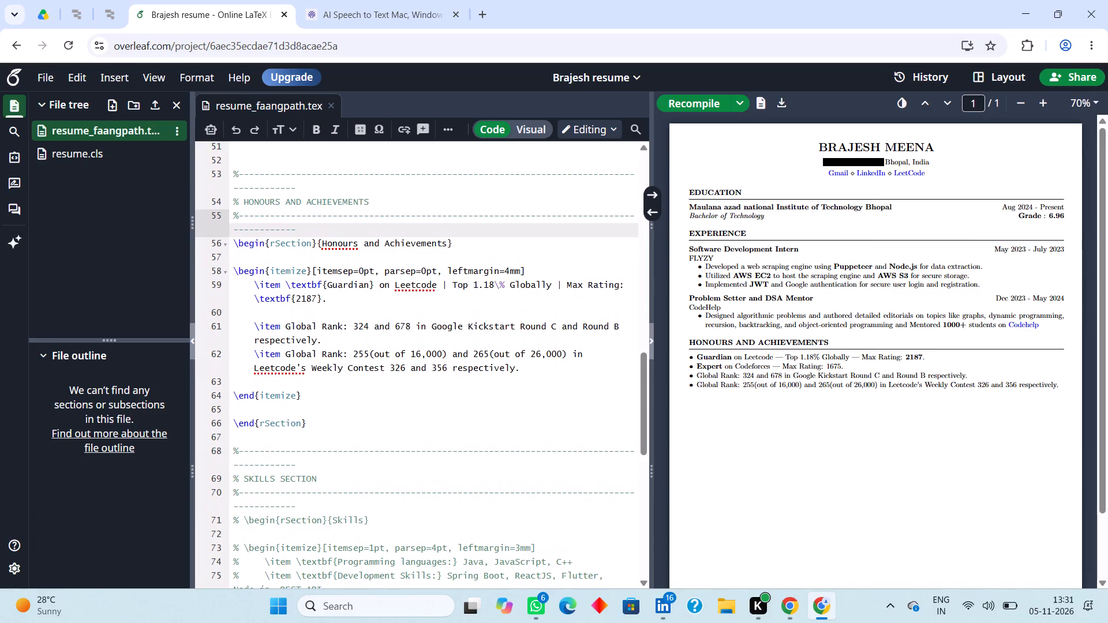
scroll(520, 220, "up", 3)
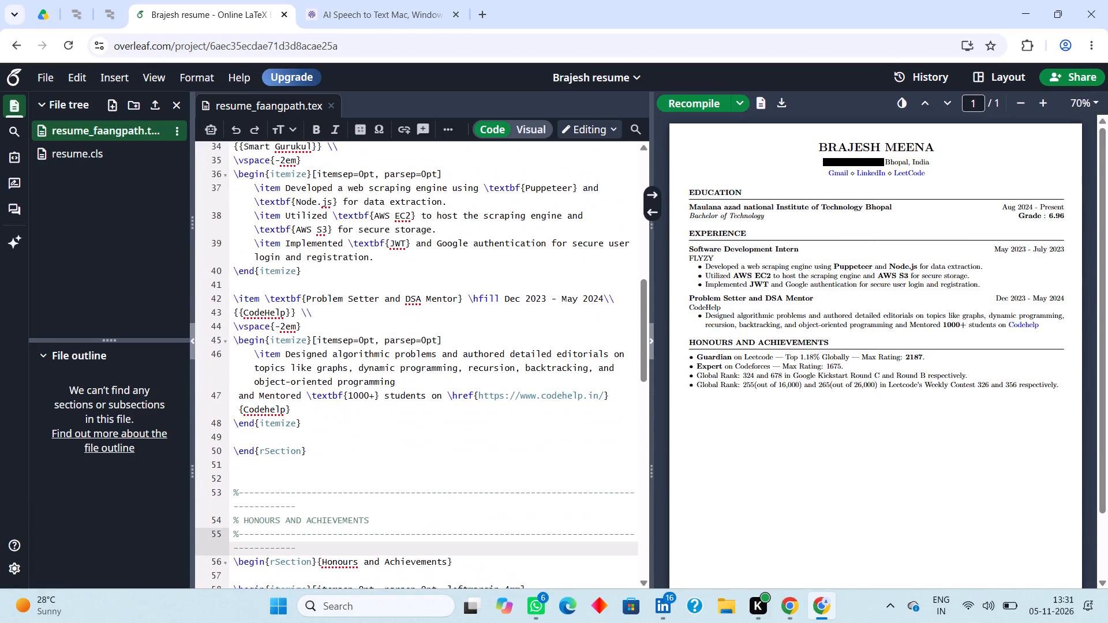
scroll(520, 220, "up", 2)
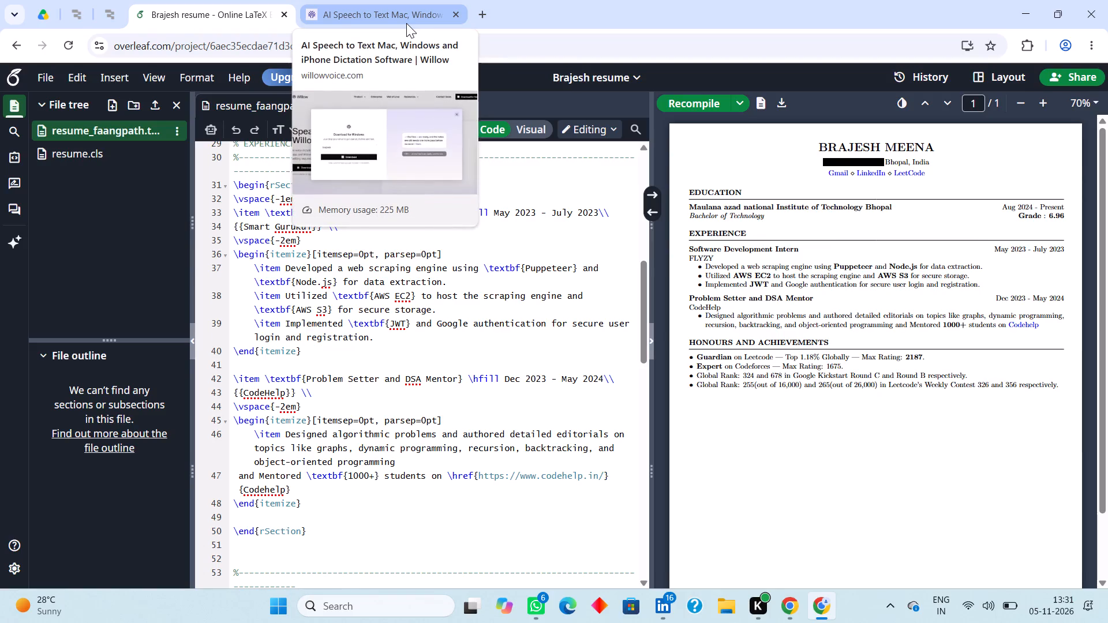
Switch to the other browser window with the brajesh_resume project and examine the Technical Skills and Interests section in its PDF preview.
scroll(406, 23, "down", 1)
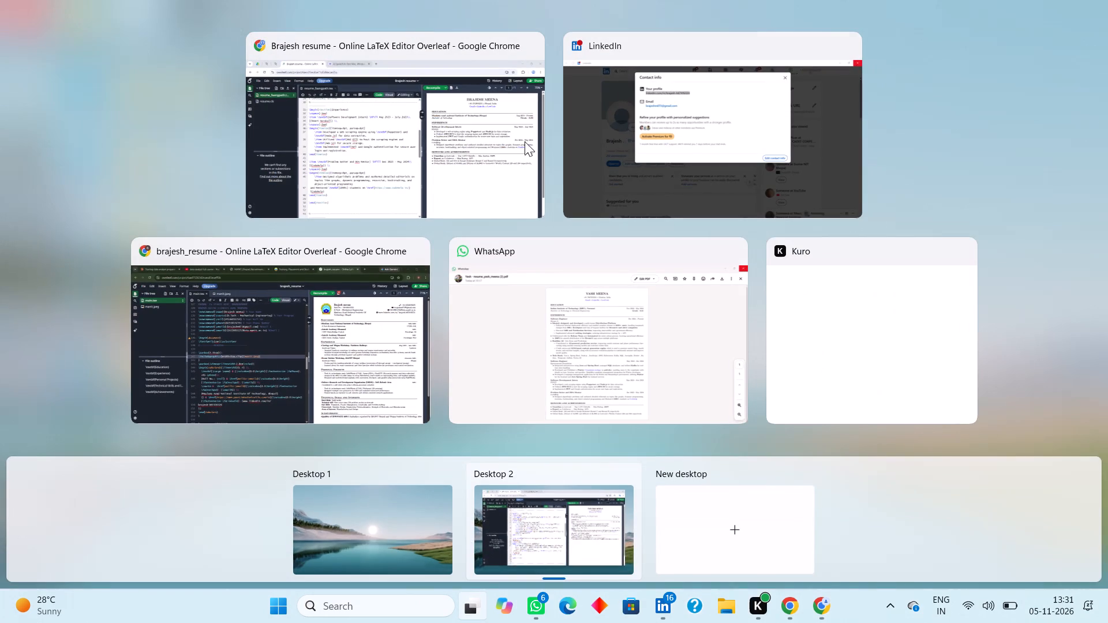
left_click(350, 323)
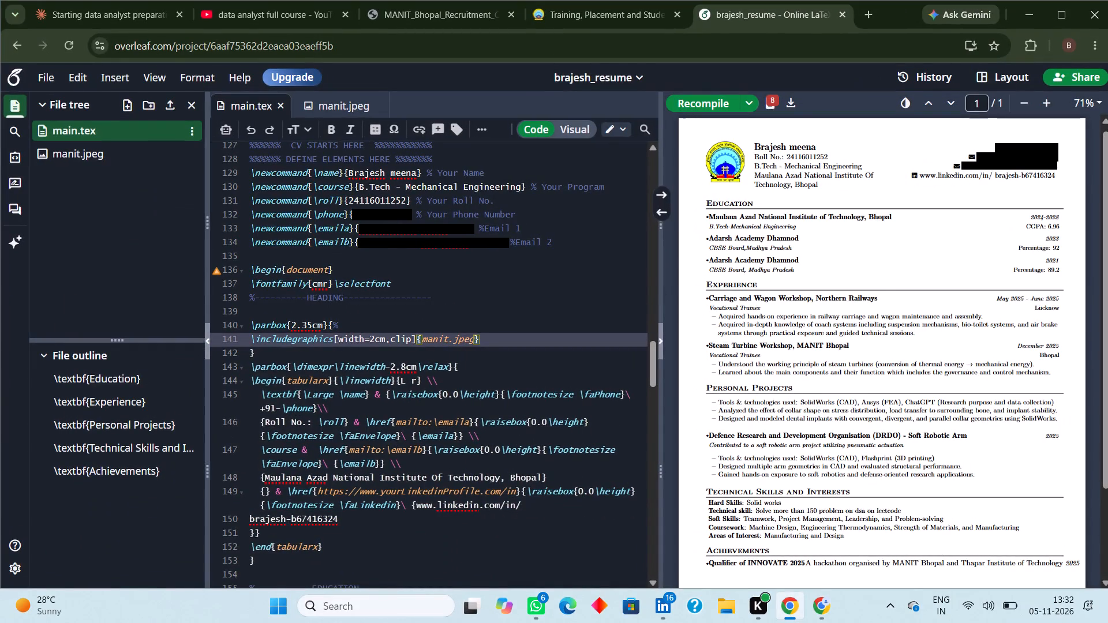
left_click_drag(752, 506, 896, 488)
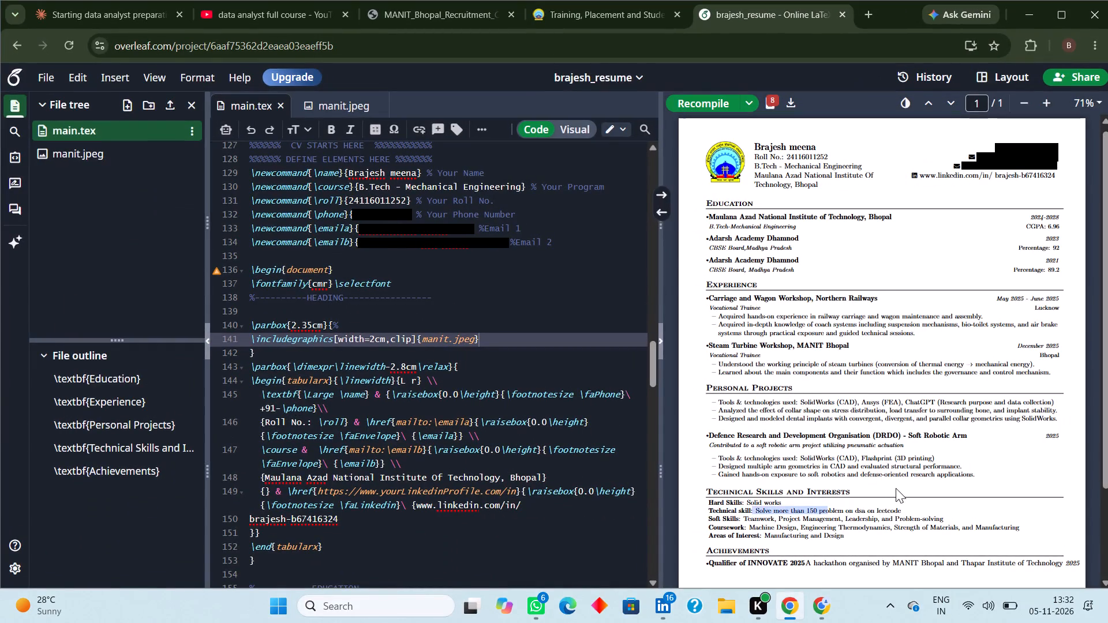
left_click_drag(896, 488, 965, 516)
left_click(965, 516)
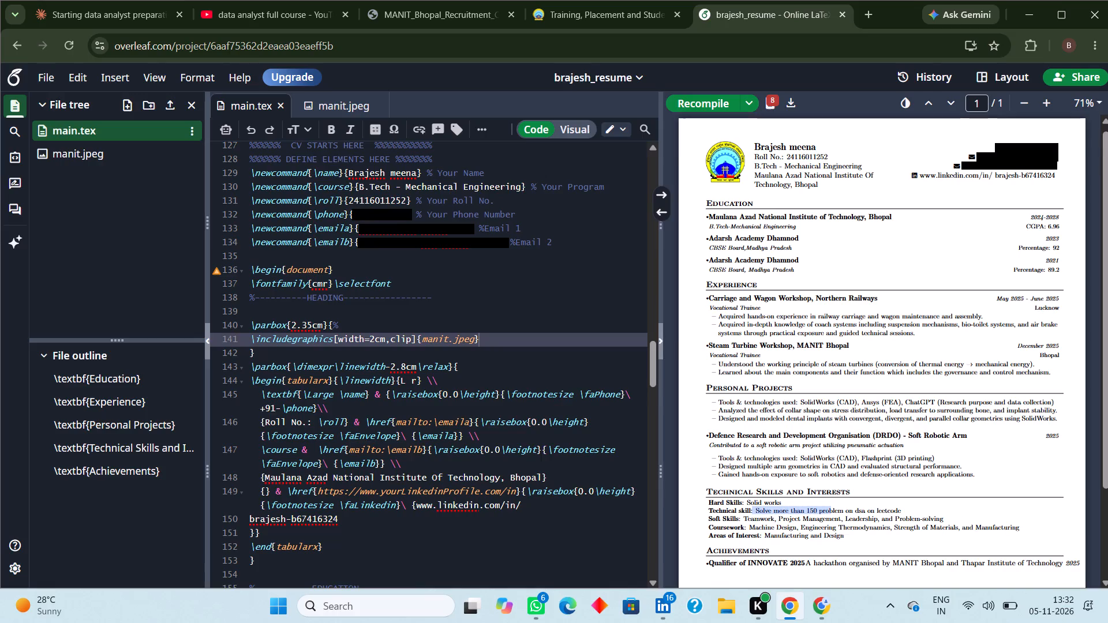
left_click_drag(744, 501, 916, 523)
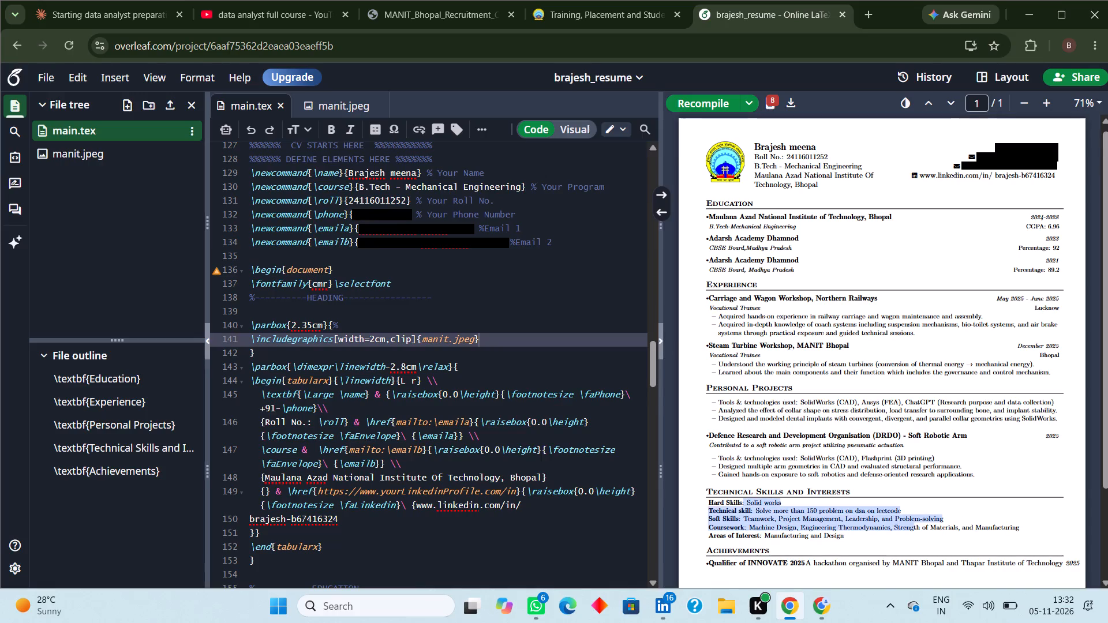
left_click_drag(916, 523, 916, 523)
left_click(1012, 483)
left_click(870, 10)
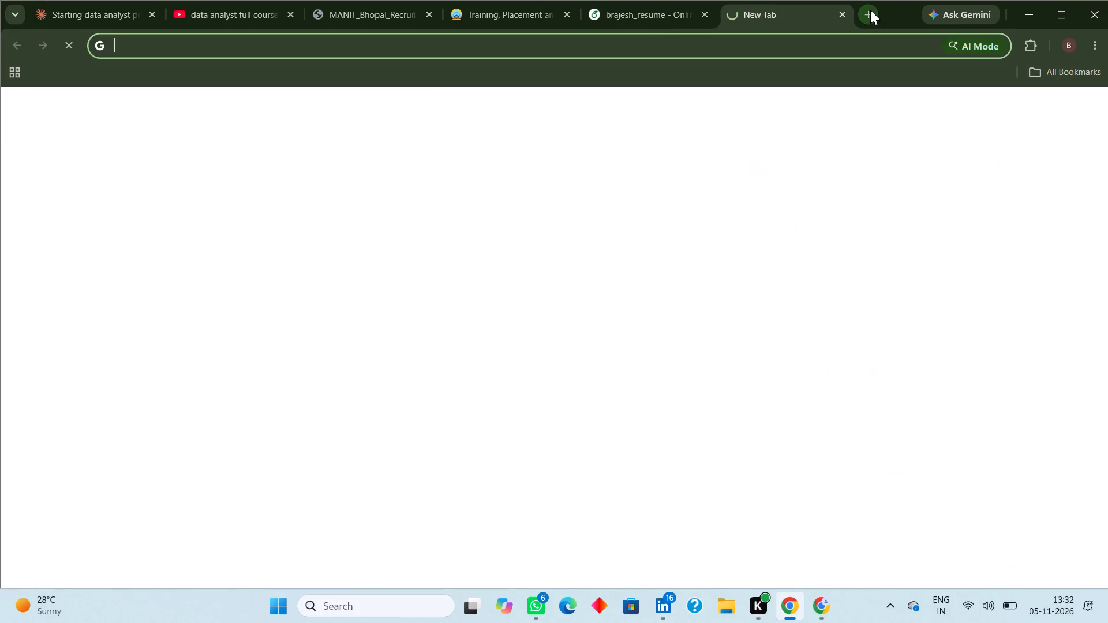
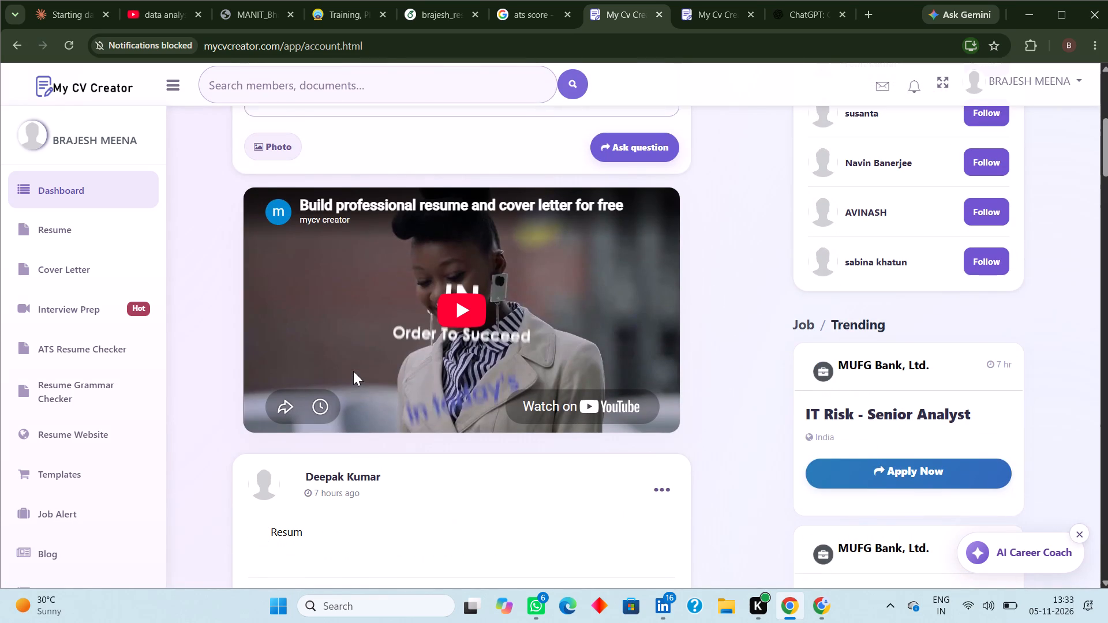
Look through the My CV Creator dashboard and open its Resume section.
scroll(353, 371, "down", 2)
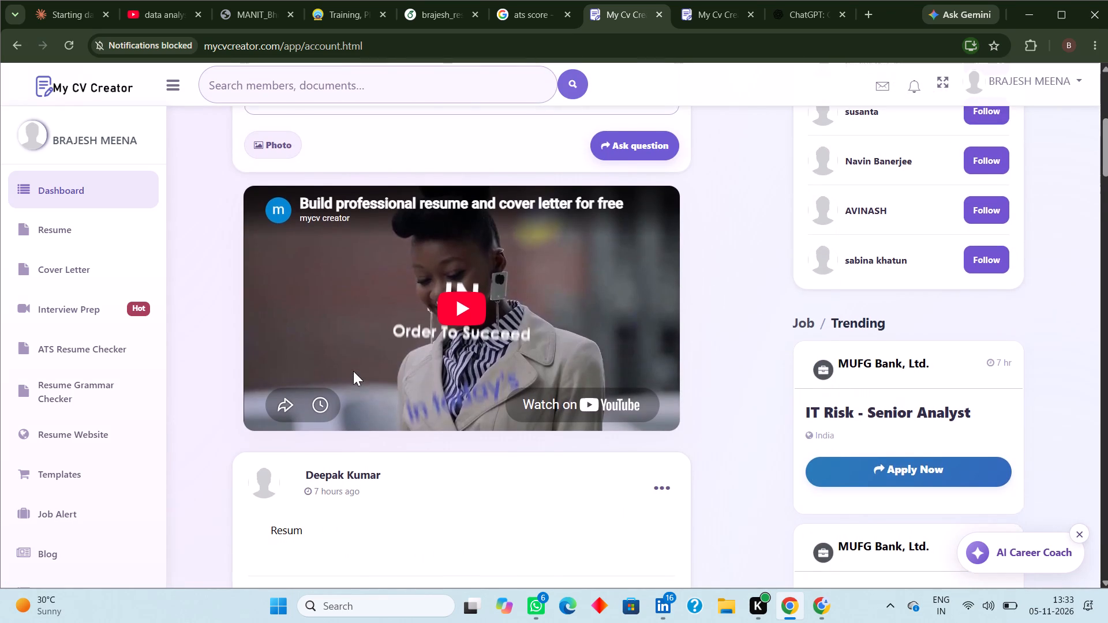
scroll(353, 371, "down", 1)
scroll(353, 371, "right", 1)
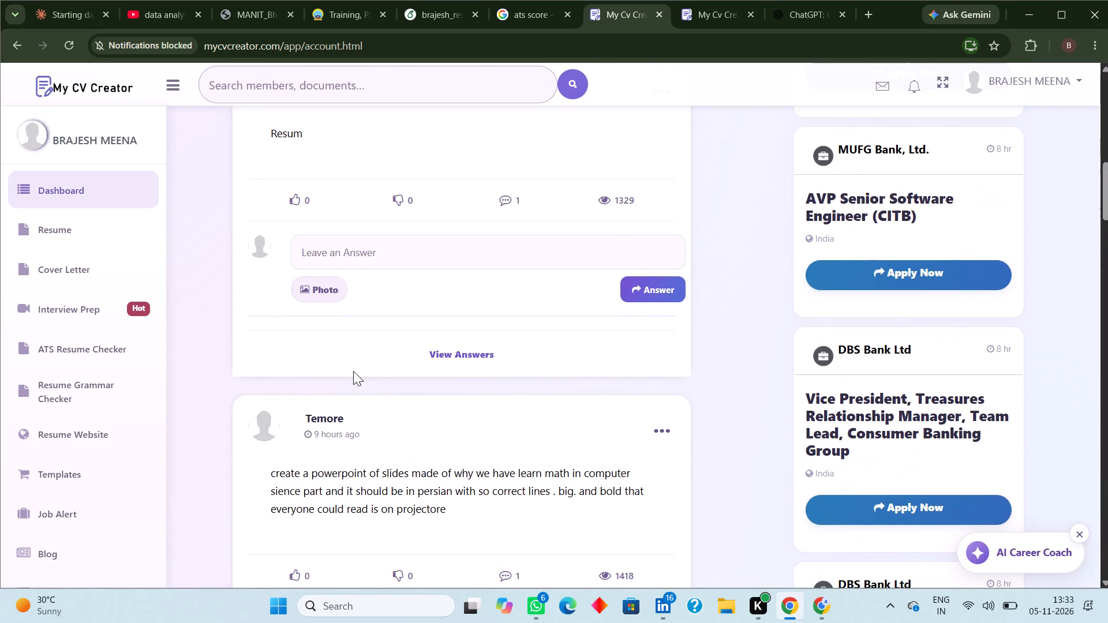
scroll(353, 371, "right", 1)
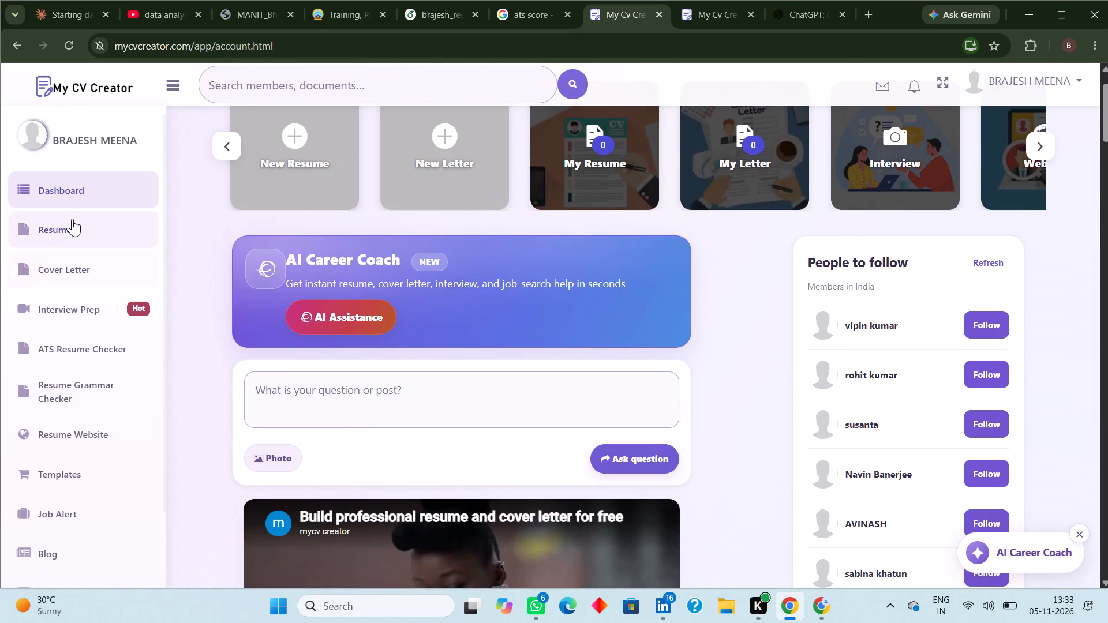
left_click(72, 217)
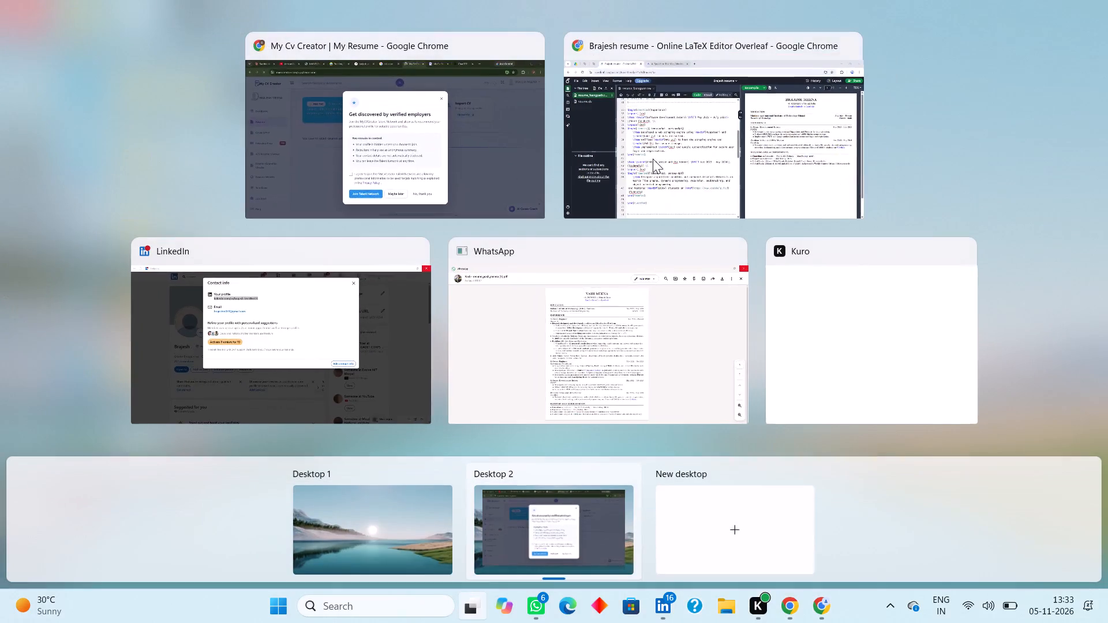
Bring up the Overleaf resume project, then switch to the WhatsApp window with the open resume PDF.
left_click(728, 145)
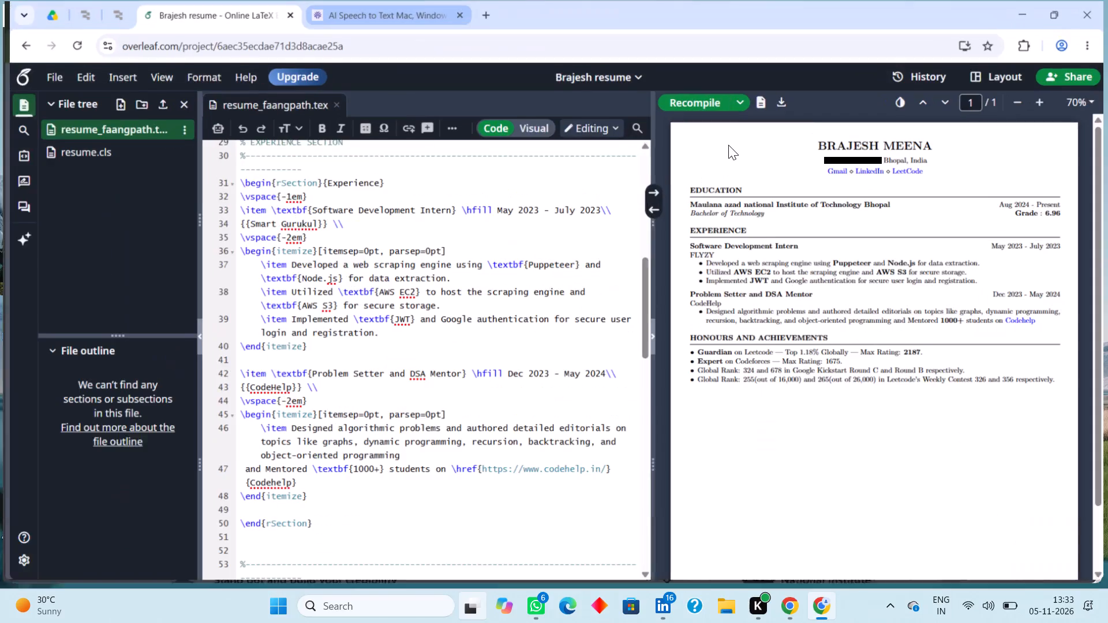
left_click(639, 344)
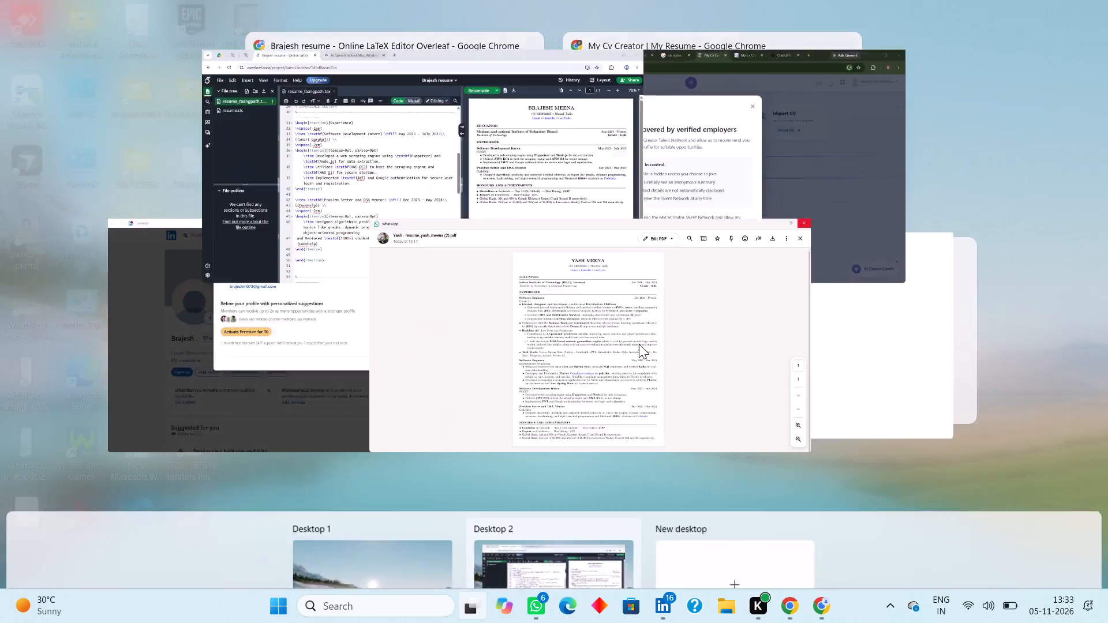
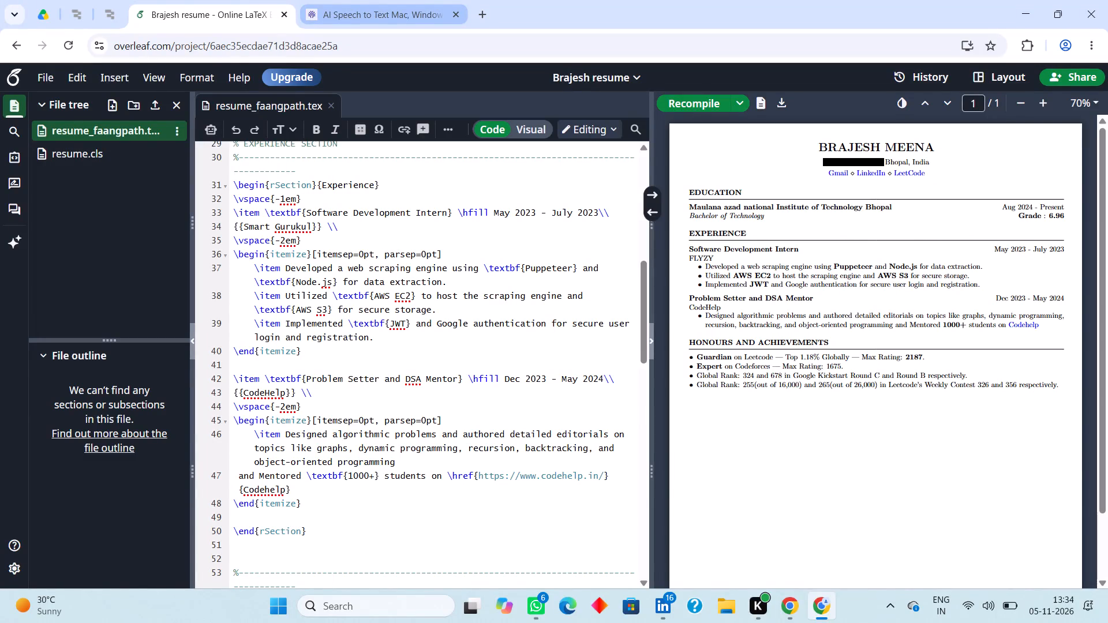
Delete the text of the first Smart Gurukul bullet, about the Puppeteer and Node.js web scraping engine, keeping its \item command.
left_click(448, 278)
left_click_drag(448, 278, 286, 273)
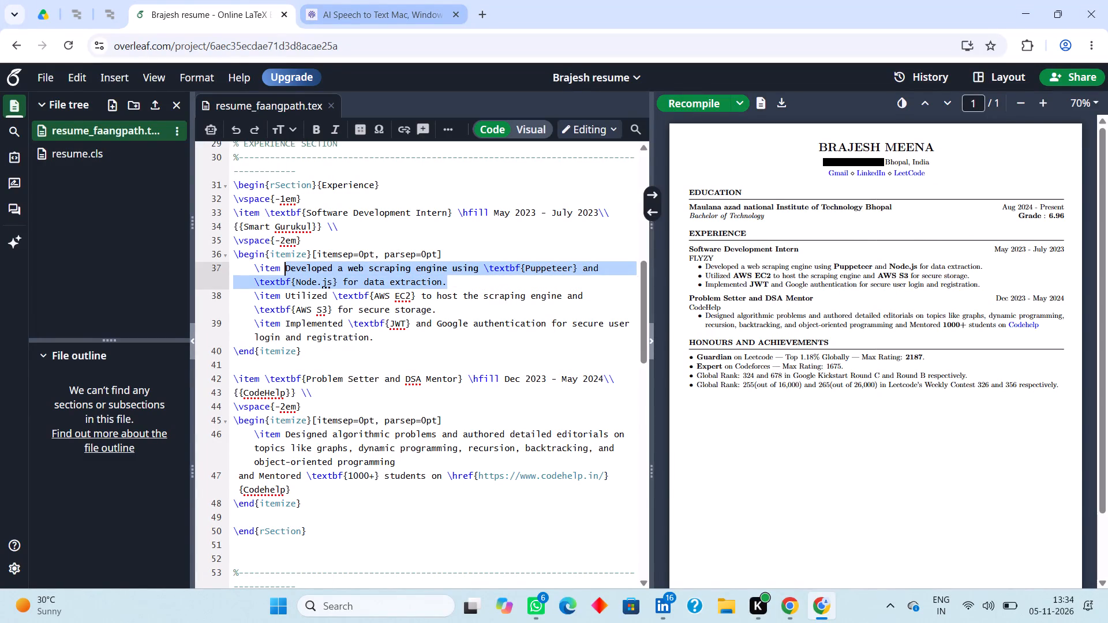
left_click_drag(286, 273, 286, 273)
key("BackSpace")
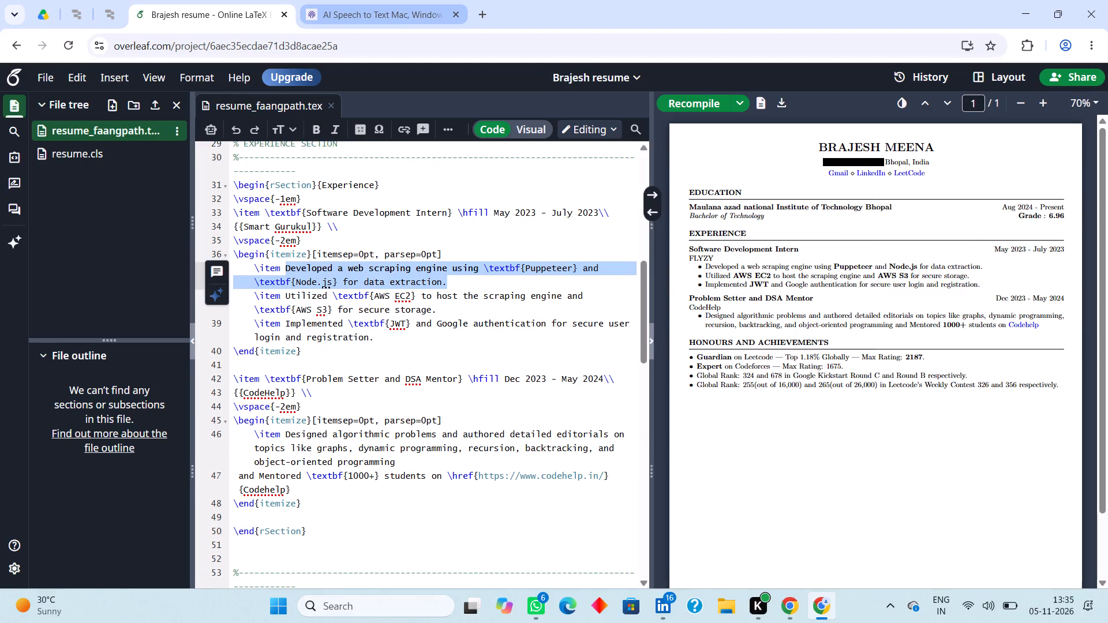
Replace the selected web scraping bullet with the copied gamification engine text (XP, streaks, weekly leagues, leaderboards, React Native (Expo), Java REST APIs) and recompile the resume.
key("ctrl+v")
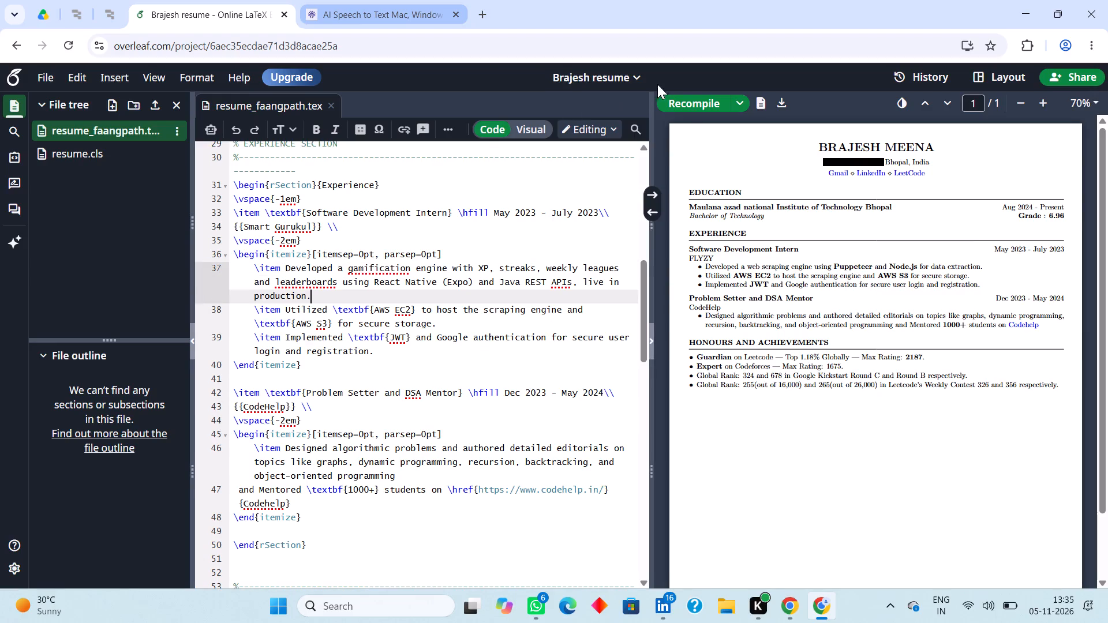
left_click(686, 104)
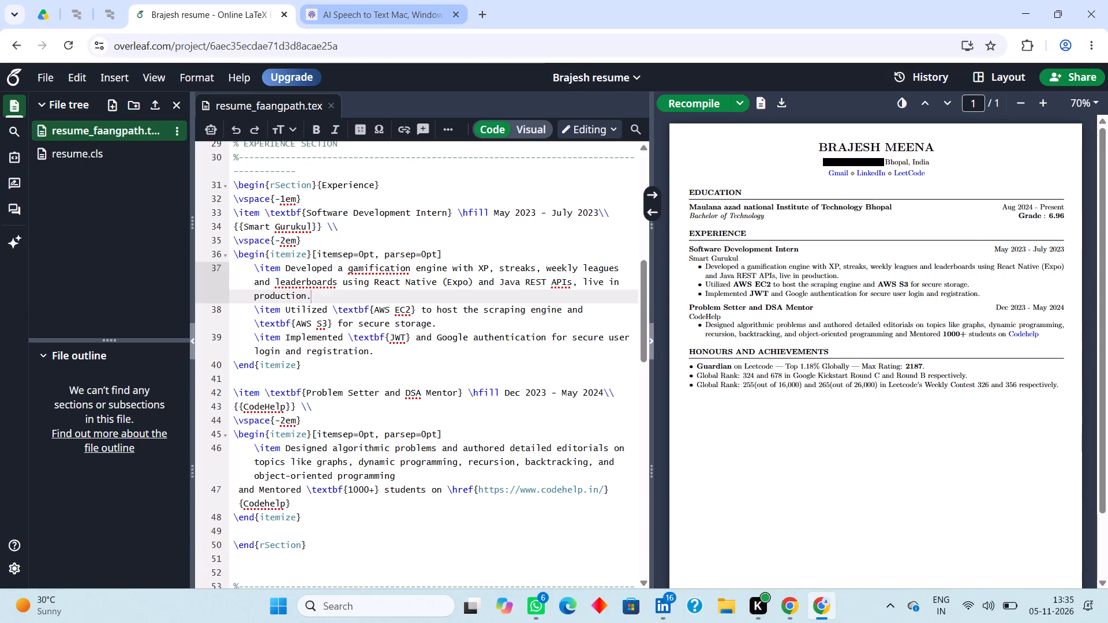
Remove "Native (Expo)" from the gamification engine bullet so it reads "using React and Java REST APIs".
left_click(467, 280)
key("BackSpace")
key("BackSpace")
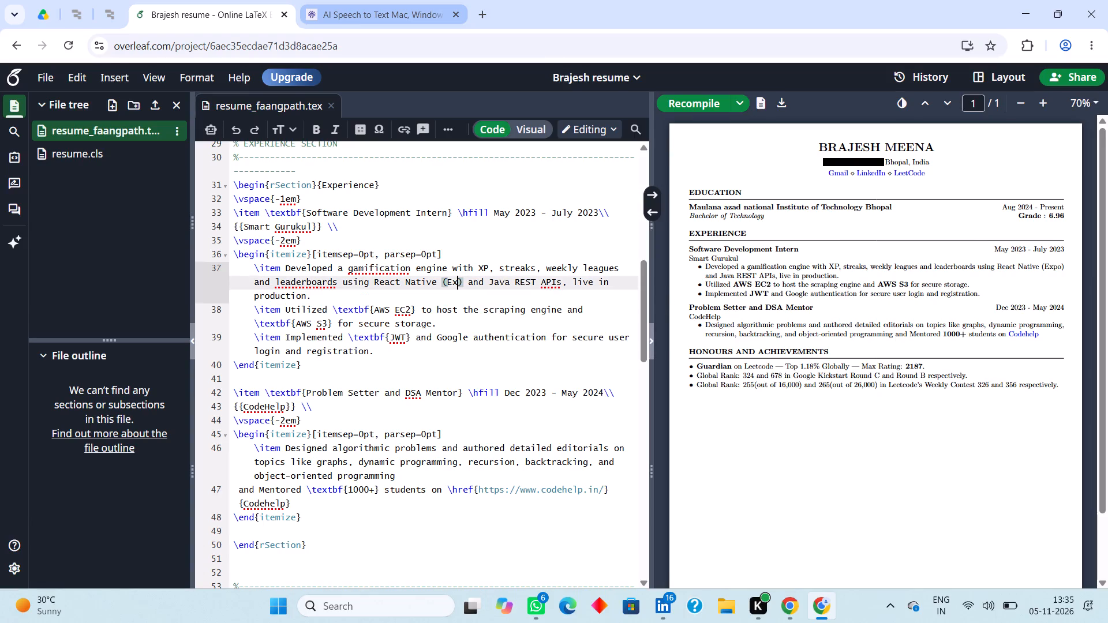
key("BackSpace")
key("BackSpace")
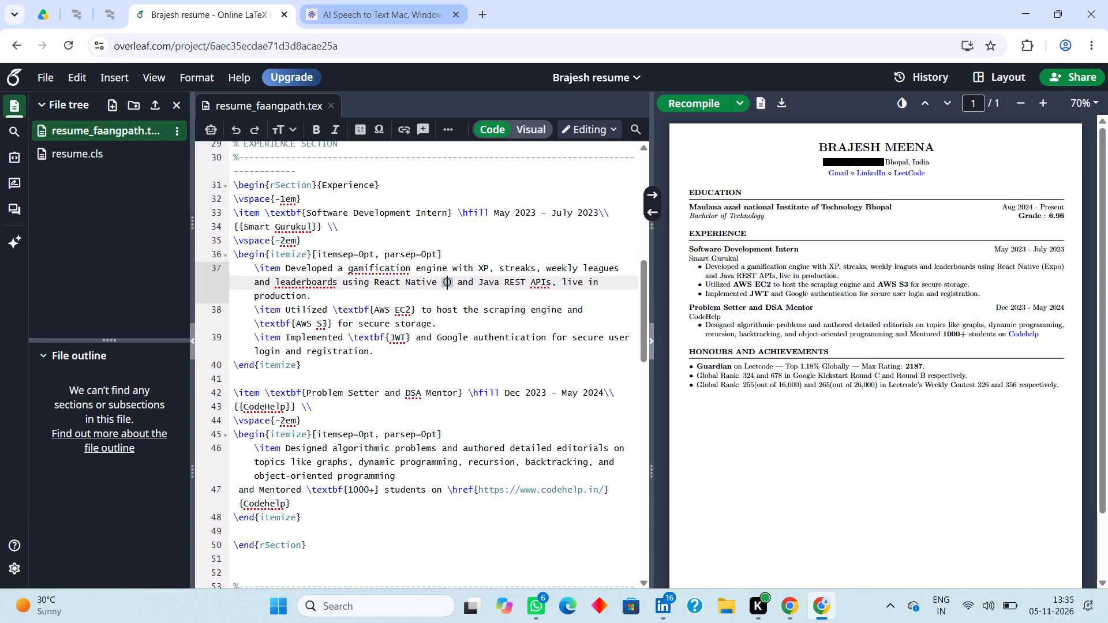
key("Right")
key("BackSpace")
key("BackSpace")
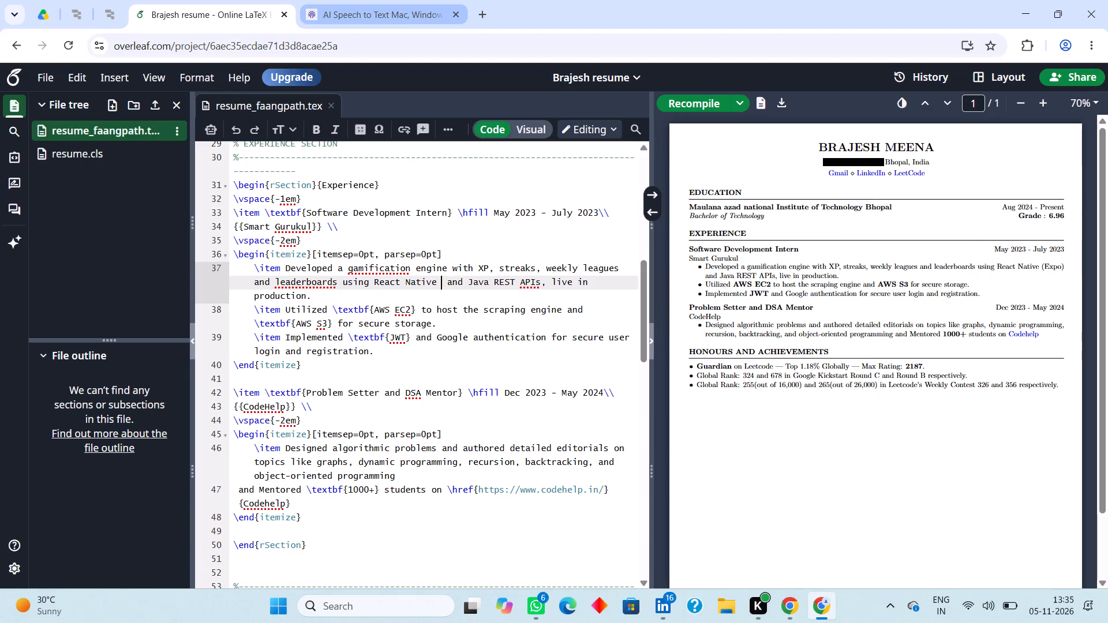
key("Right")
key("BackSpace")
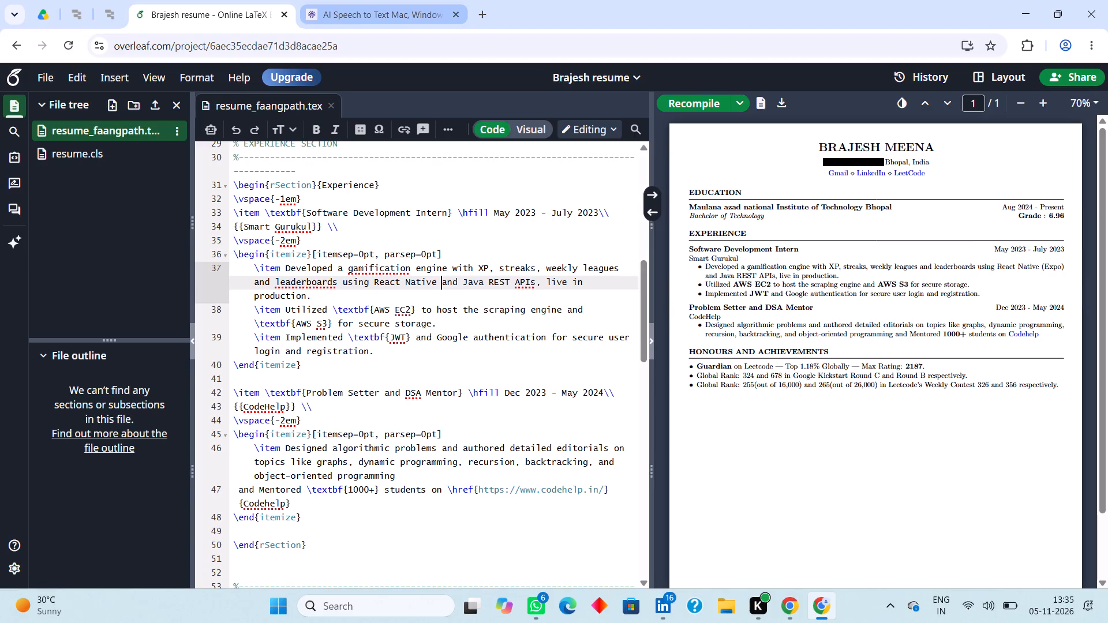
key("BackSpace")
key("BackSpace")
key("BackSpace")
key("BackSpace")
key("BackSpace")
key("BackSpace")
key("BackSpace")
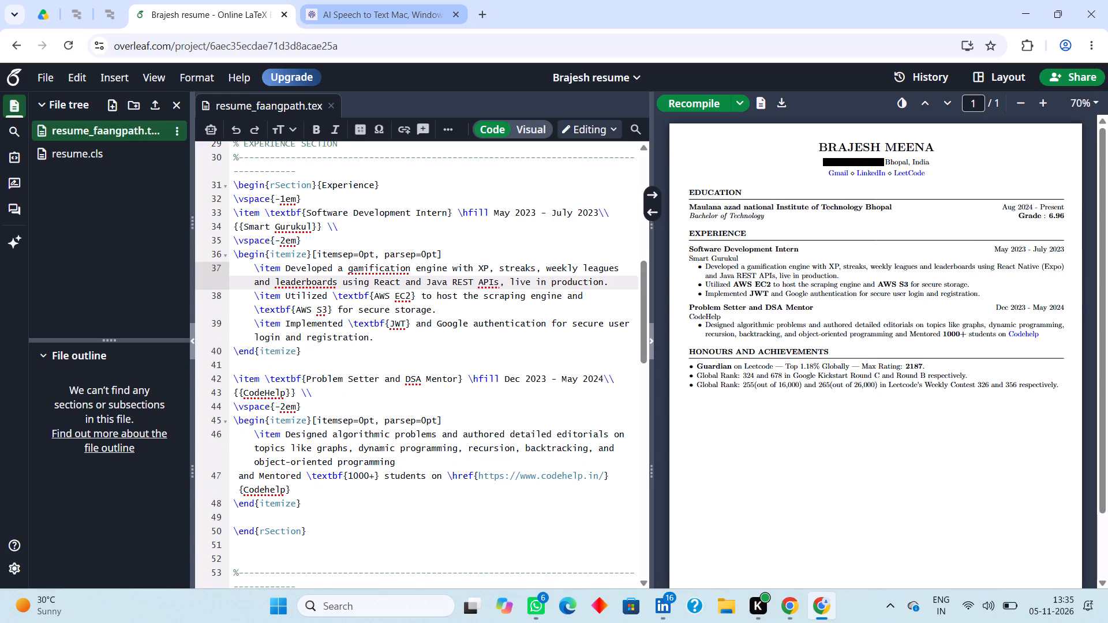
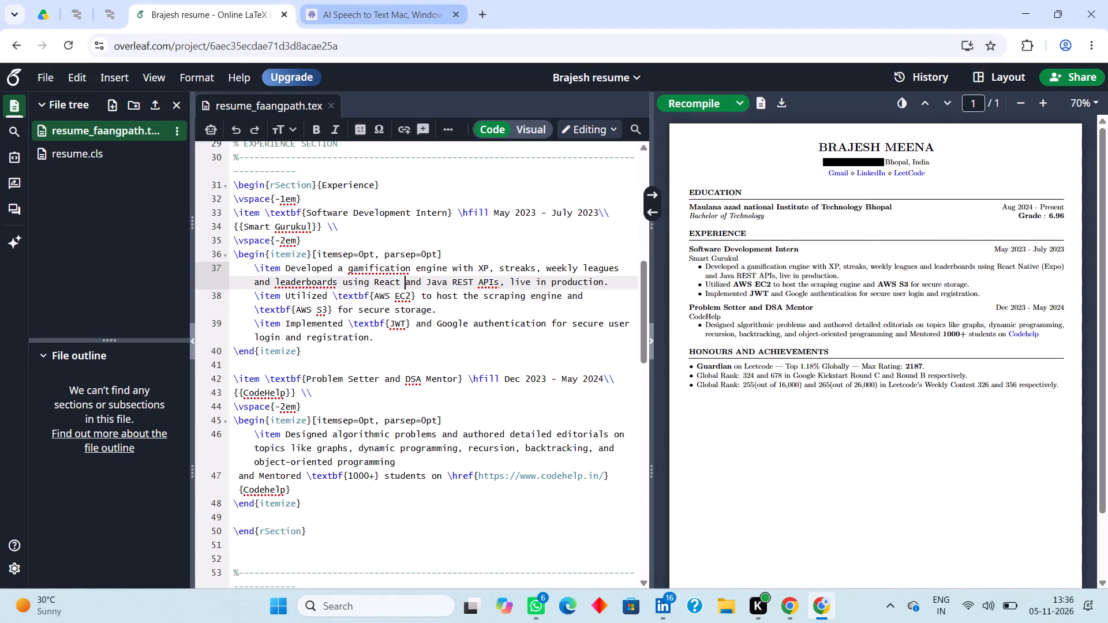
Replace the AWS EC2/S3 bullet's text with the copied bus tracking backend text (routes, stops, driver-assignment APIs, Flyway migrations, role-based access) and recompile the resume.
left_click_drag(437, 306, 385, 303)
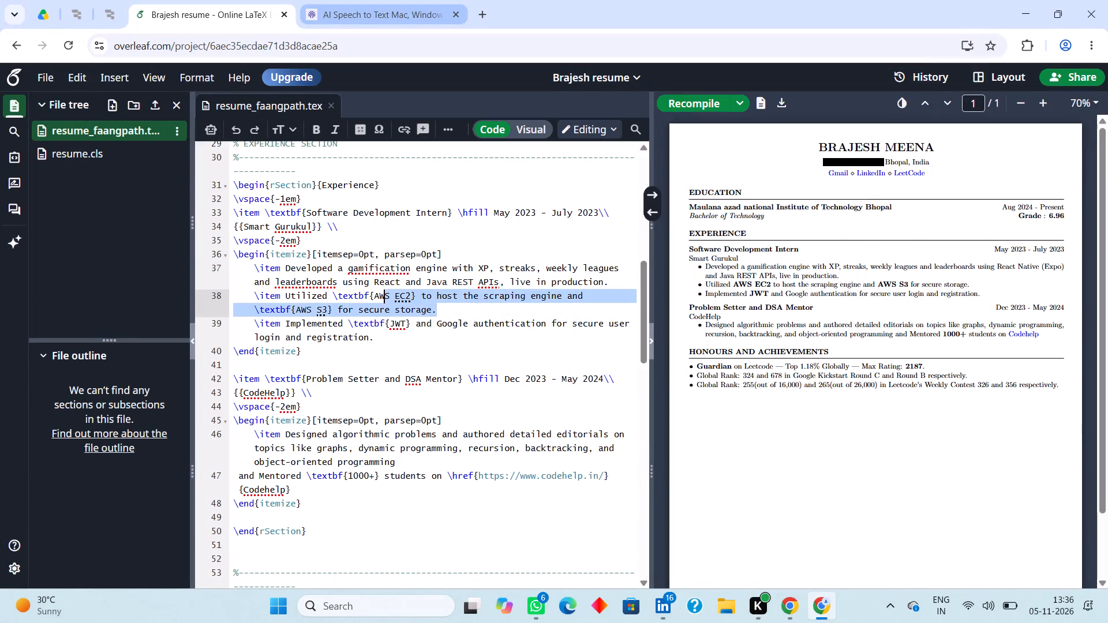
left_click_drag(385, 303, 388, 303)
left_click_drag(388, 303, 283, 295)
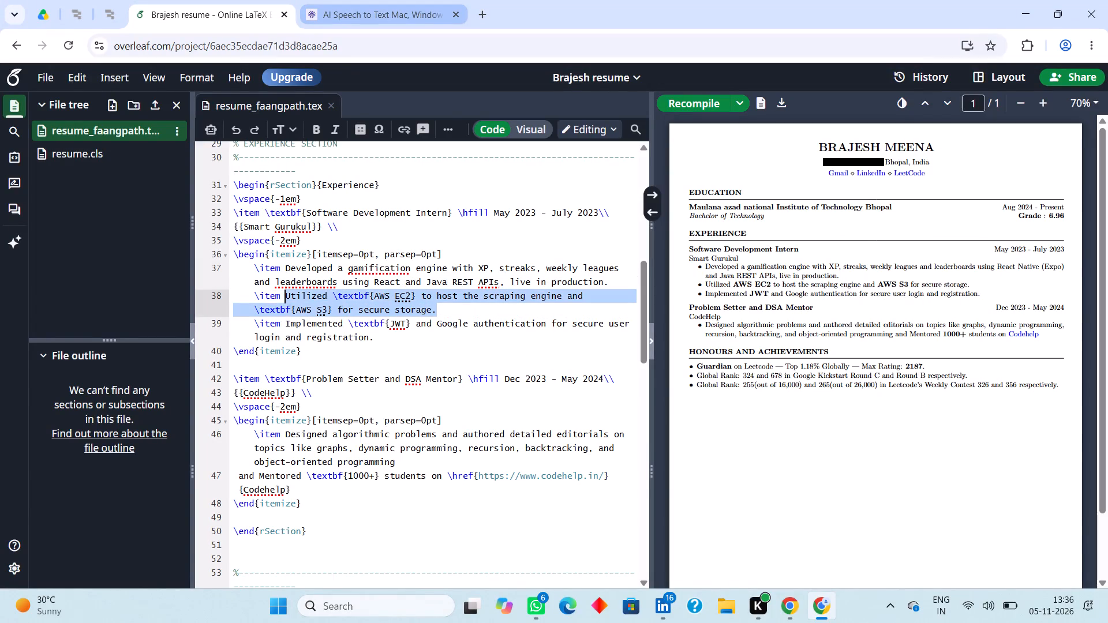
left_click_drag(283, 295, 286, 297)
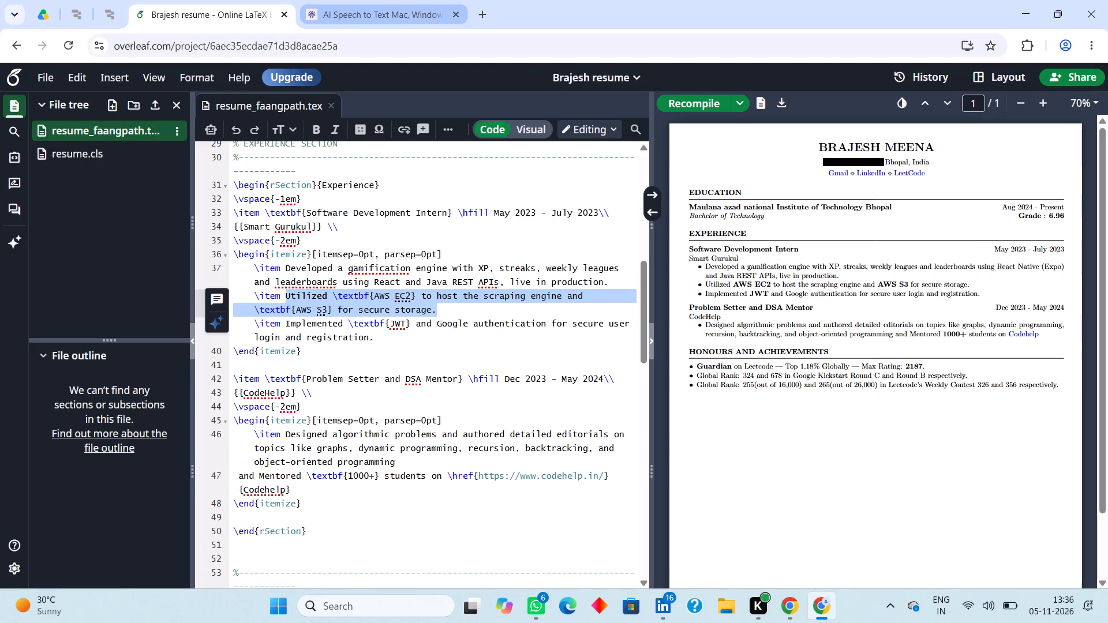
key("ctrl+v")
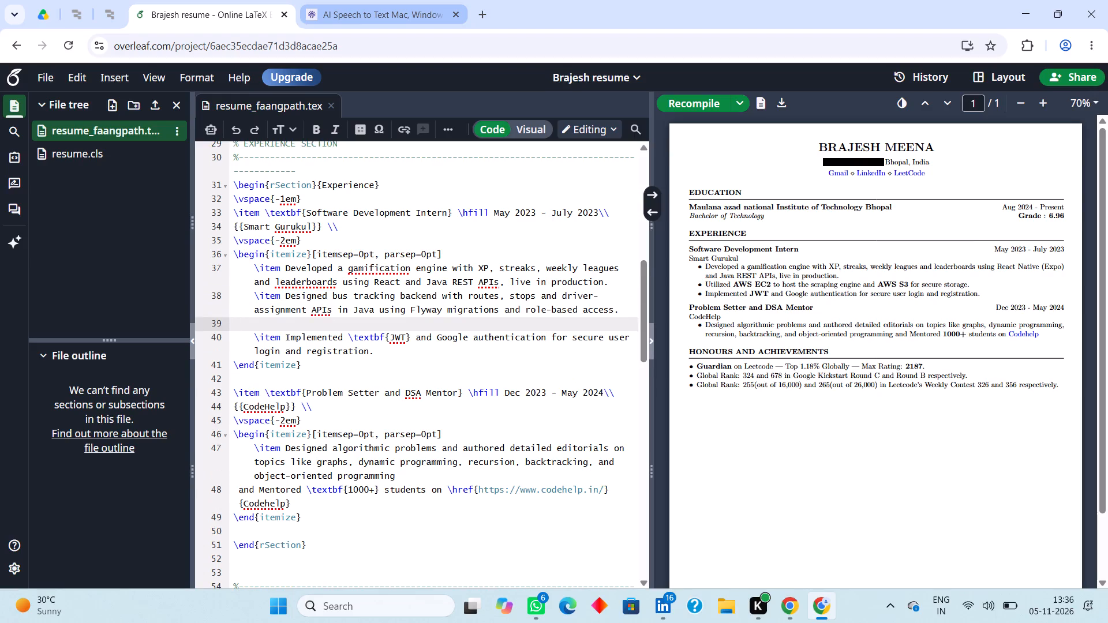
left_click(688, 101)
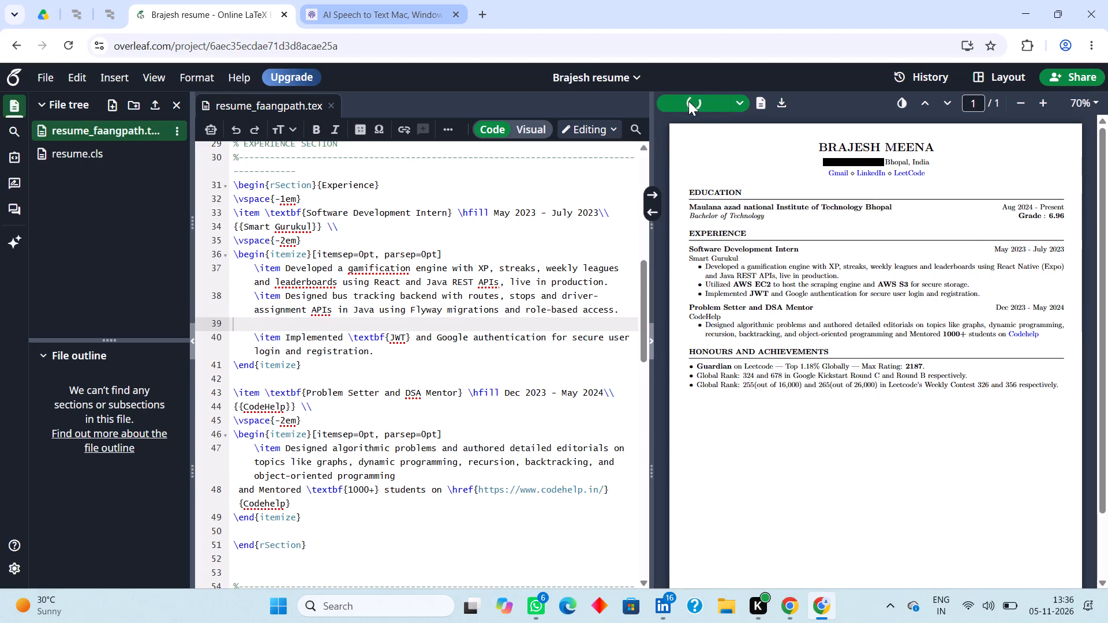
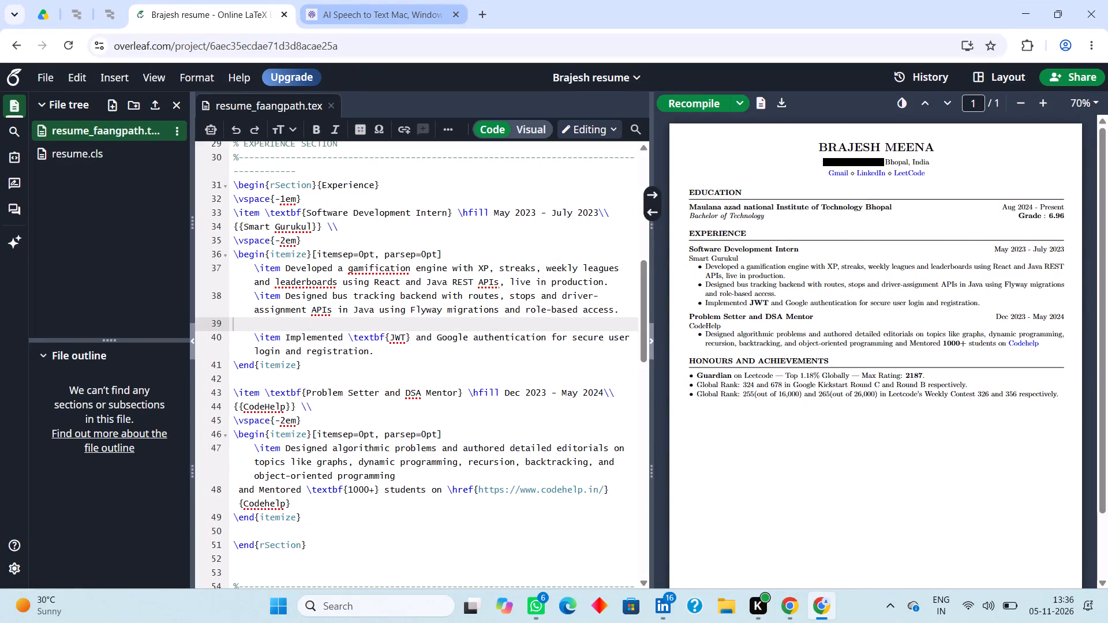
Replace the JWT and Google authentication bullet's text with the copied live GPS bus tracking text and recompile the resume.
left_click_drag(284, 339, 395, 352)
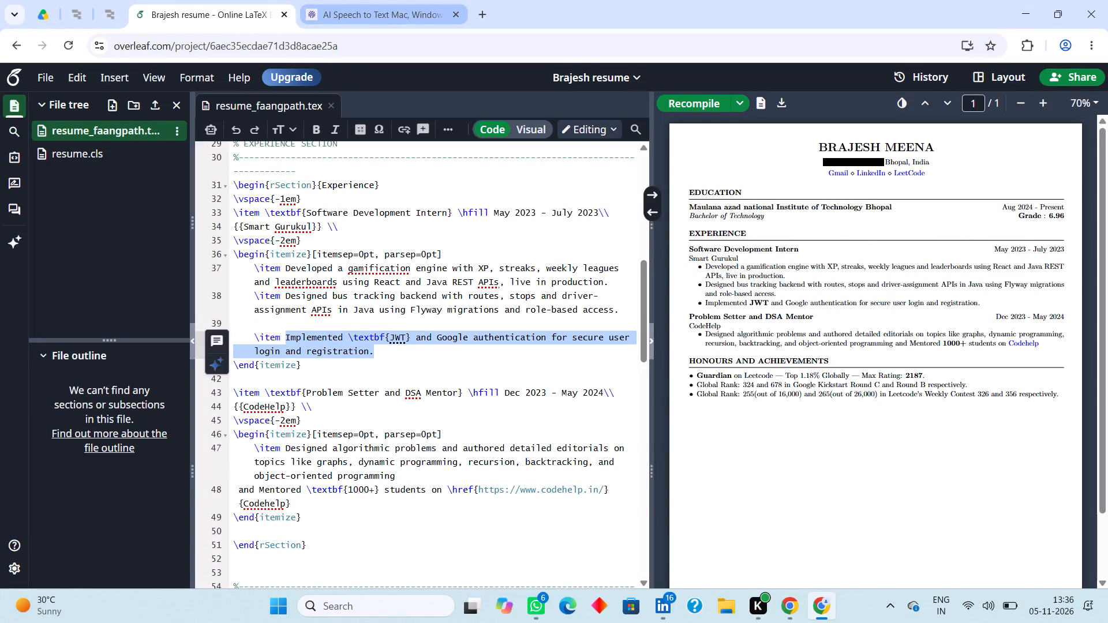
key("ctrl+v")
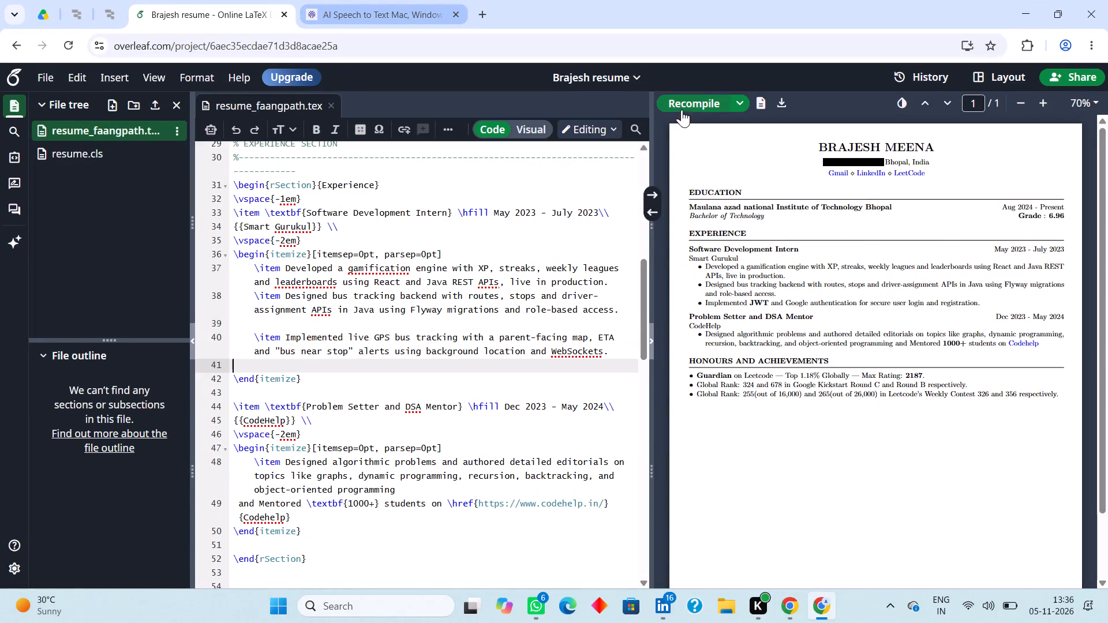
left_click(682, 110)
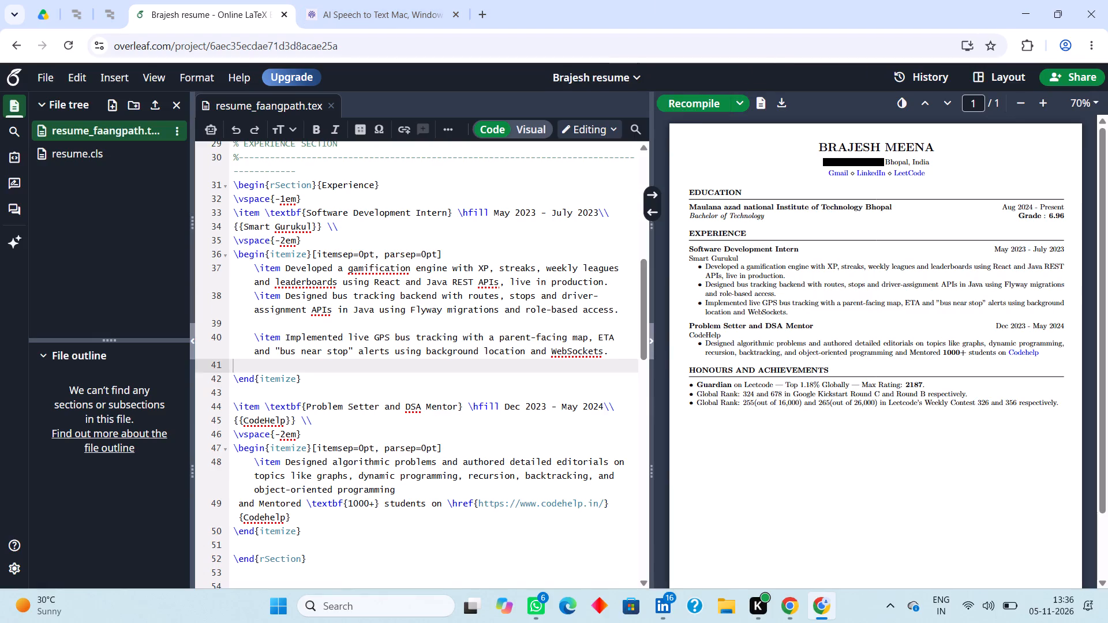
Remove the empty lines below and above the live GPS bus tracking bullet in the Smart Gurukul list.
key("BackSpace")
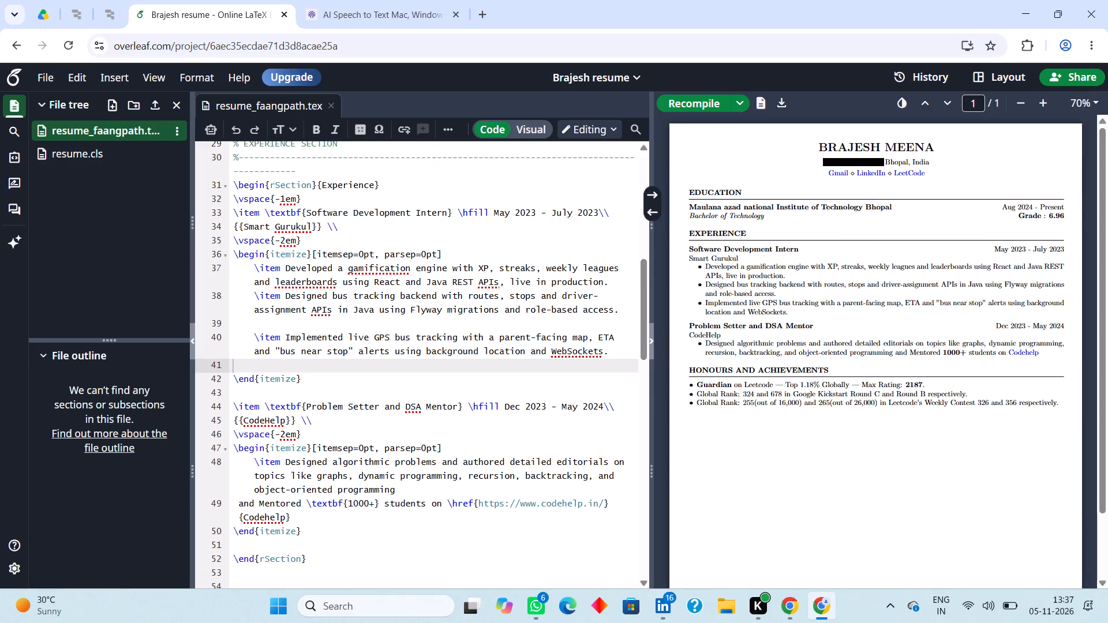
left_click(417, 356)
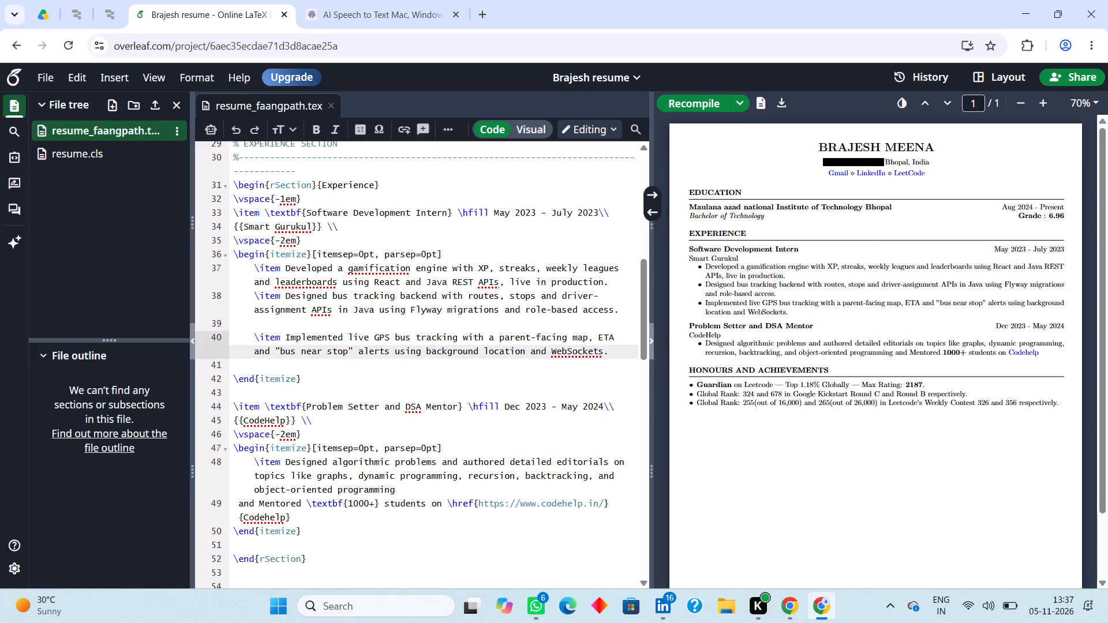
left_click(409, 363)
key("BackSpace")
left_click(364, 321)
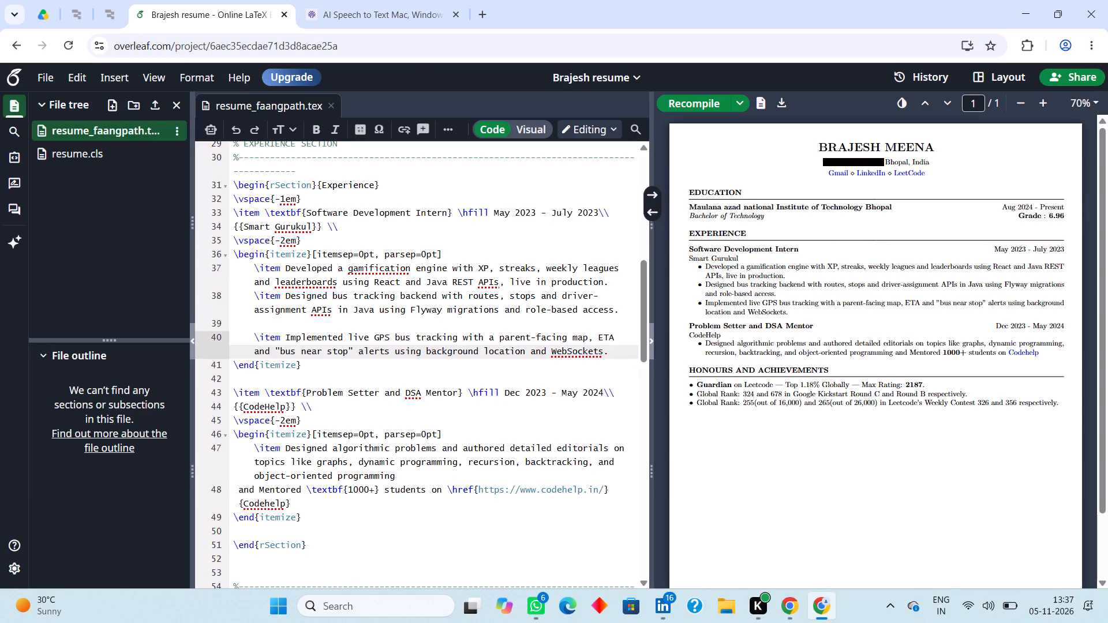
key("BackSpace")
key("BackSpace")
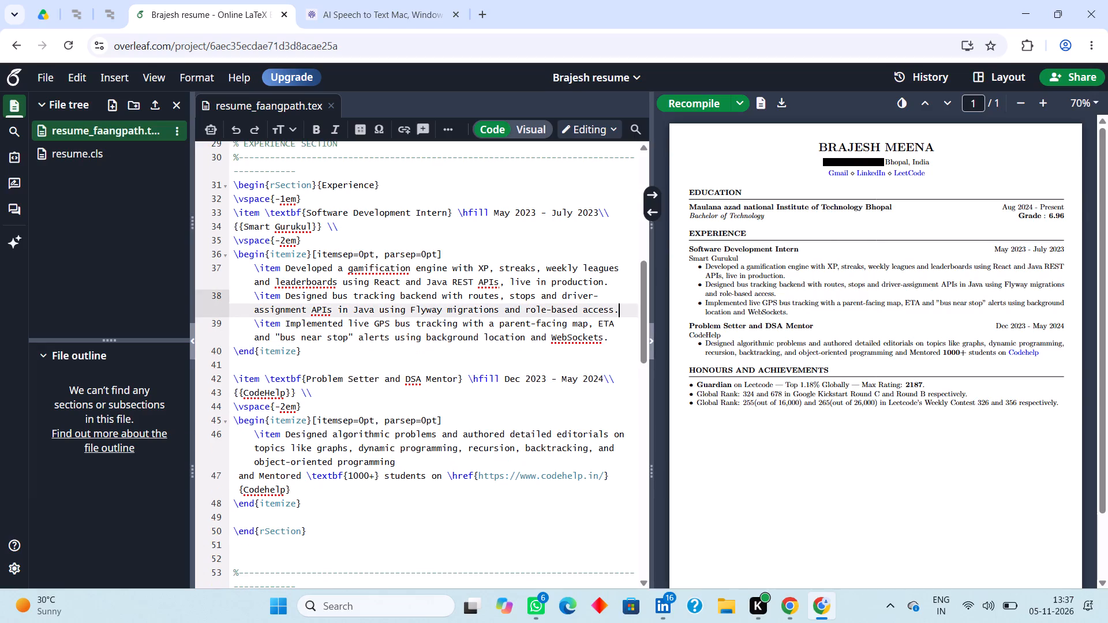
Make "React" bold in the gamification engine bullet by wrapping it in \textbf{}.
left_click(374, 279)
key("backslash")
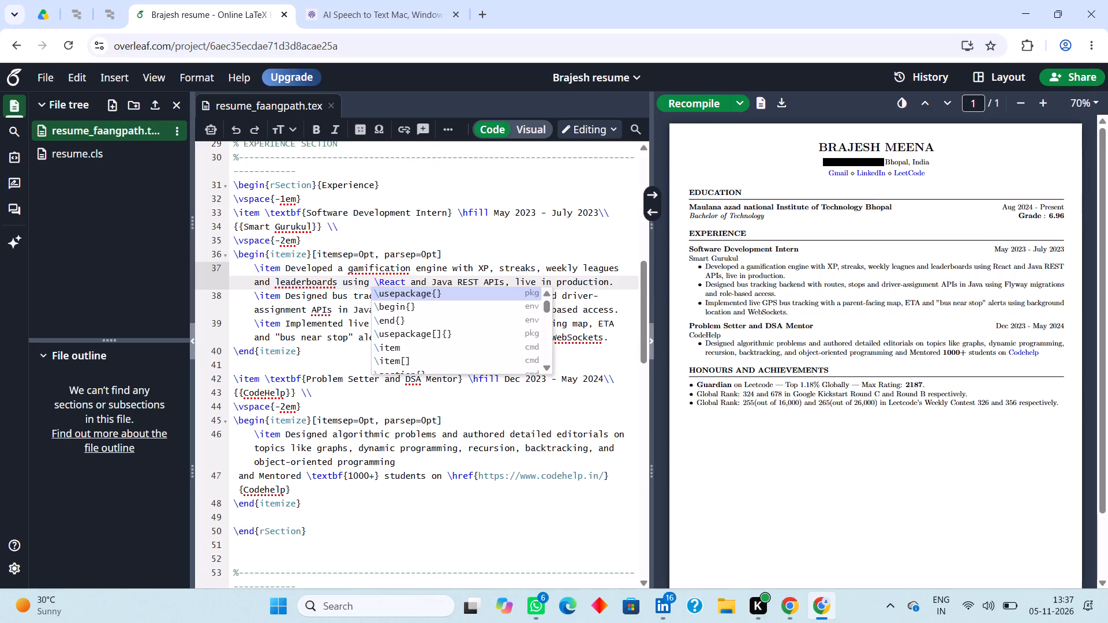
type("TE")
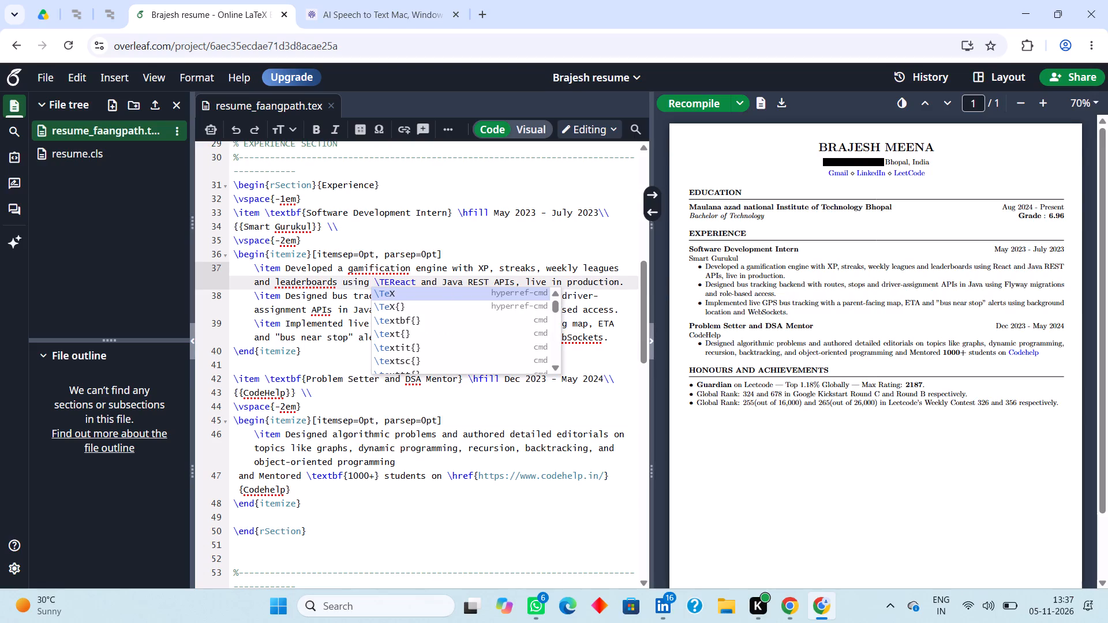
key("Down")
key("Down")
key("Return")
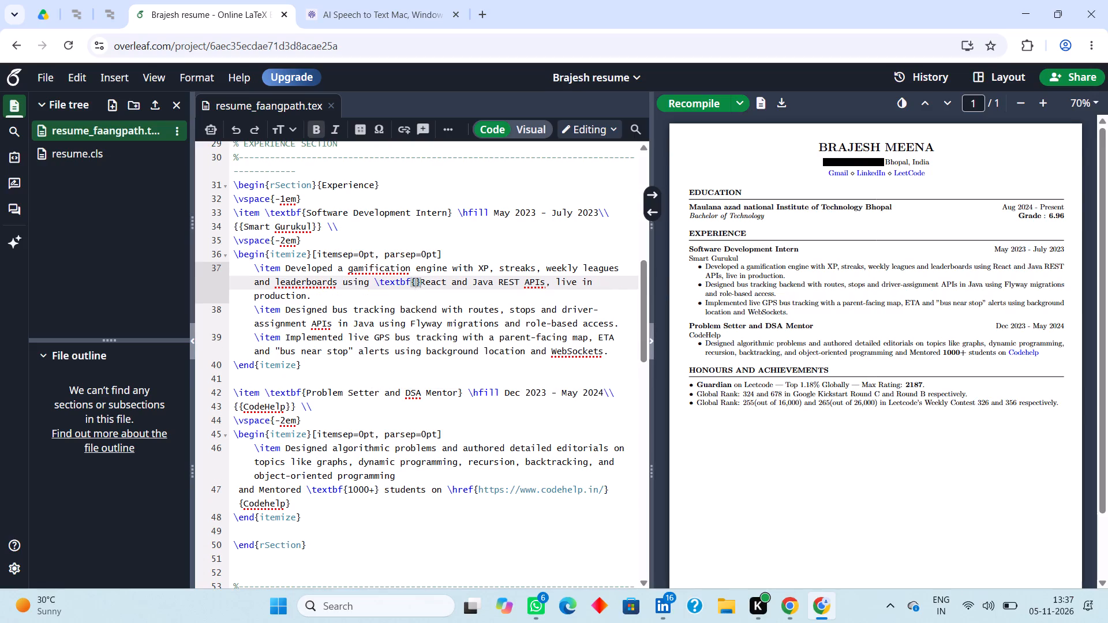
key("Right")
key("BackSpace")
key("Right")
key("Right")
key("Right")
key("Right")
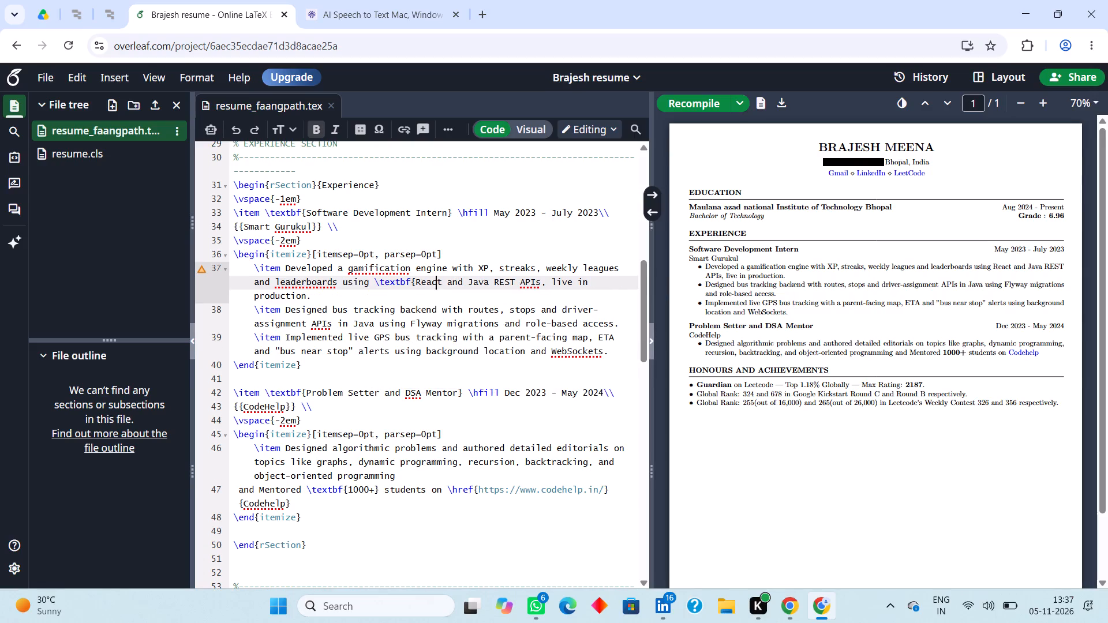
key("Right")
key("shift+braceright")
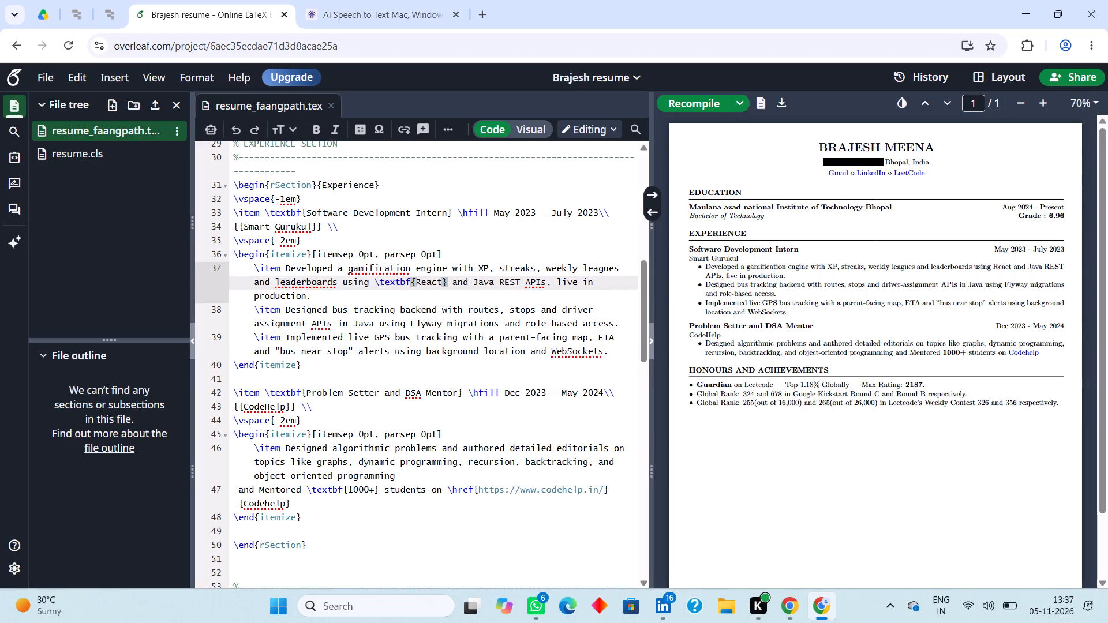
Make "REST APIs" bold in the gamification engine bullet with \textbf{} and recompile the resume.
left_click(496, 279)
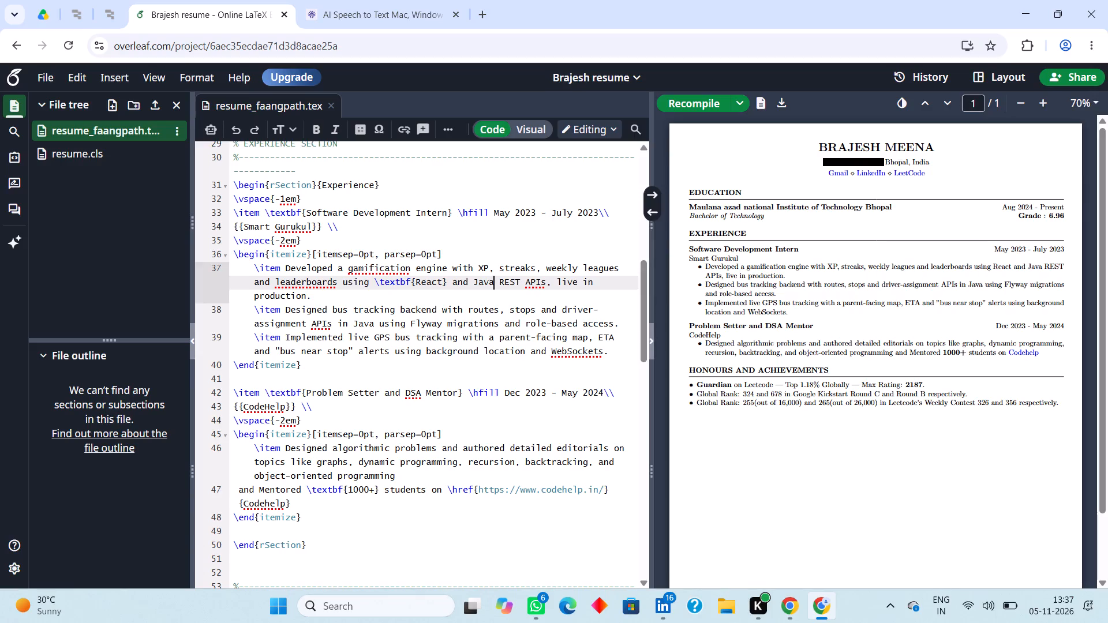
key("Right")
type("TEXT")
key("BackSpace")
key("BackSpace")
key("BackSpace")
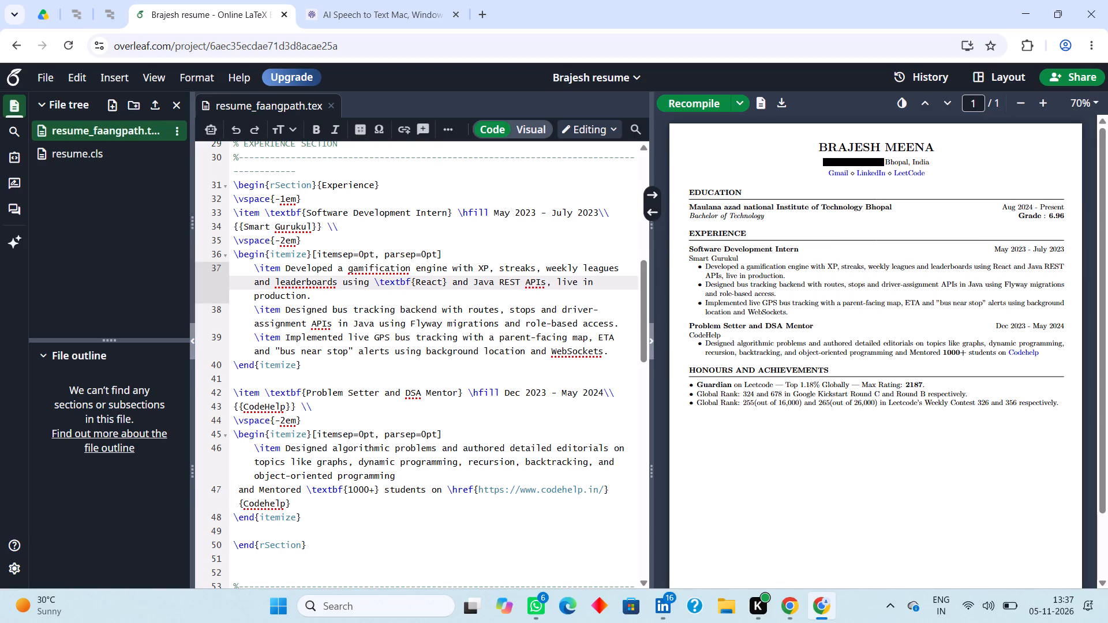
key("BackSpace")
key("space")
type("\\text")
key("Return")
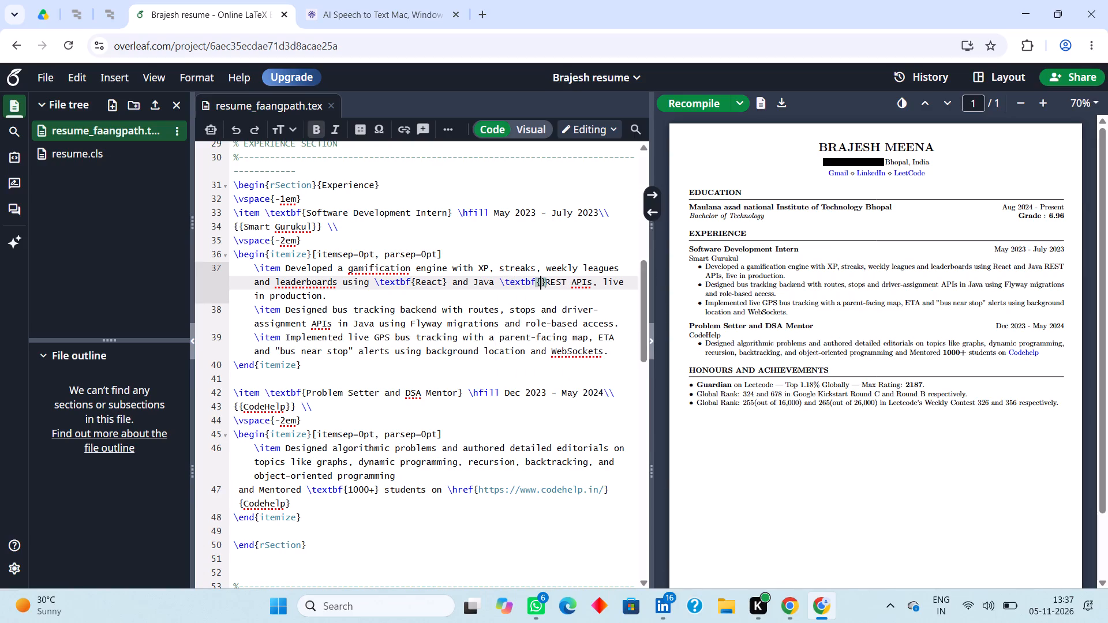
key("Right")
key("BackSpace")
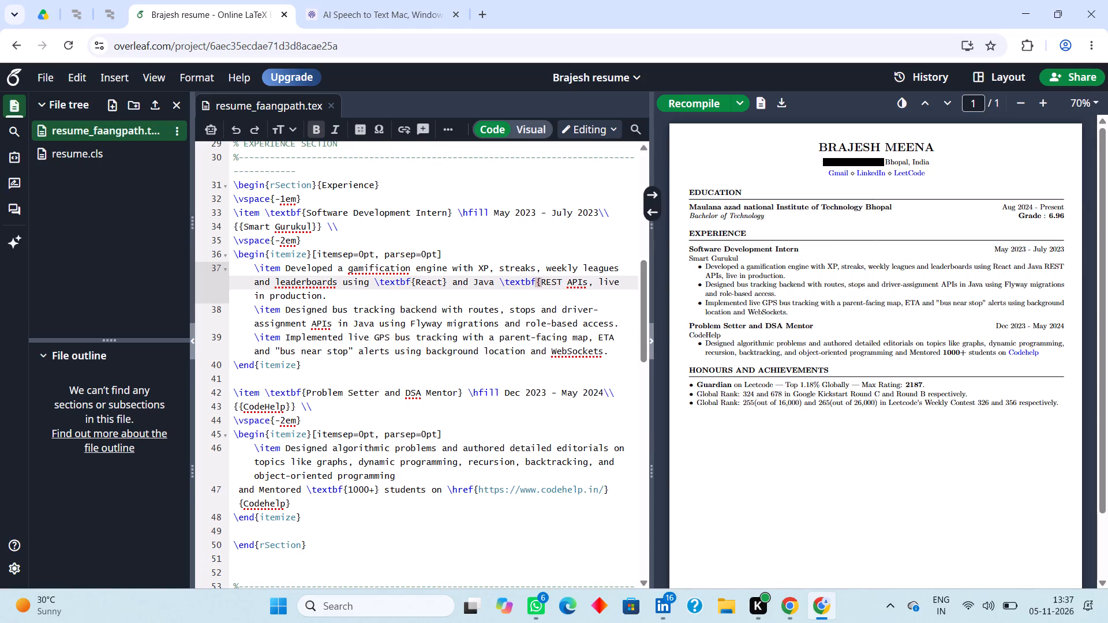
left_click(586, 278)
key("shift+braceright")
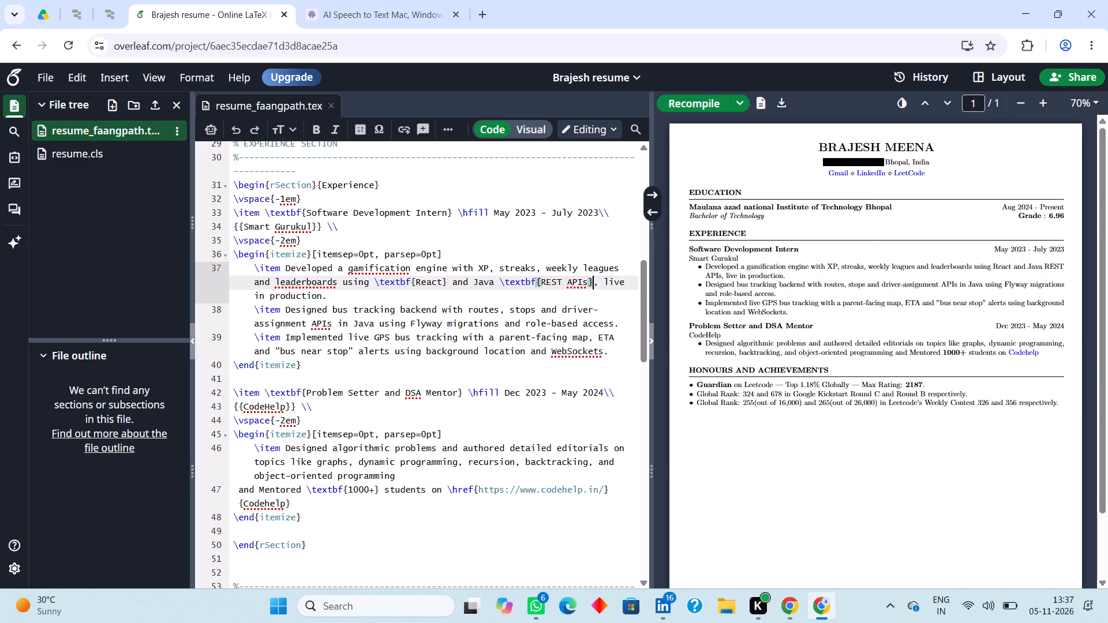
left_click(410, 322)
left_click(353, 324)
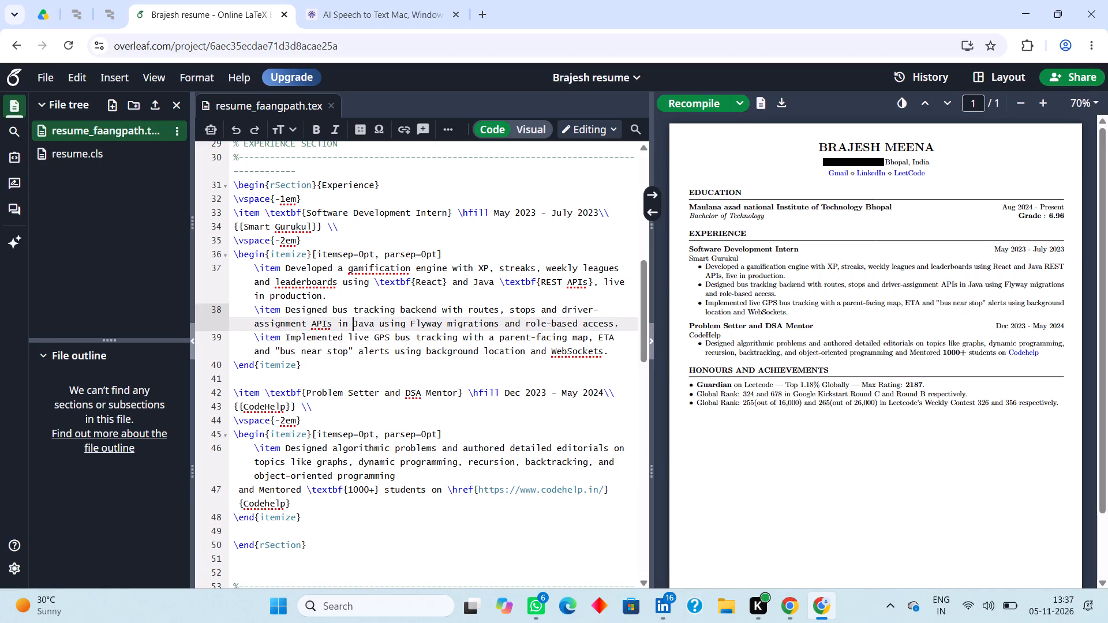
left_click(679, 96)
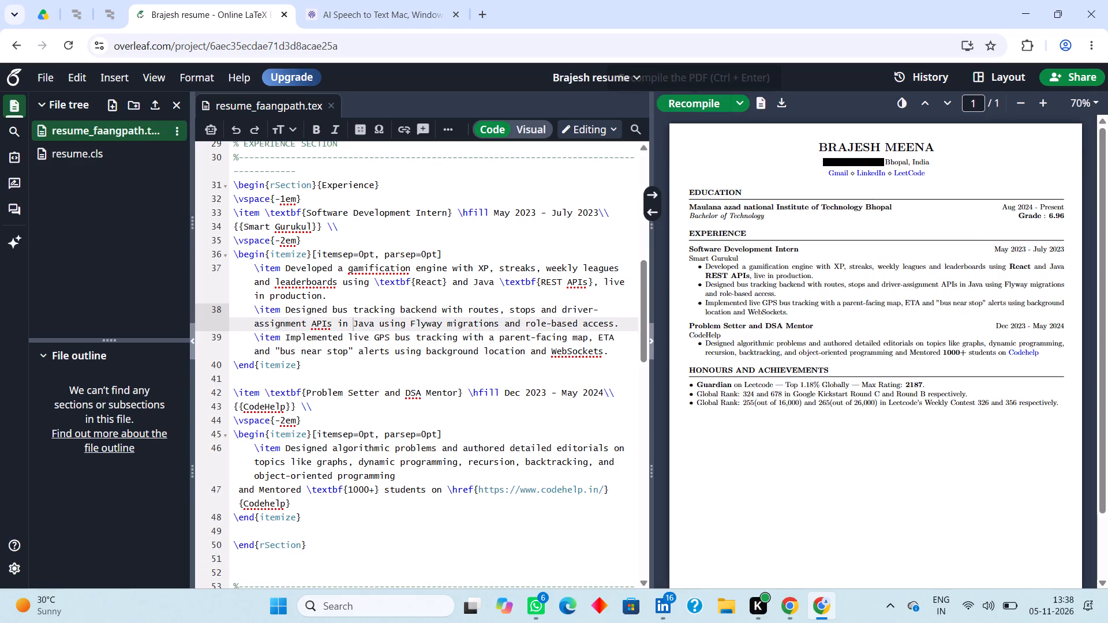
Delete the whole Problem Setter and DSA Mentor (CodeHelp) entry, including its closing \end{itemize}, from the Experience section and recompile the resume.
scroll(314, 416, "down", 1)
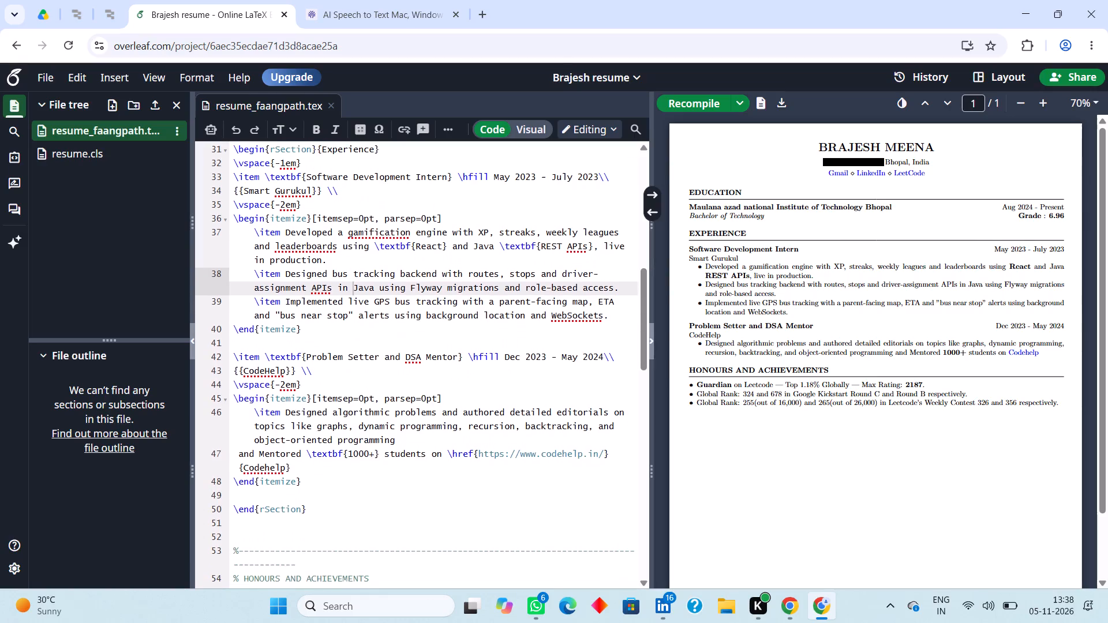
scroll(314, 416, "down", 1)
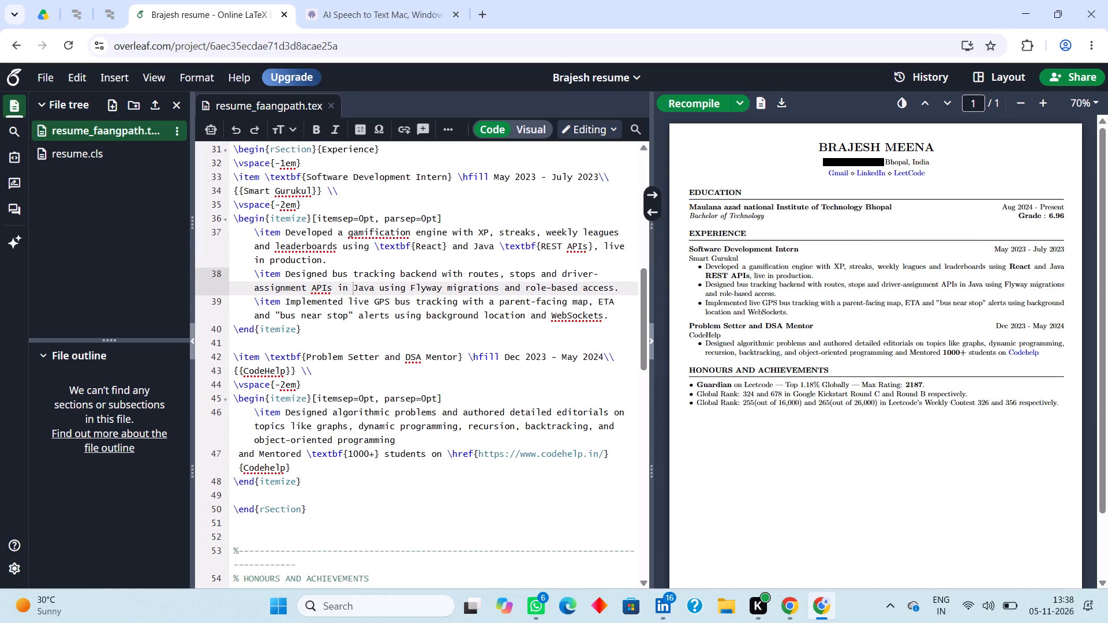
left_click_drag(303, 464, 204, 332)
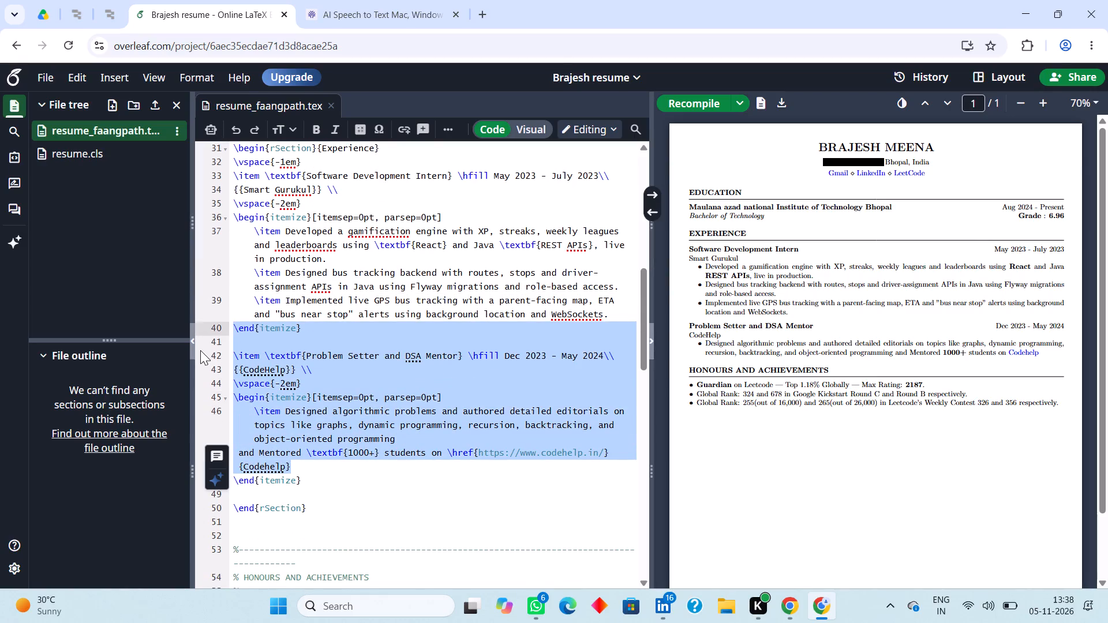
left_click(310, 359)
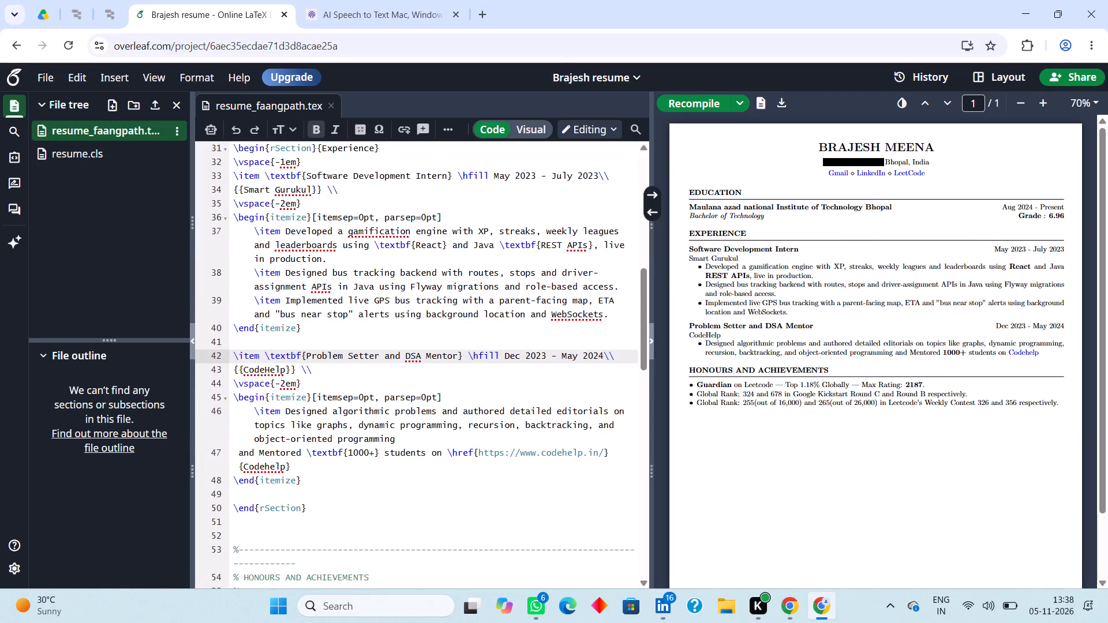
left_click_drag(305, 466, 232, 381)
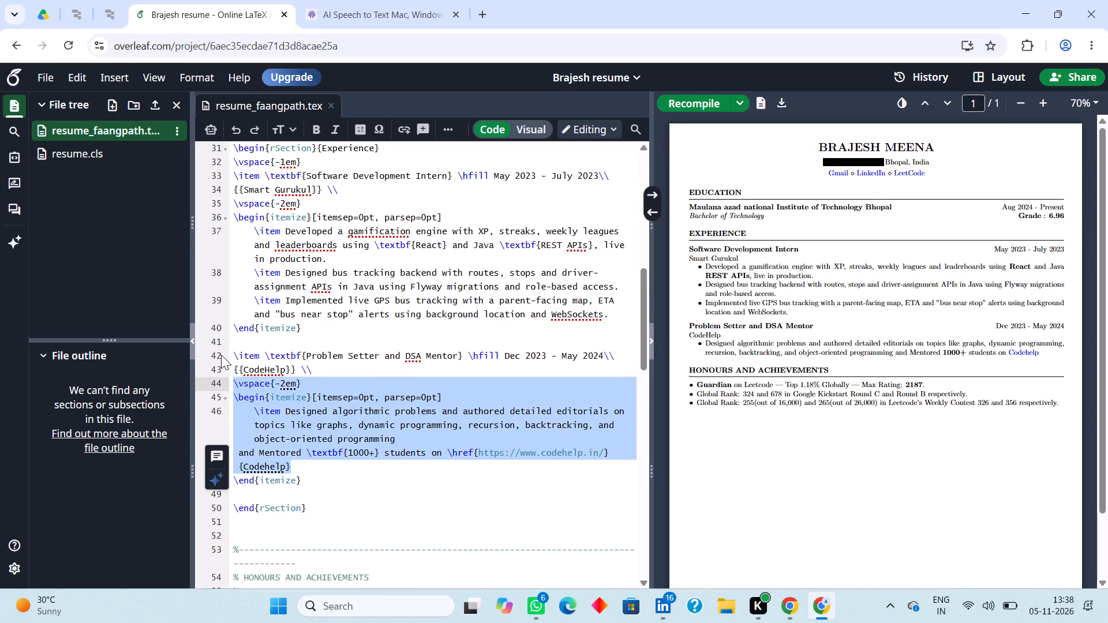
left_click(321, 444)
left_click_drag(280, 431, 244, 357)
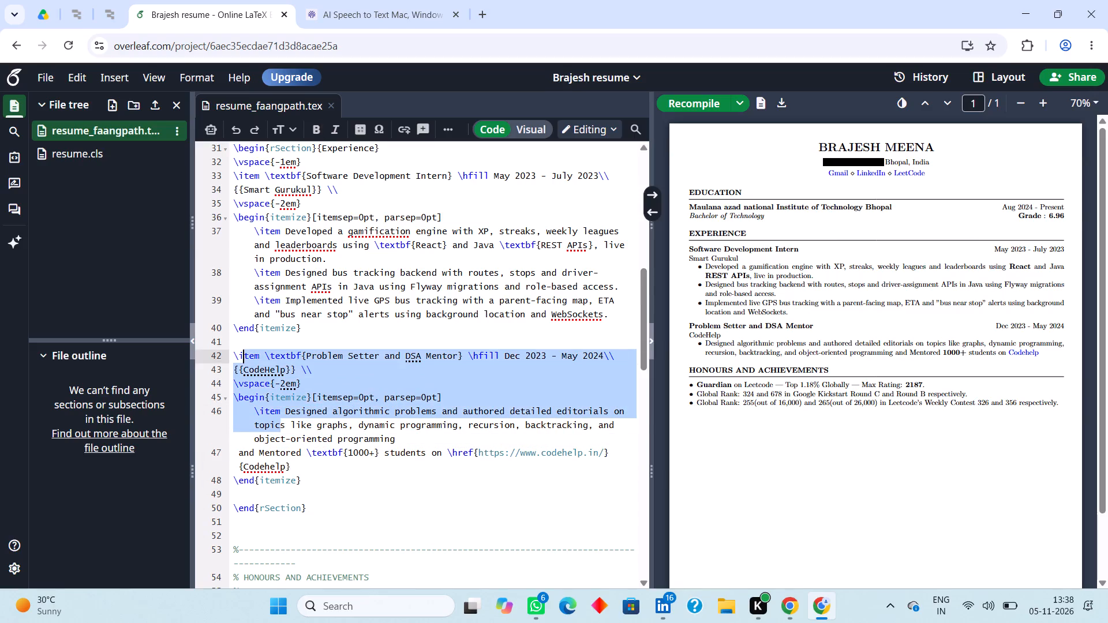
left_click(311, 459)
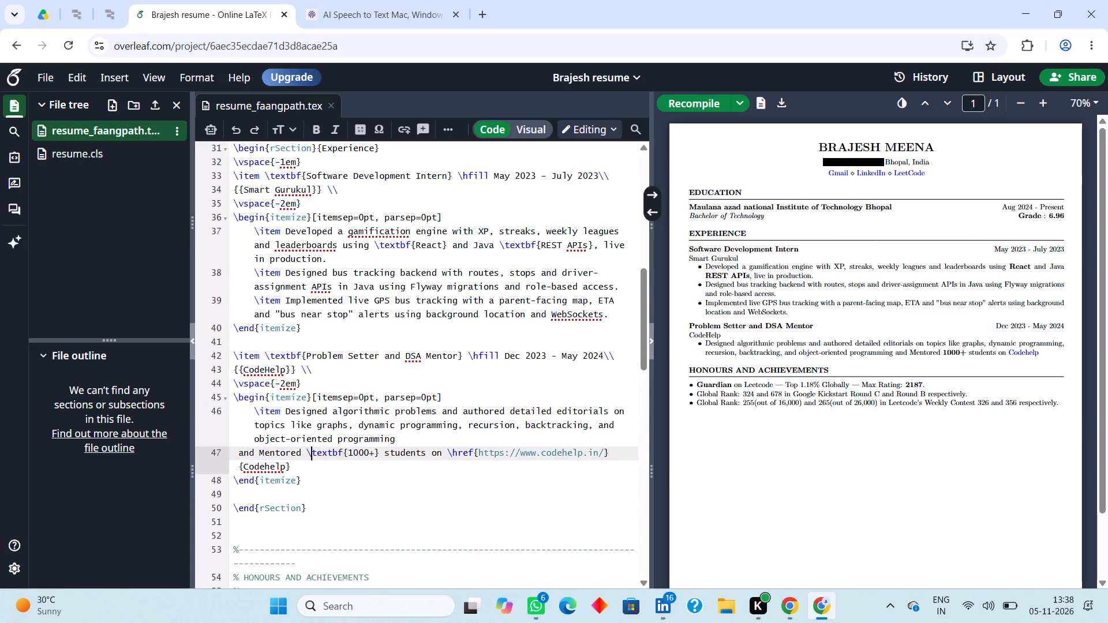
left_click_drag(295, 463, 235, 354)
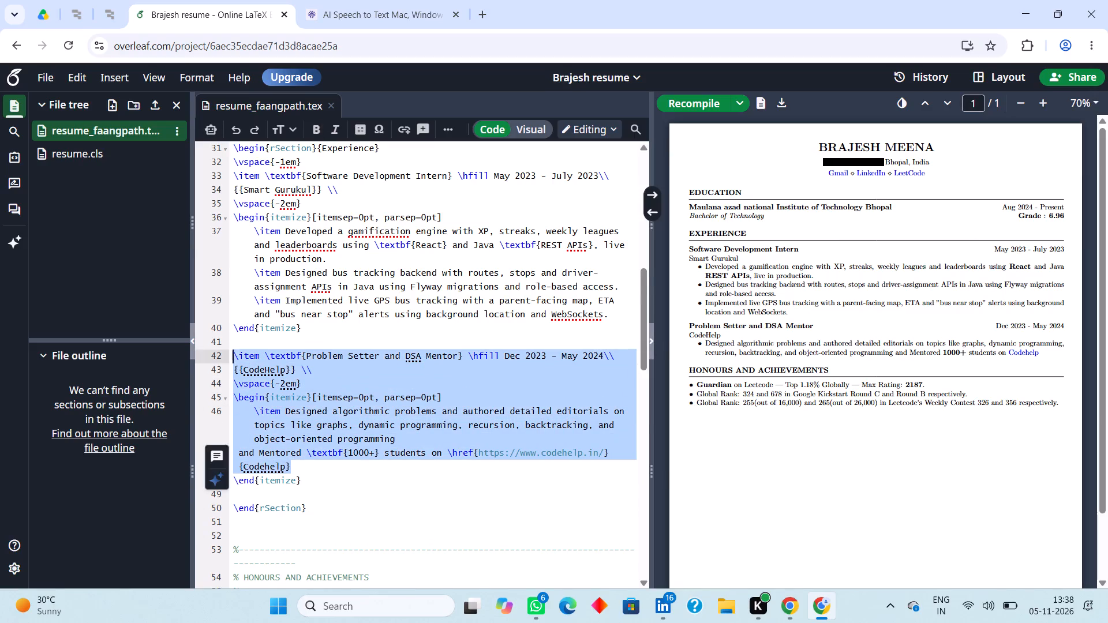
key("BackSpace")
key("BackSpace")
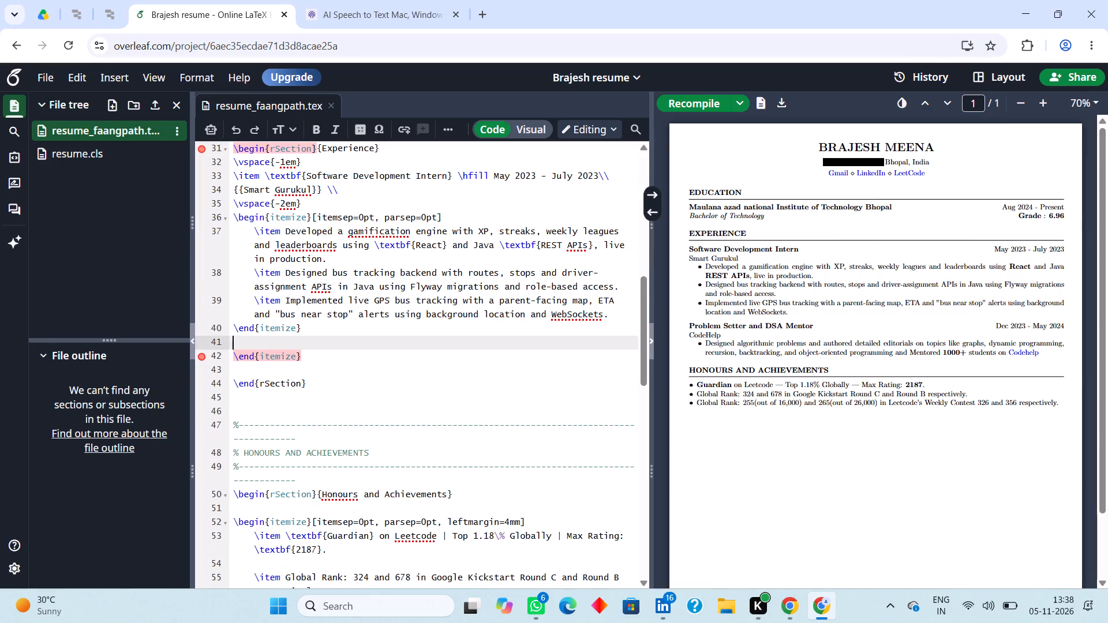
triple_click(264, 351)
key("BackSpace")
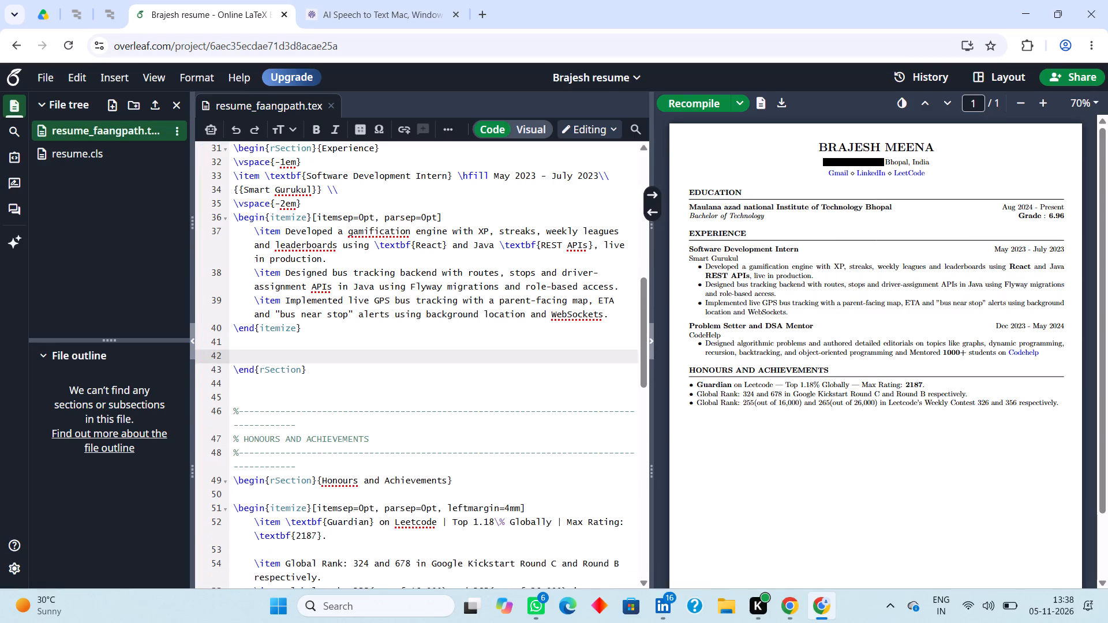
left_click(668, 104)
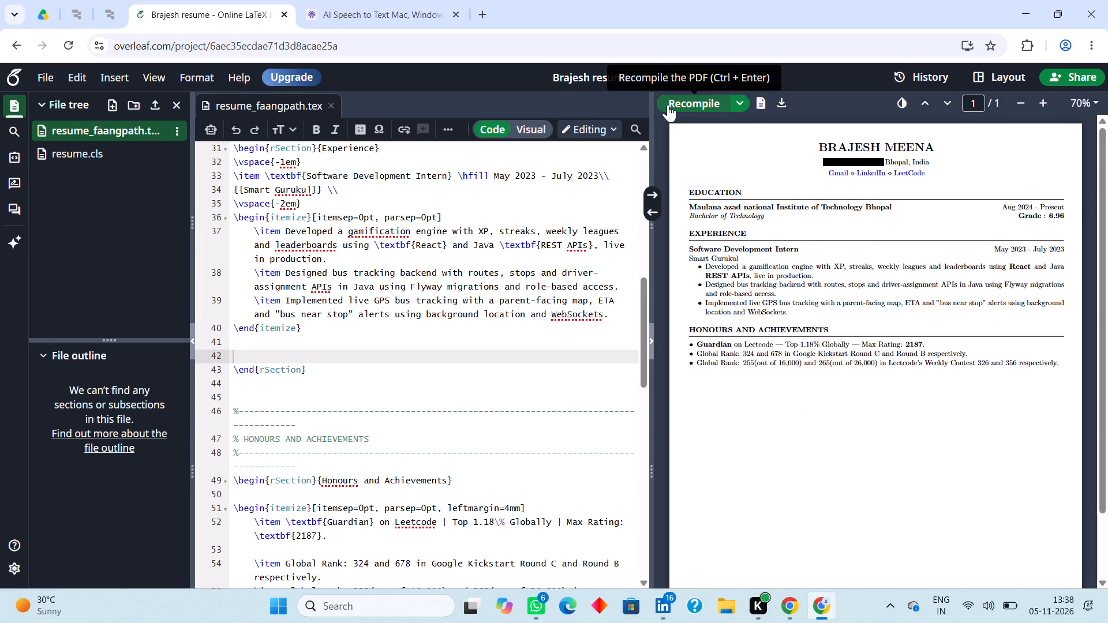
left_click(309, 353)
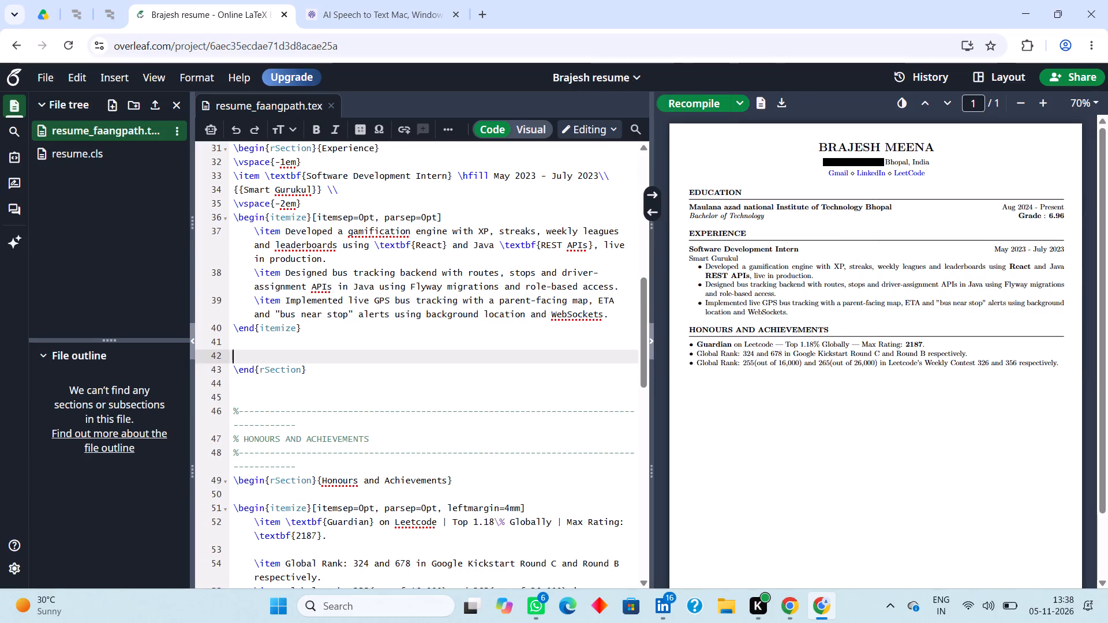
Remove the empty lines between the Smart Gurukul list's \end{itemize} and the Experience section's \end{rSection}.
key("BackSpace")
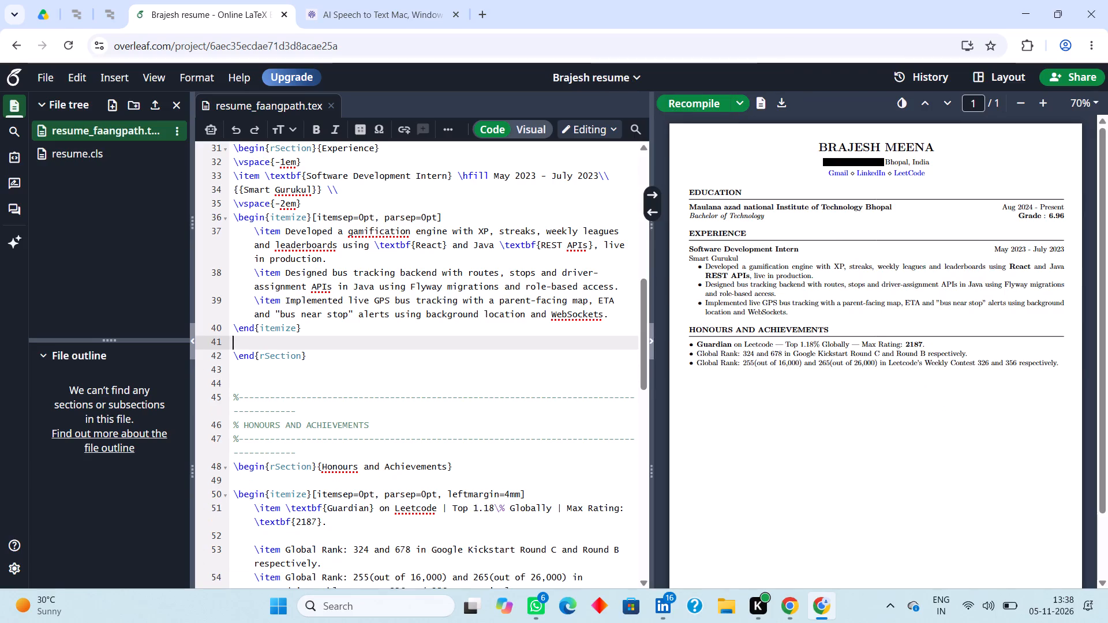
key("BackSpace")
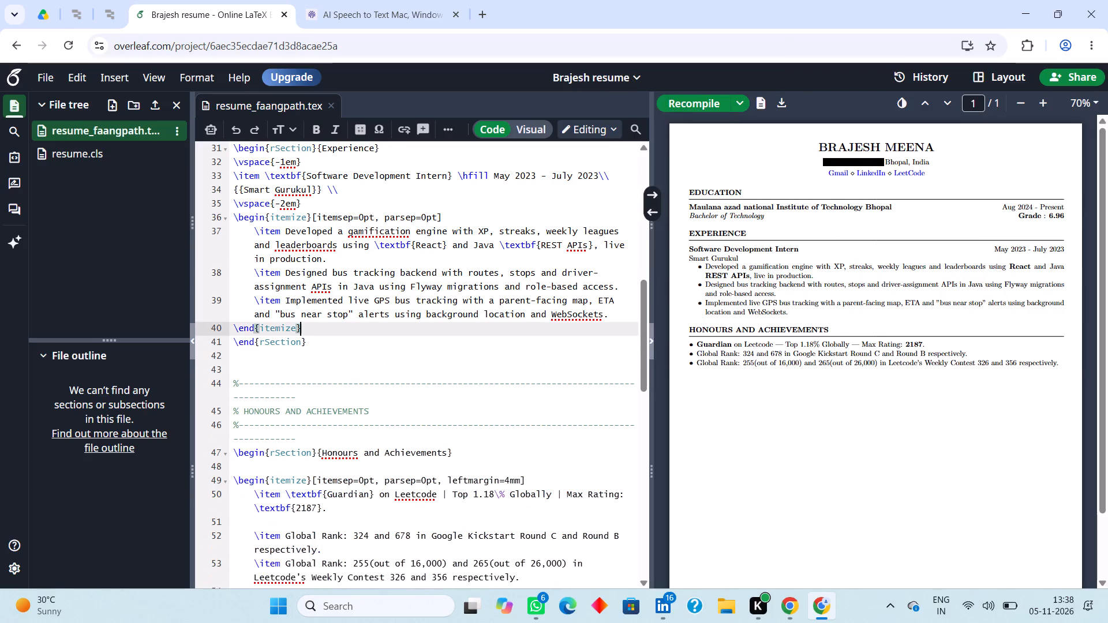
Add an empty rSection titled "Projects" below the Experience section, separated by a blank line, and recompile the resume.
left_click(330, 343)
key("Return")
key("Return")
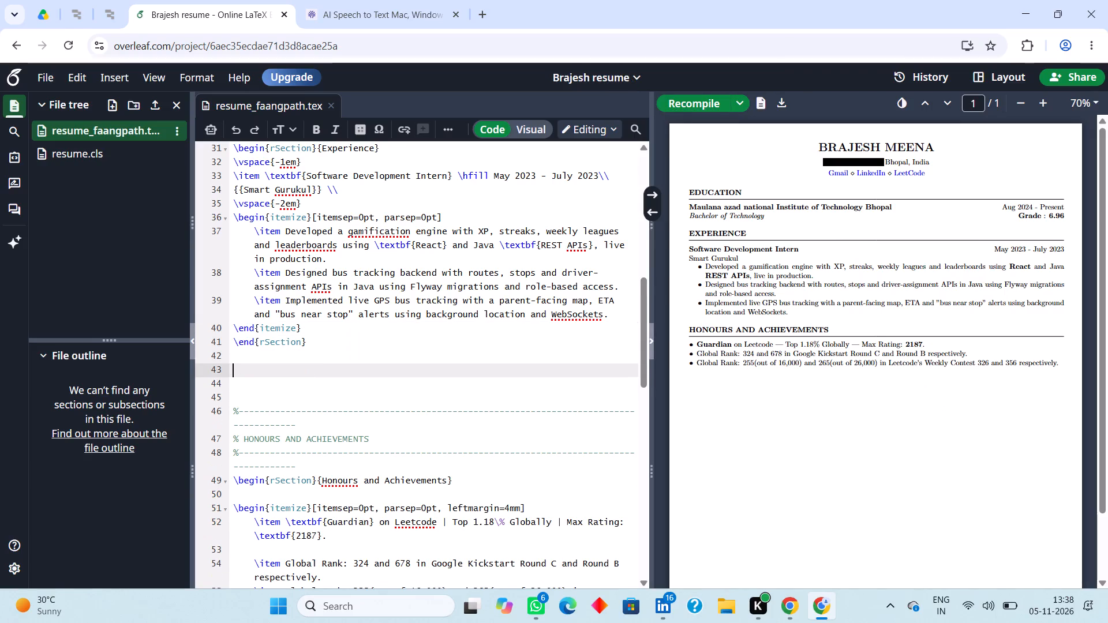
scroll(340, 302, "up", 1)
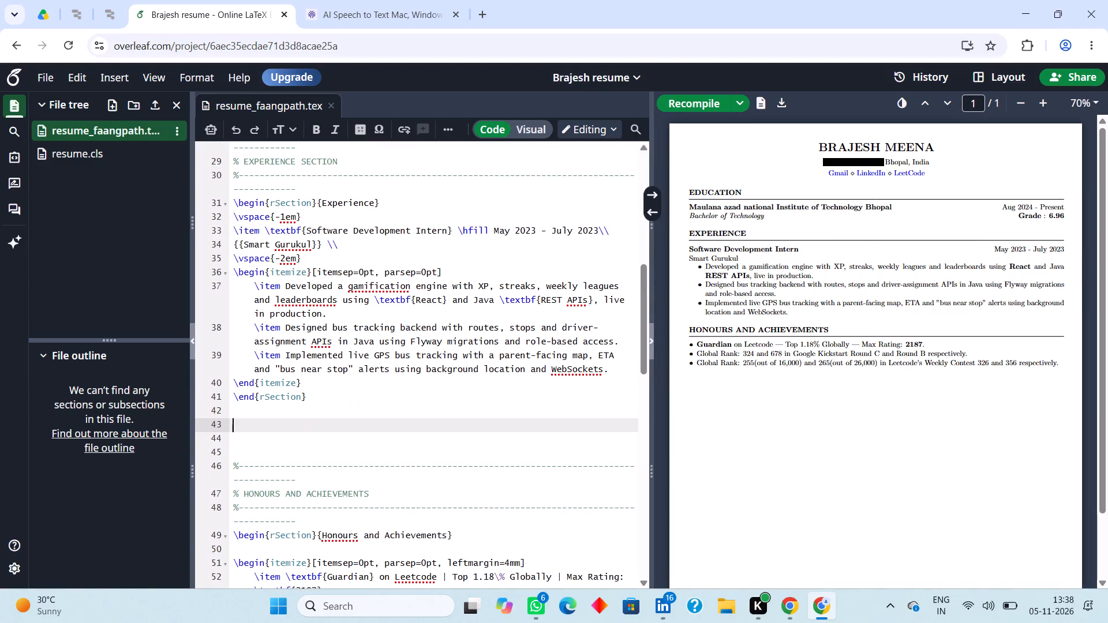
key("backslash")
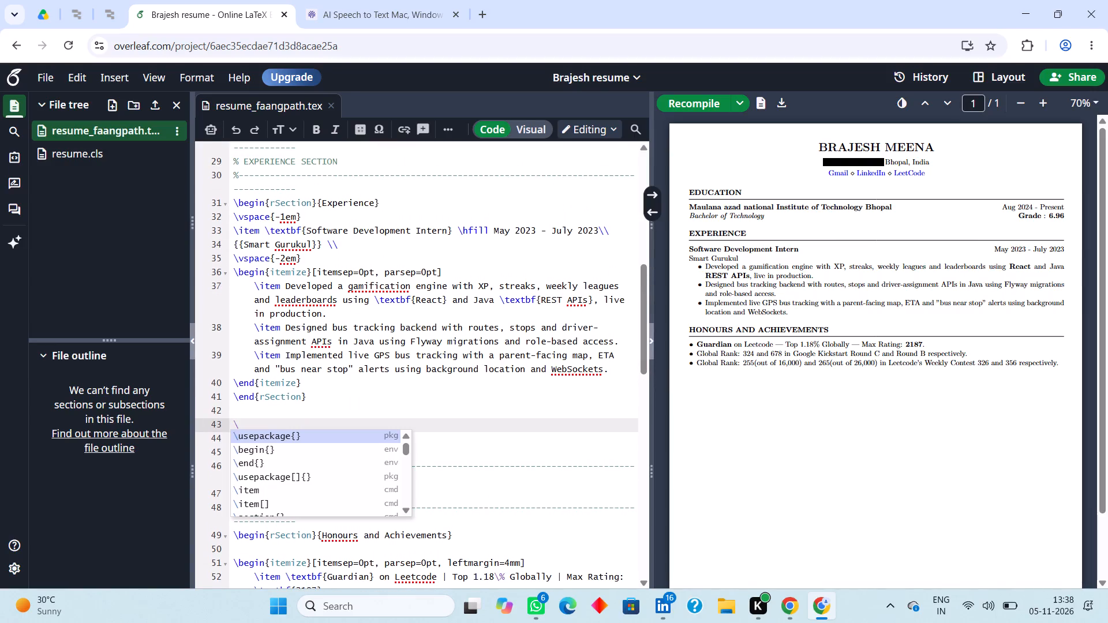
key("Down")
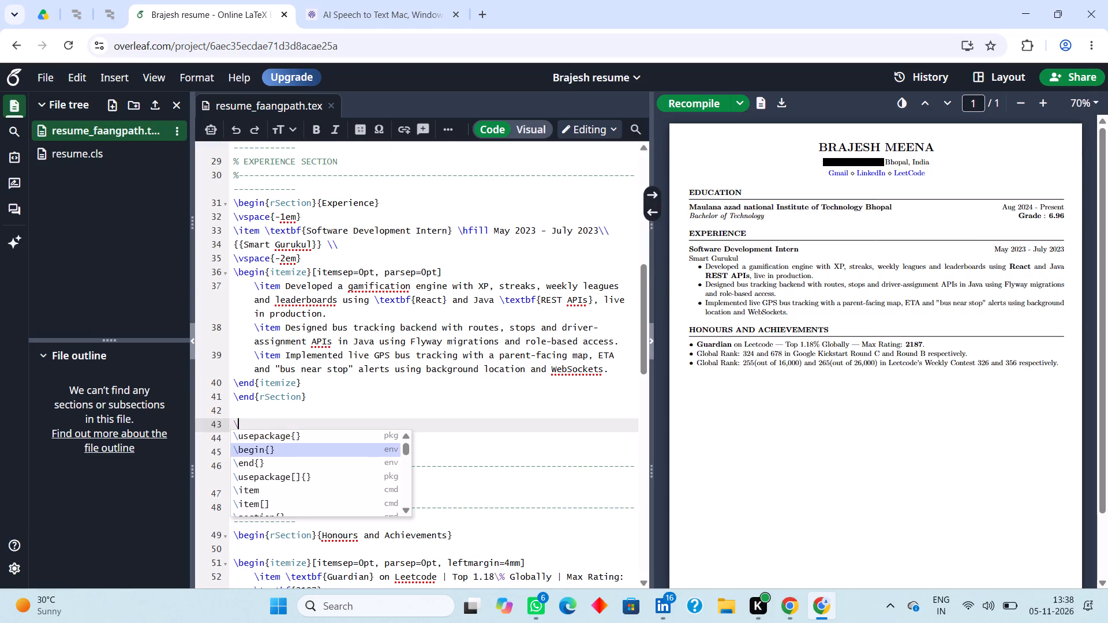
key("Return")
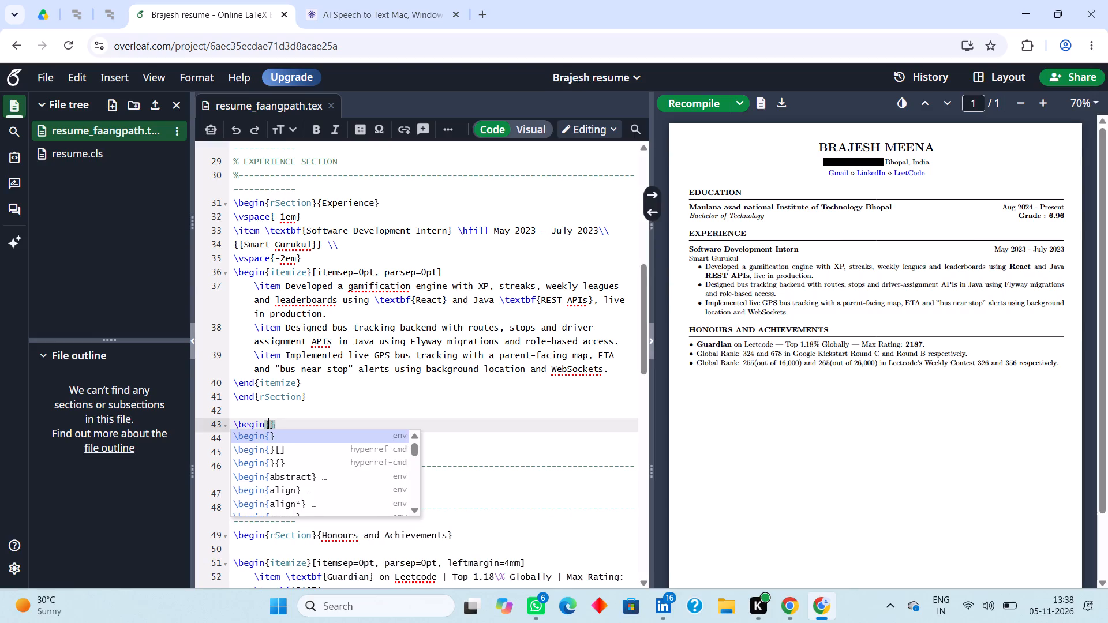
key("r")
key("Return")
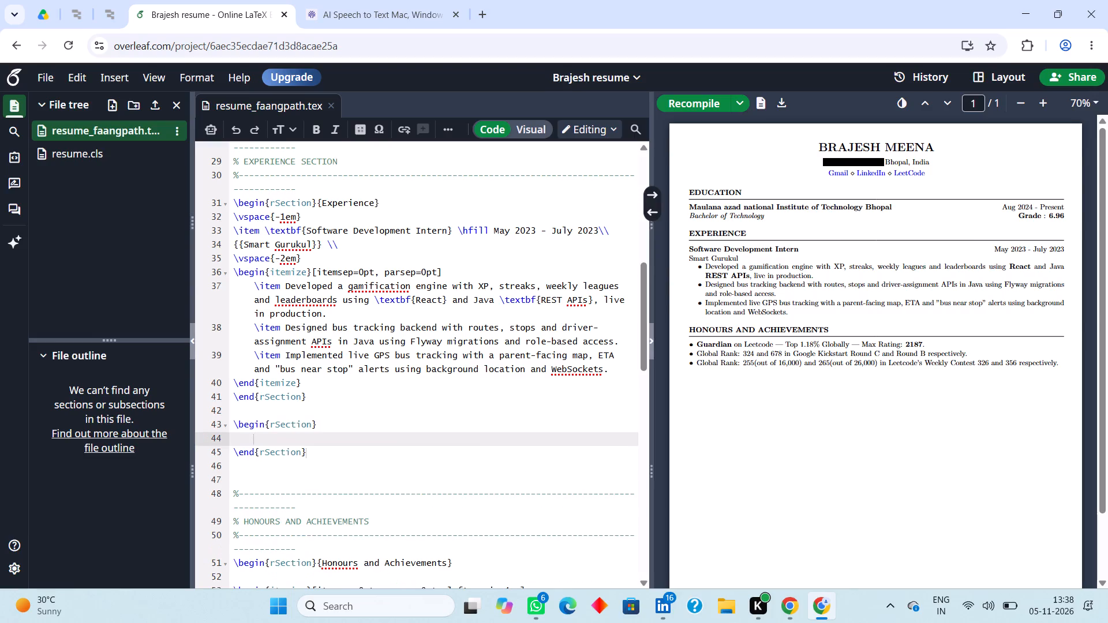
left_click(328, 430)
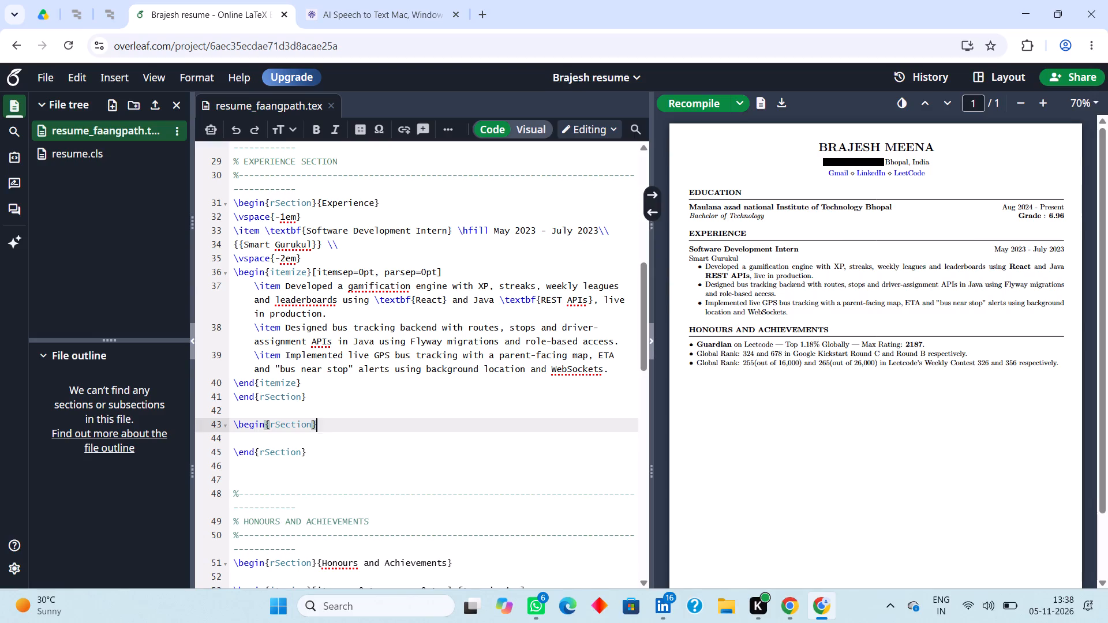
key("shift+braceleft")
type("rojects")
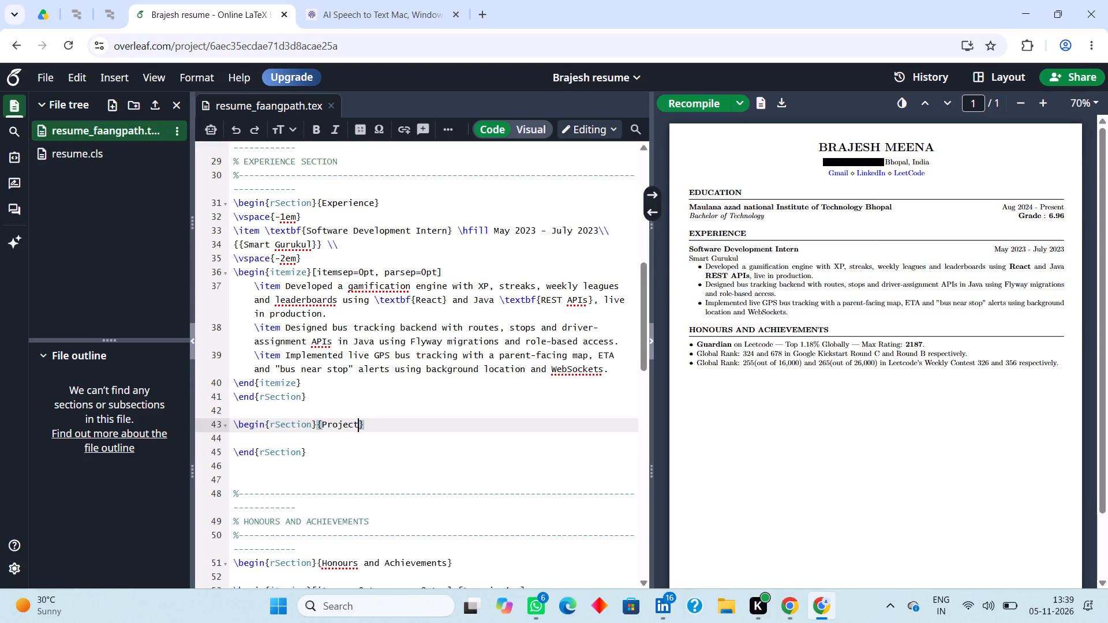
left_click(374, 447)
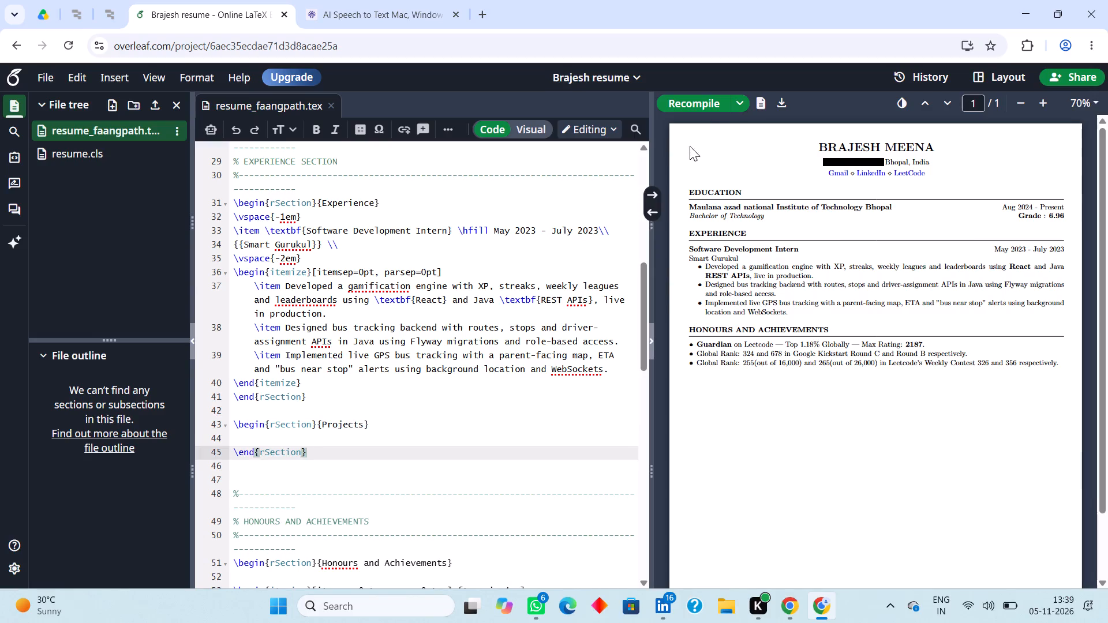
left_click(688, 96)
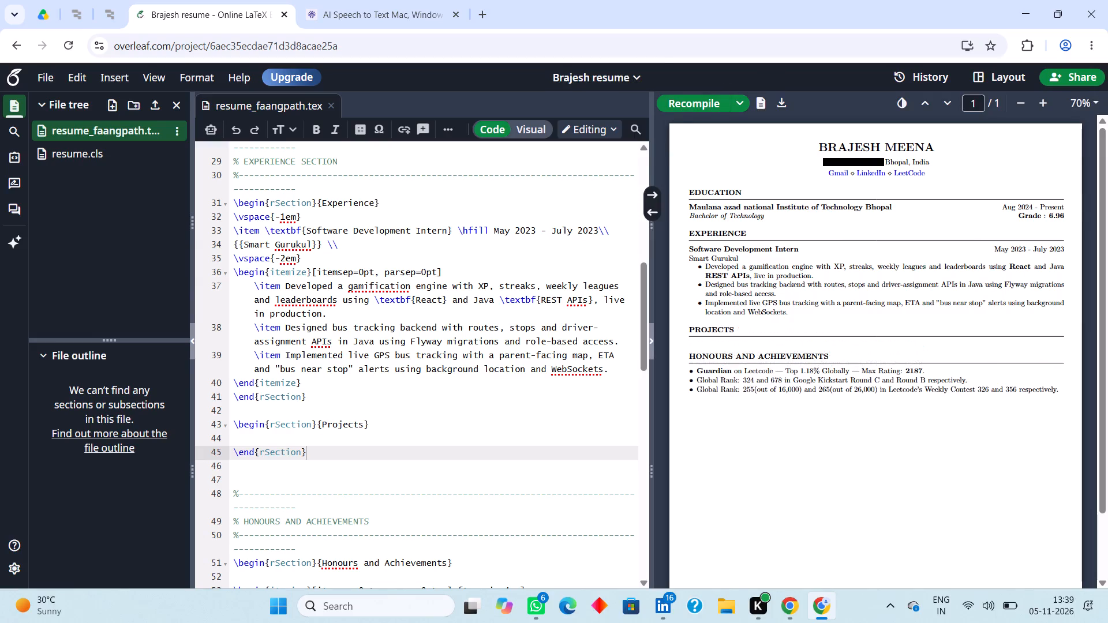
Review the source below the Projects section, through Honours and Achievements to the commented-out Skills section.
scroll(495, 288, "down", 1)
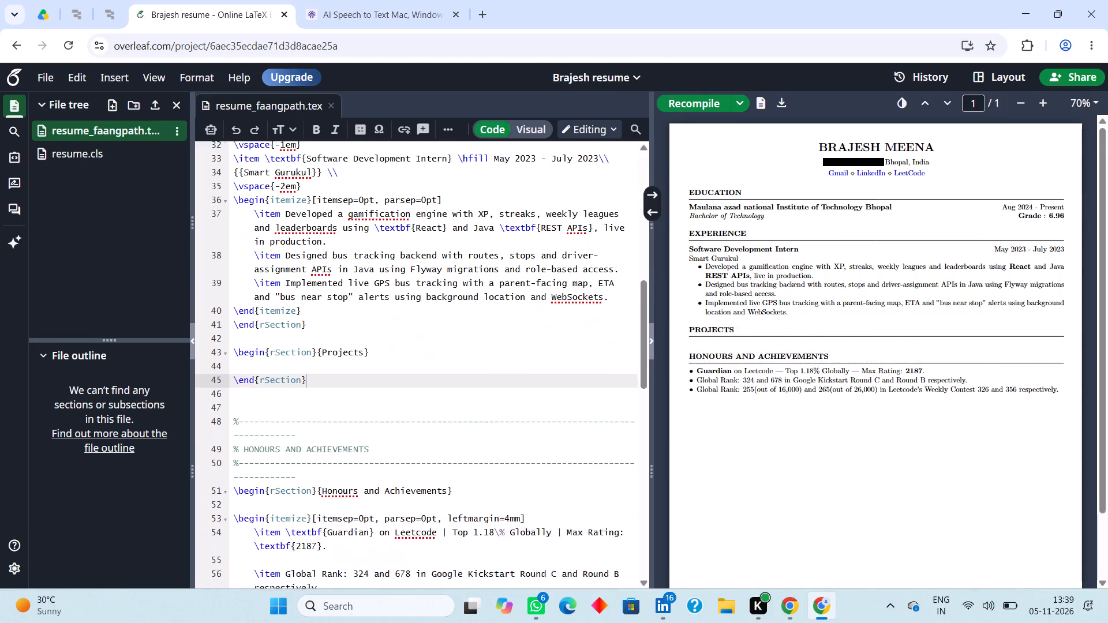
scroll(495, 288, "down", 5)
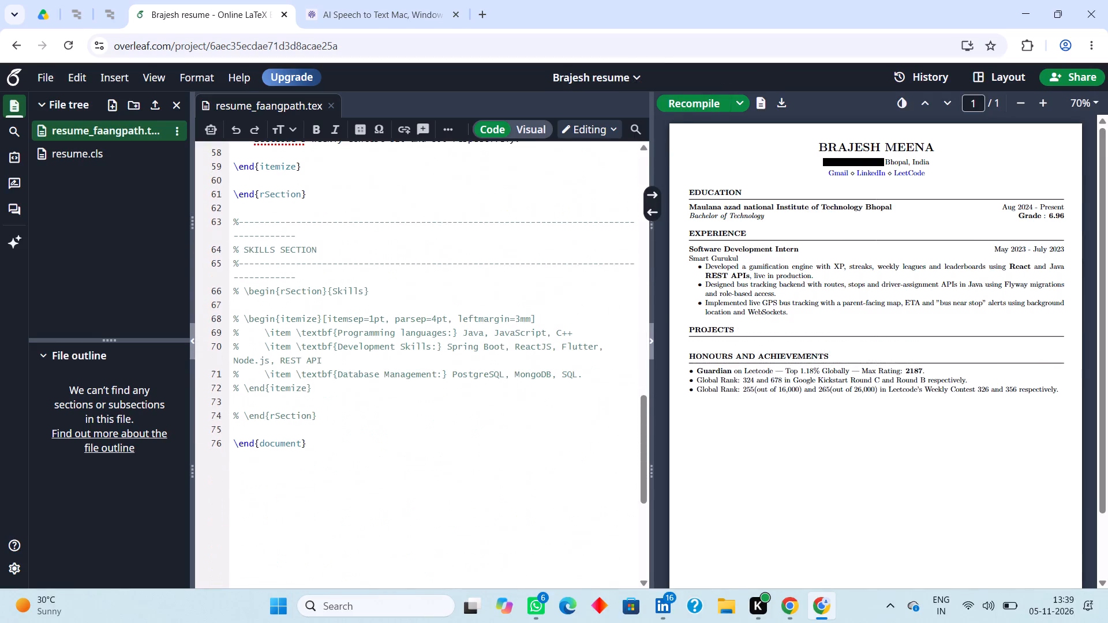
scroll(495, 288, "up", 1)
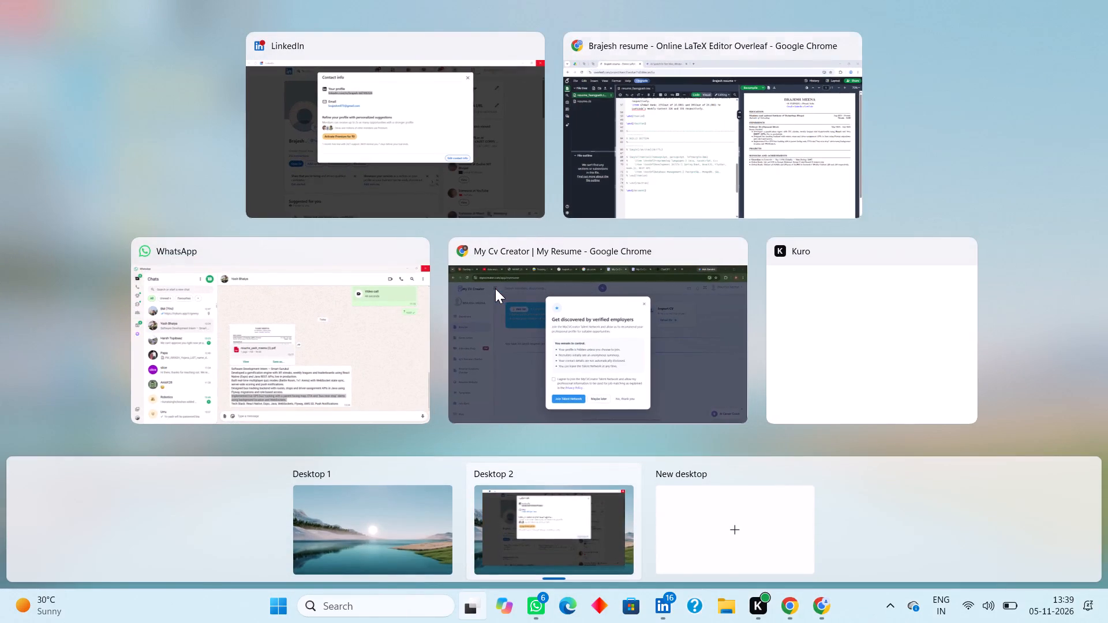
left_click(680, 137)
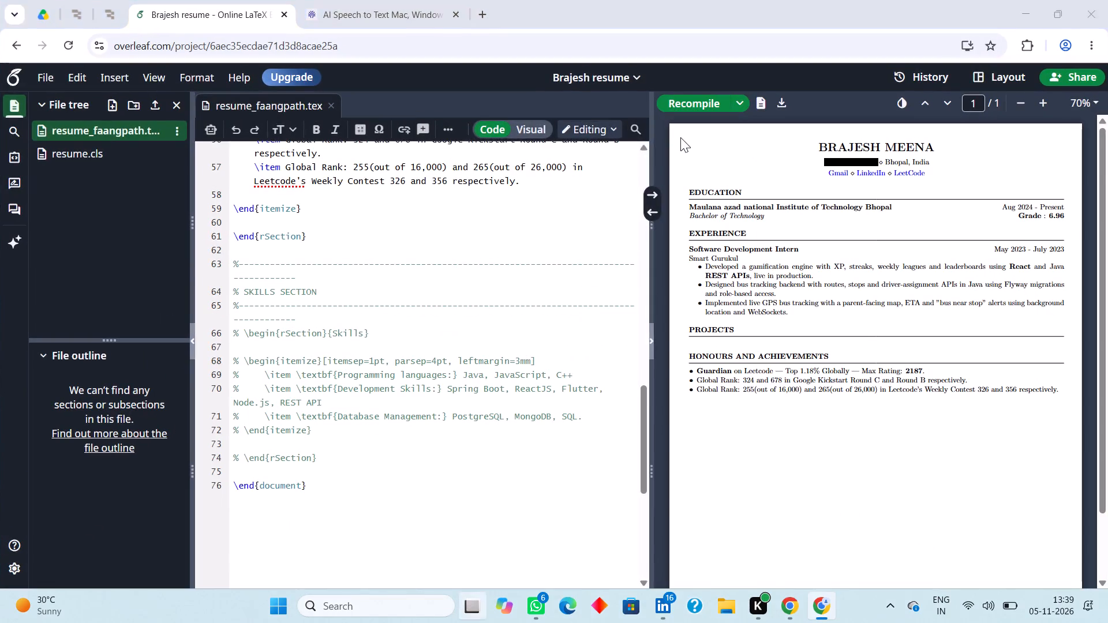
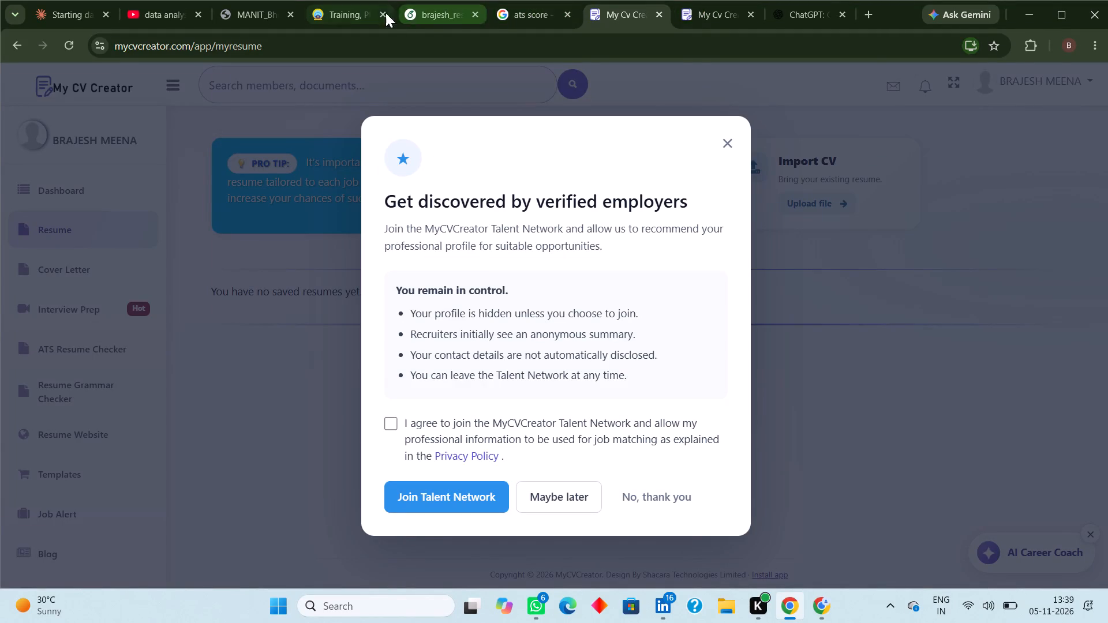
Switch from the My CV Creator site to the open Overleaf resume project.
left_click(425, 12)
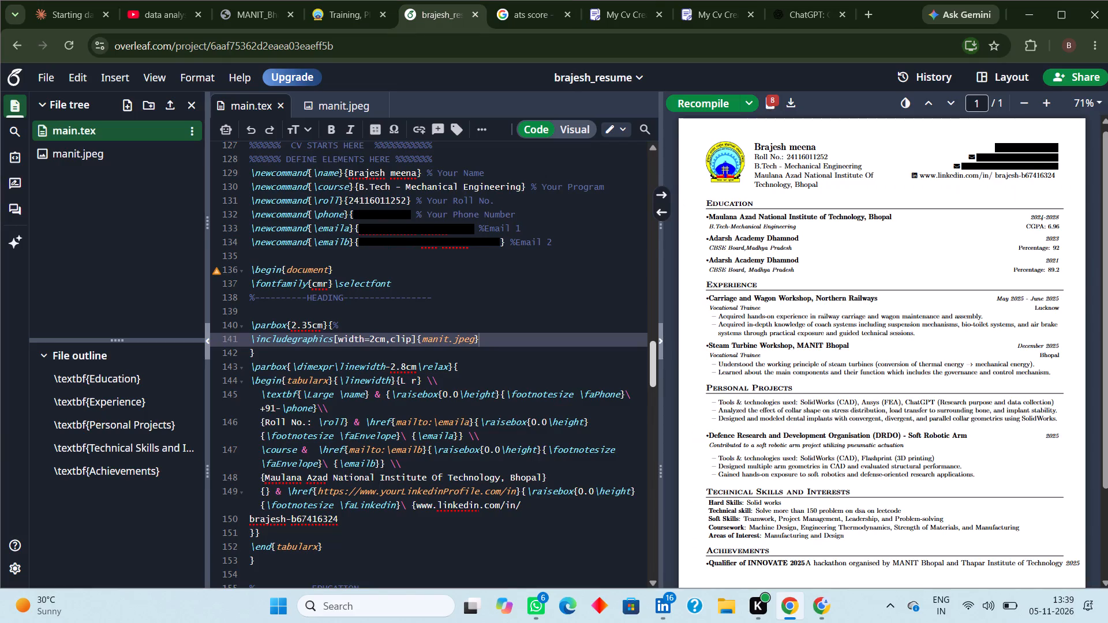
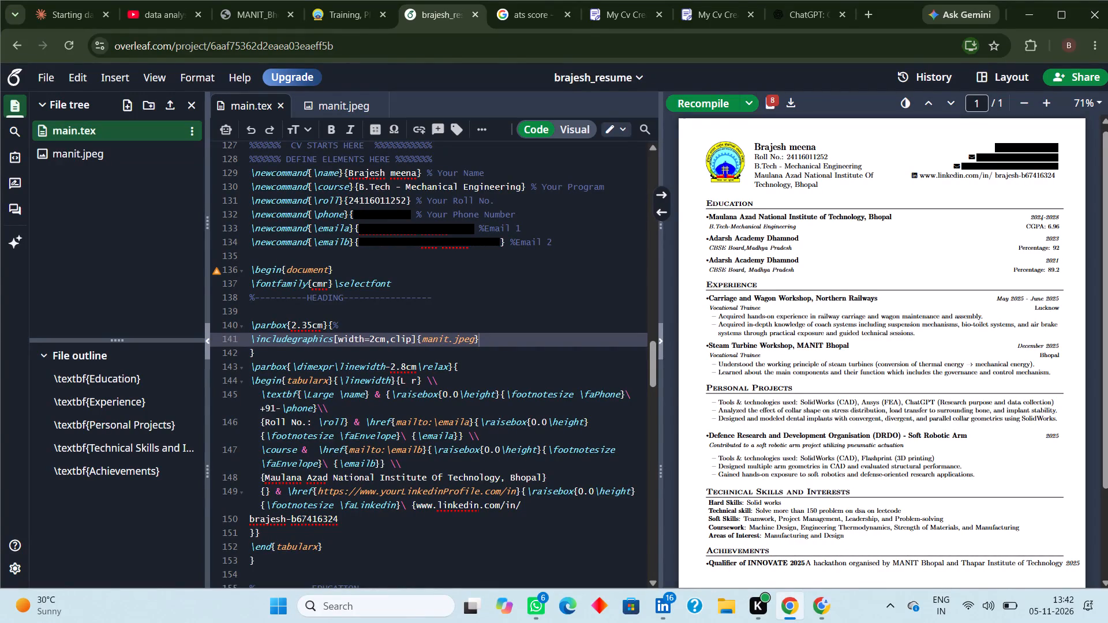
Copy the "Qualifier of INNOVATE 2025" award title and its hackathon description from the Achievements source of the brajesh_resume project.
scroll(746, 519, "down", 1)
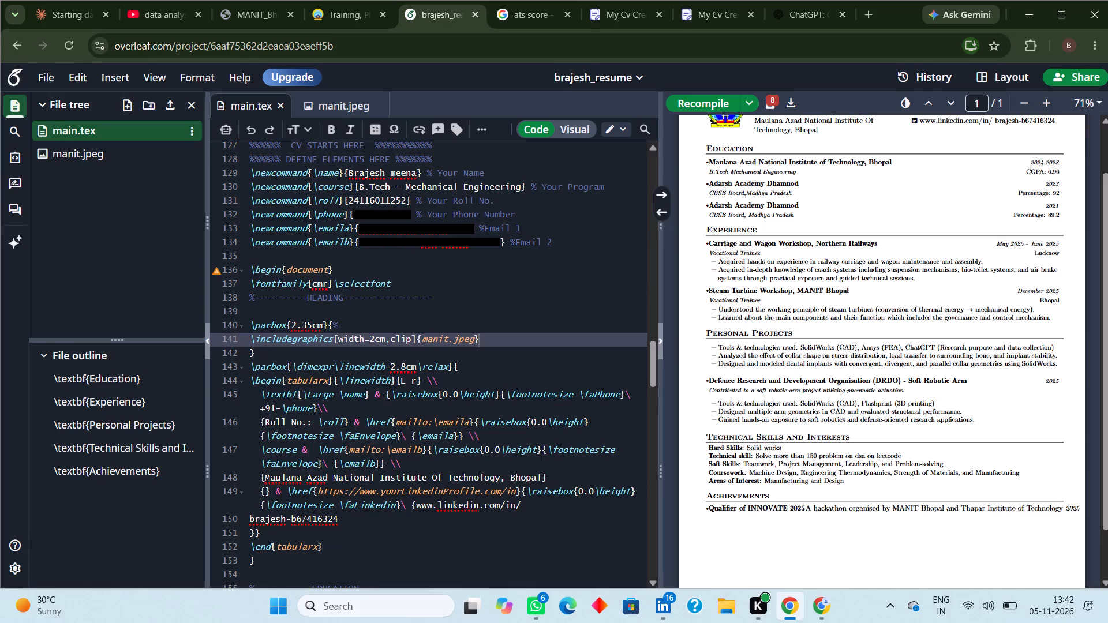
left_click_drag(709, 506, 855, 496)
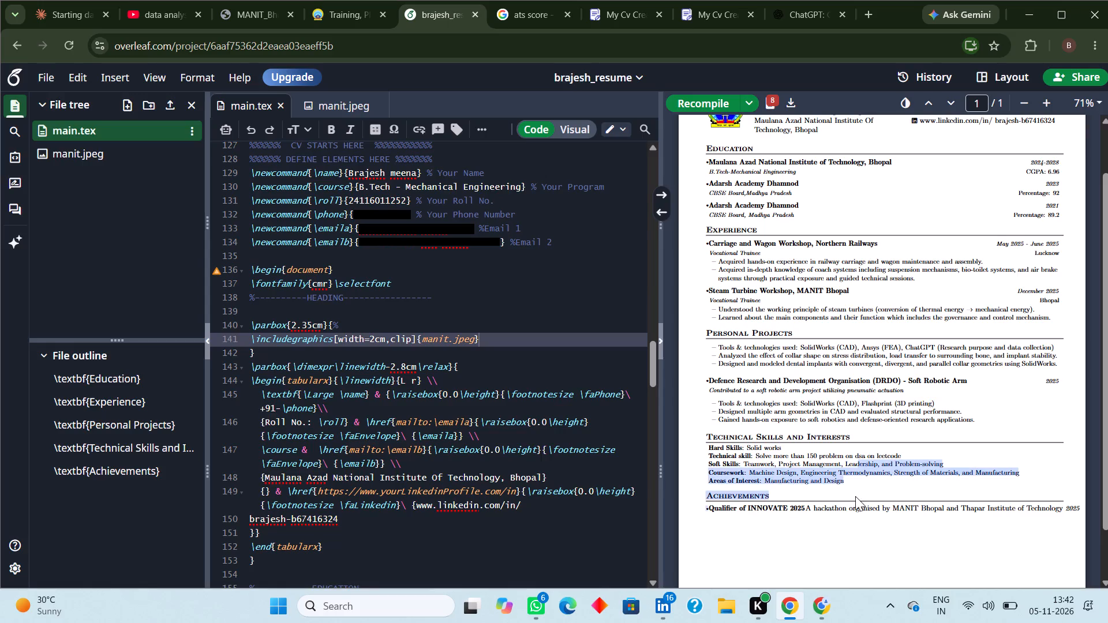
left_click_drag(855, 496, 963, 497)
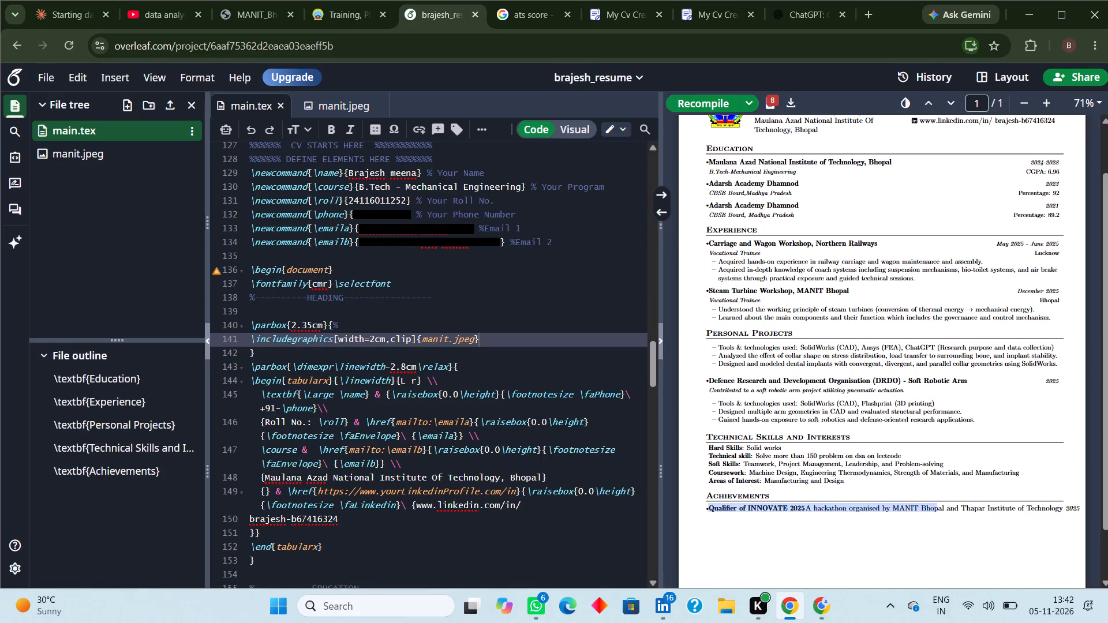
left_click(717, 528)
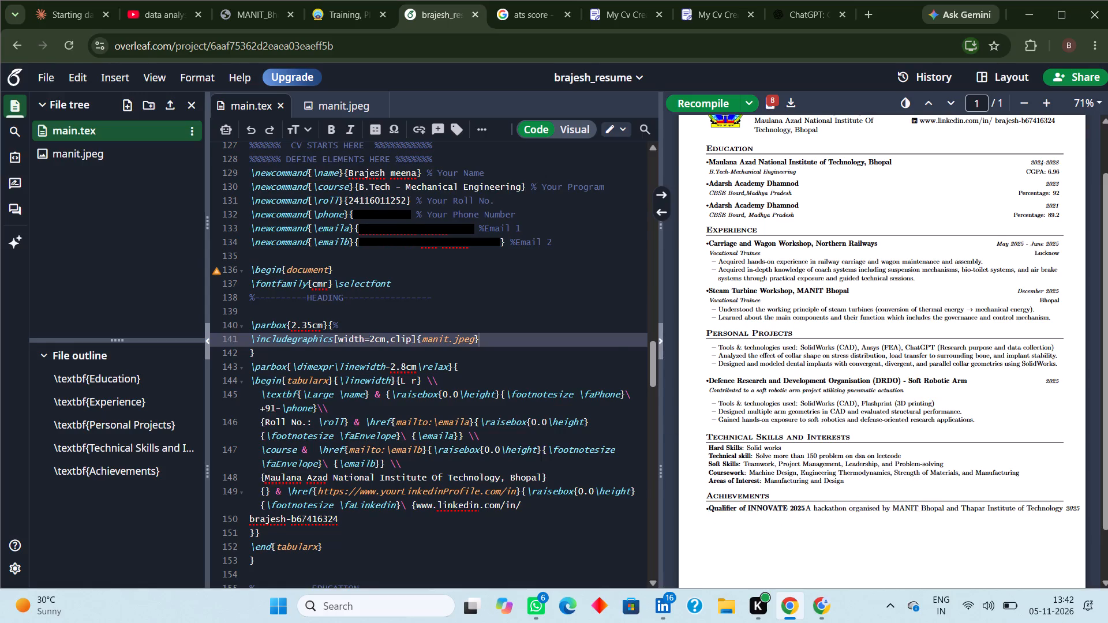
scroll(435, 541, "down", 14)
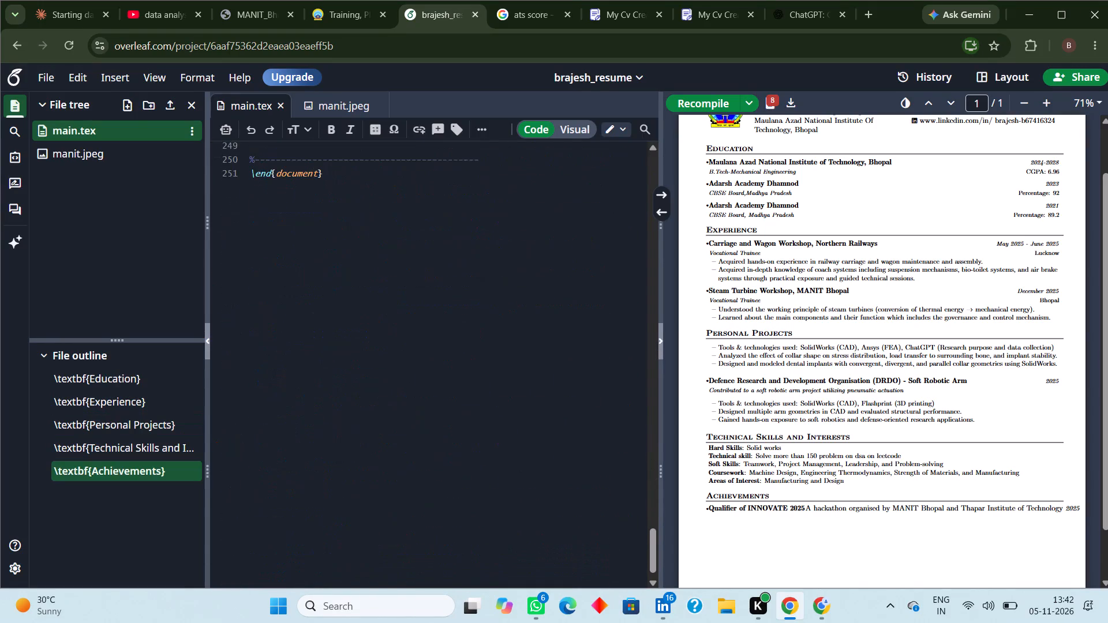
scroll(435, 541, "down", 1)
scroll(435, 541, "up", 5)
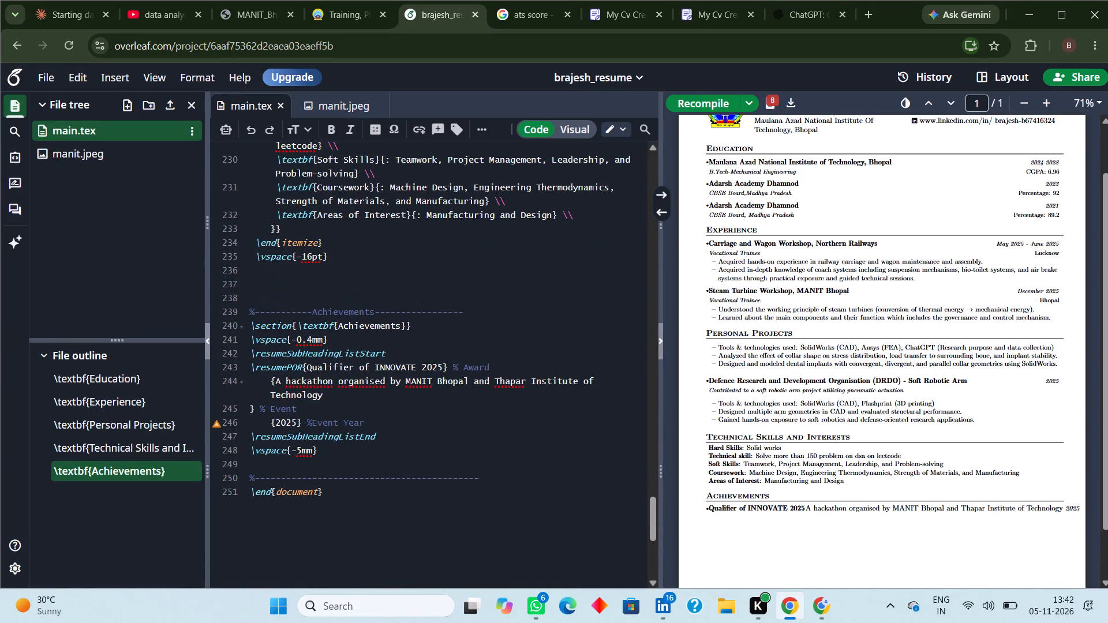
left_click_drag(274, 381, 345, 395)
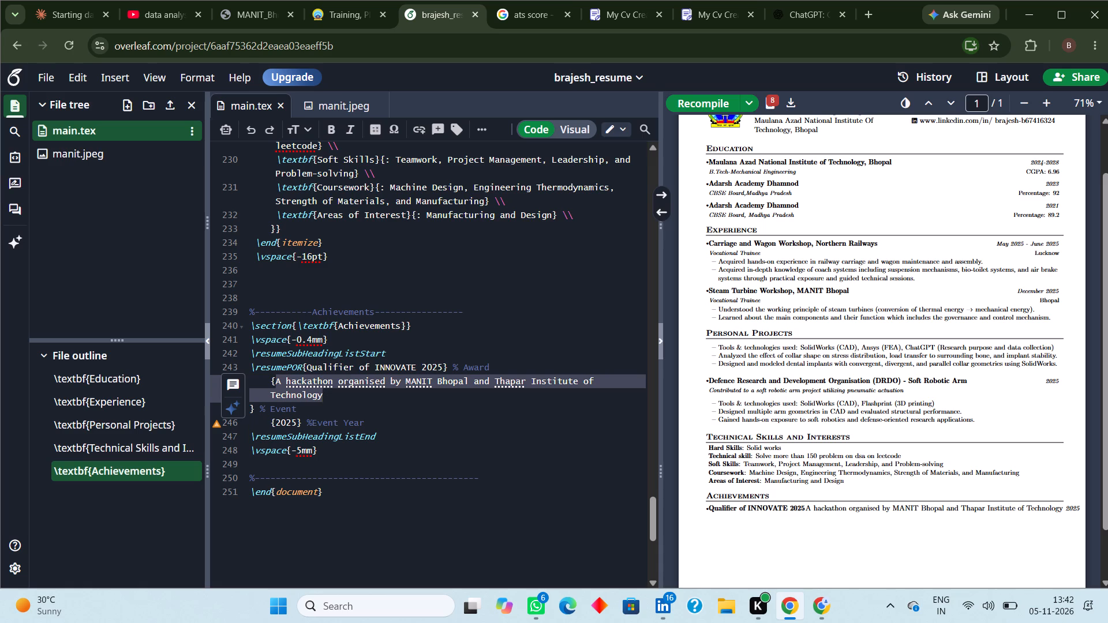
key("ctrl+c")
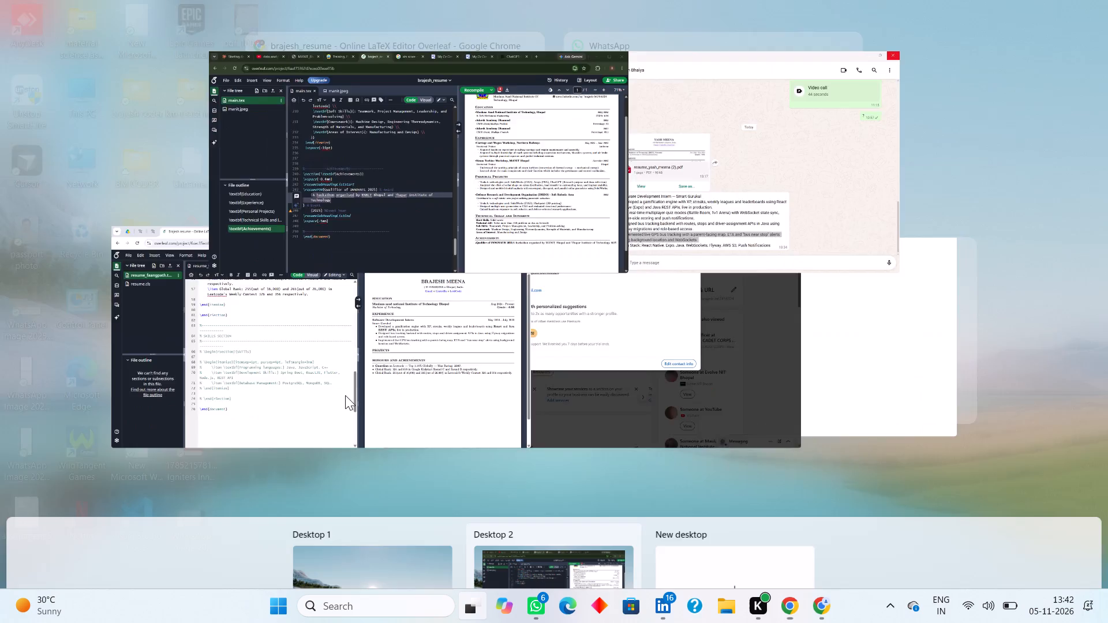
left_click(438, 142)
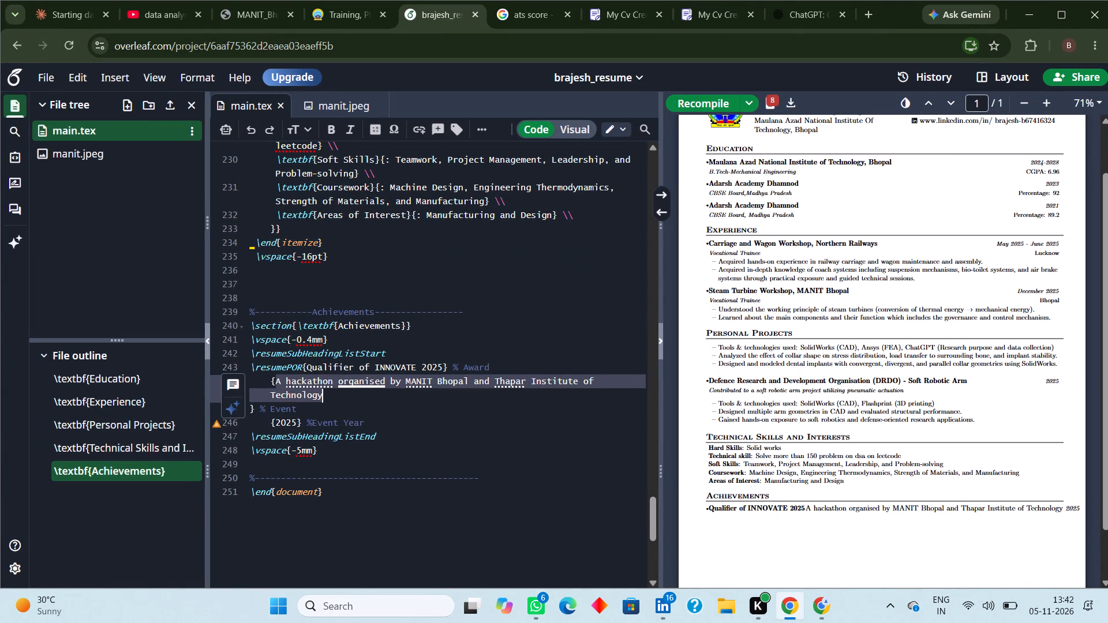
left_click_drag(304, 369, 382, 403)
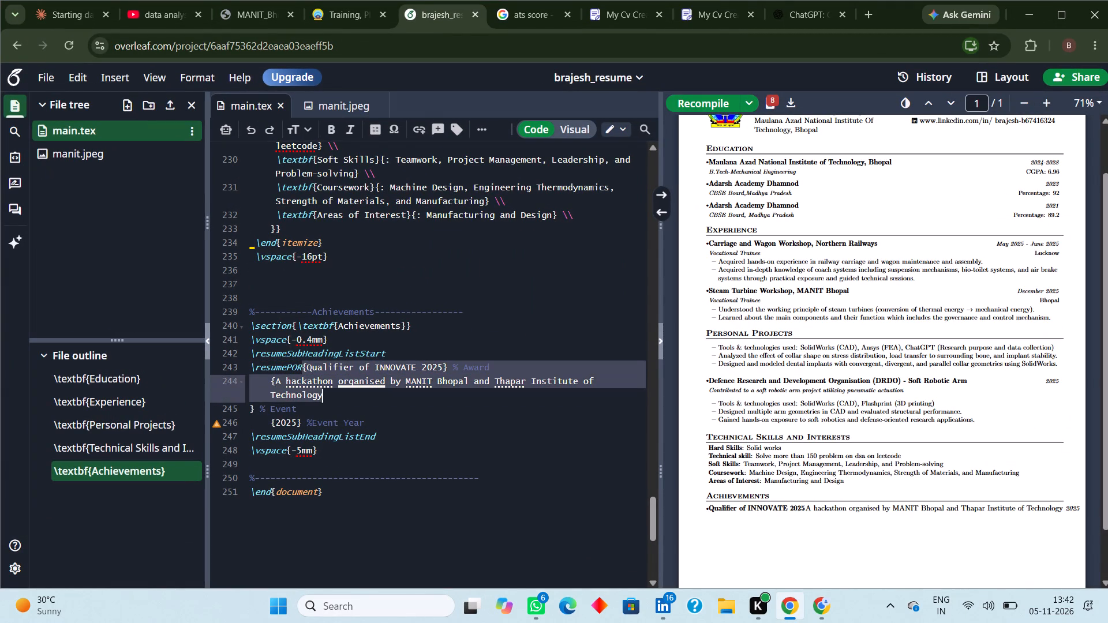
left_click_drag(382, 403, 381, 399)
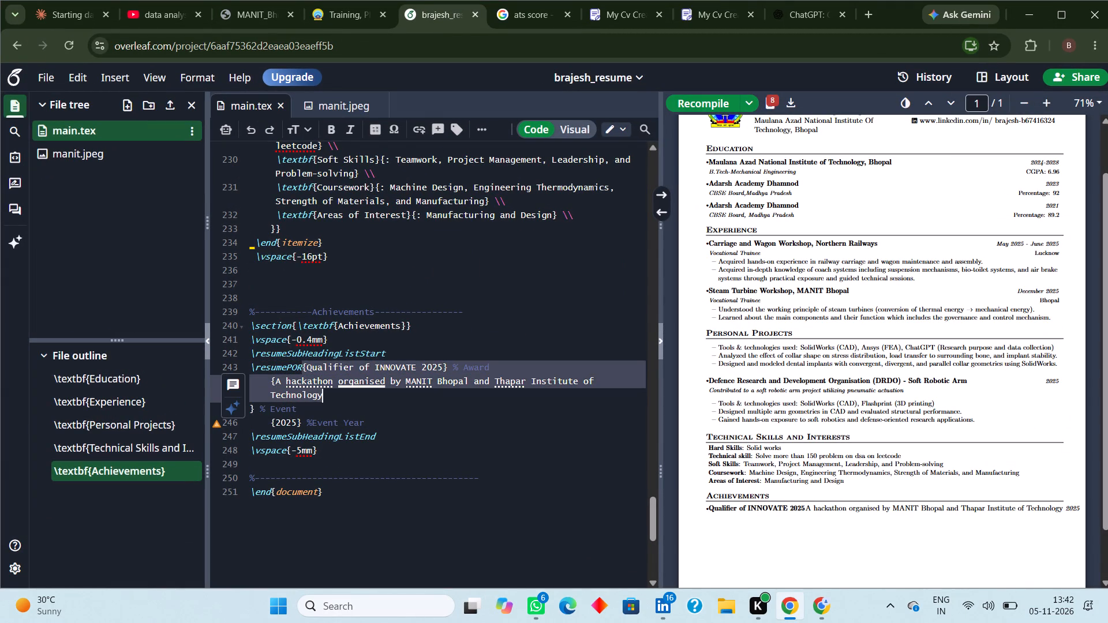
key("ctrl+c")
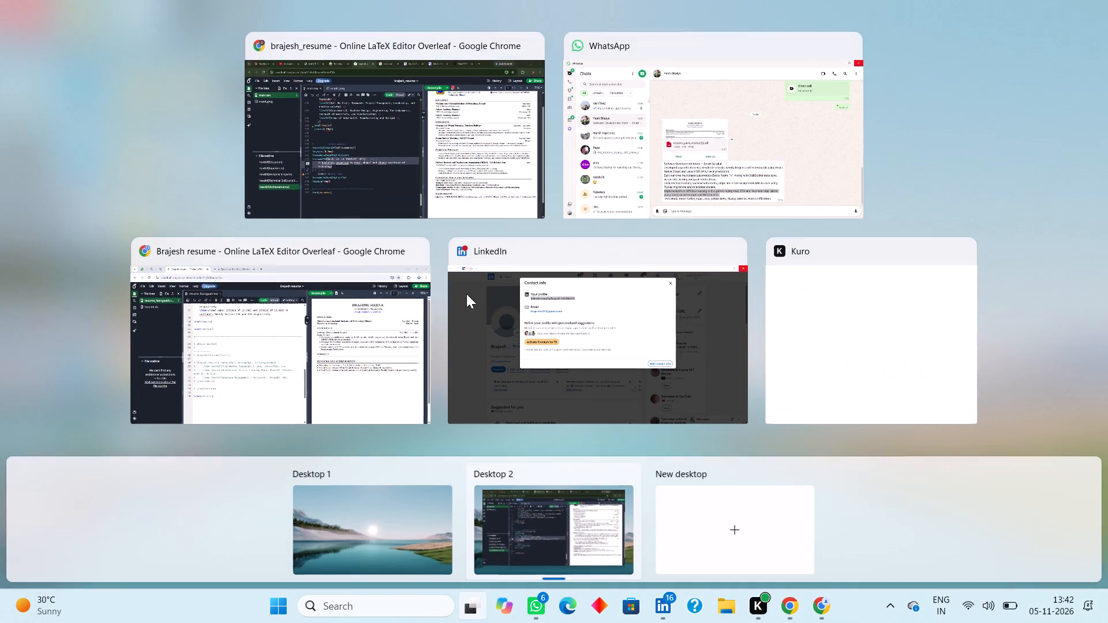
Switch to the "Brajesh resume" project and go to the Honours and Achievements list in its source.
left_click(321, 347)
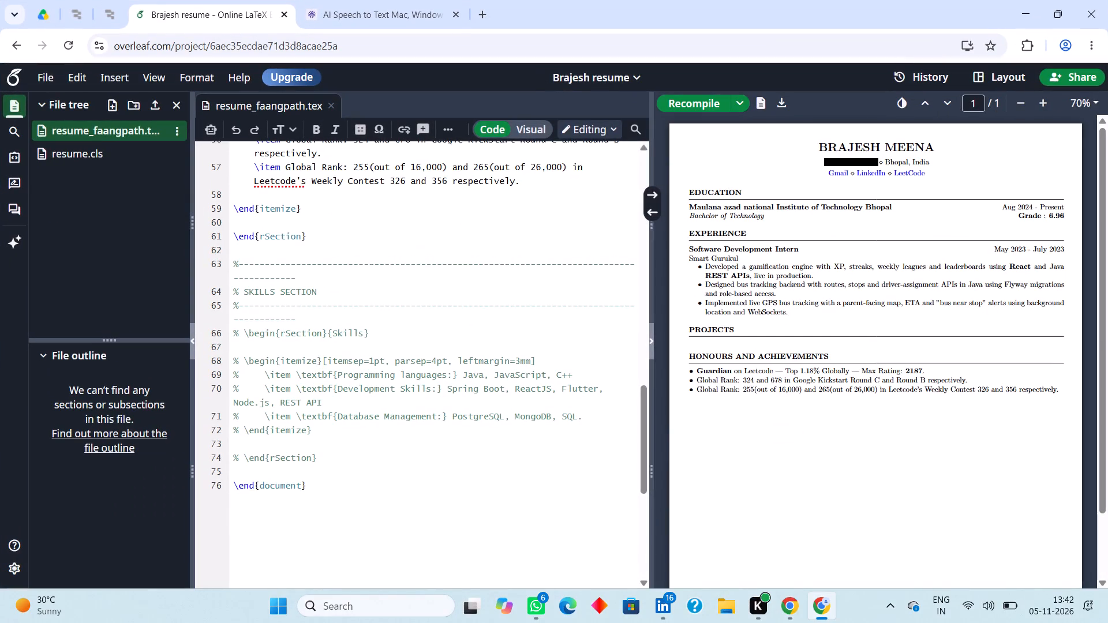
scroll(414, 301, "up", 1)
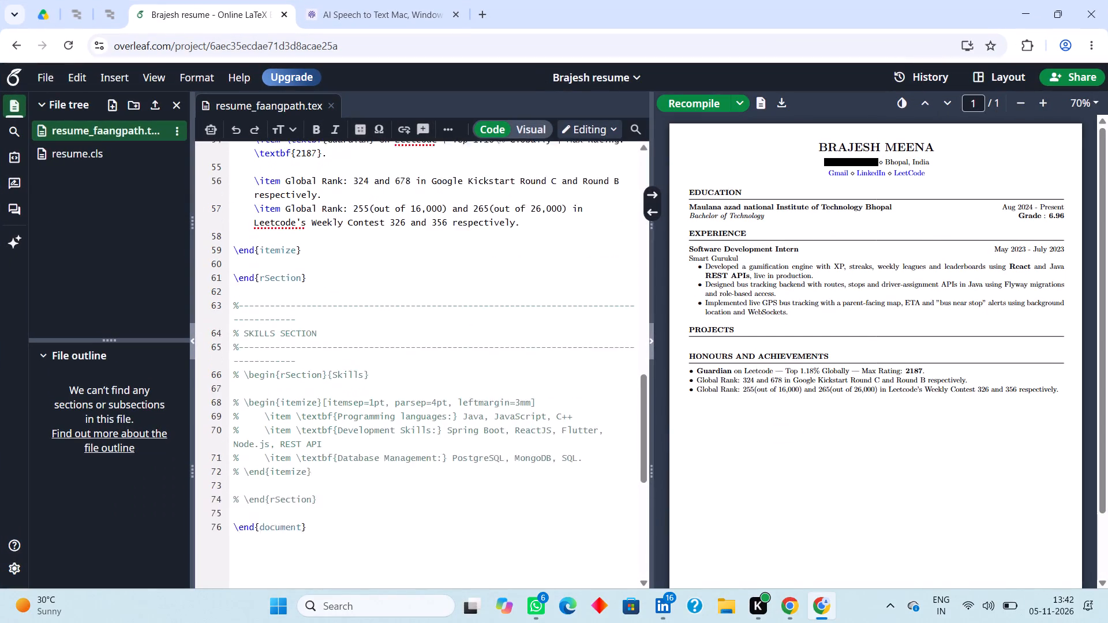
scroll(414, 301, "up", 2)
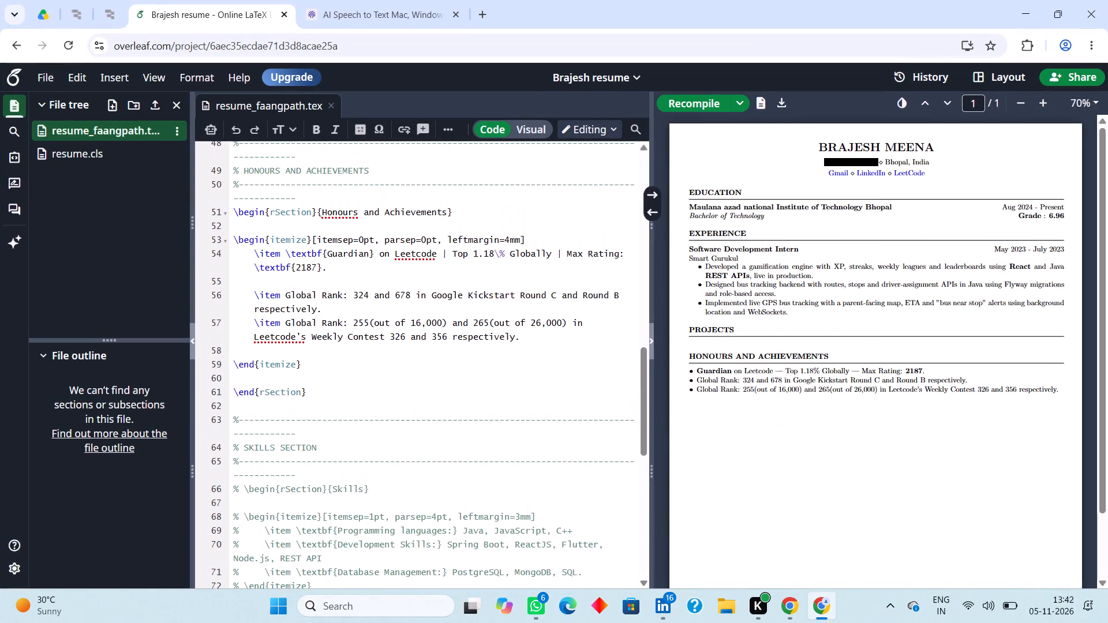
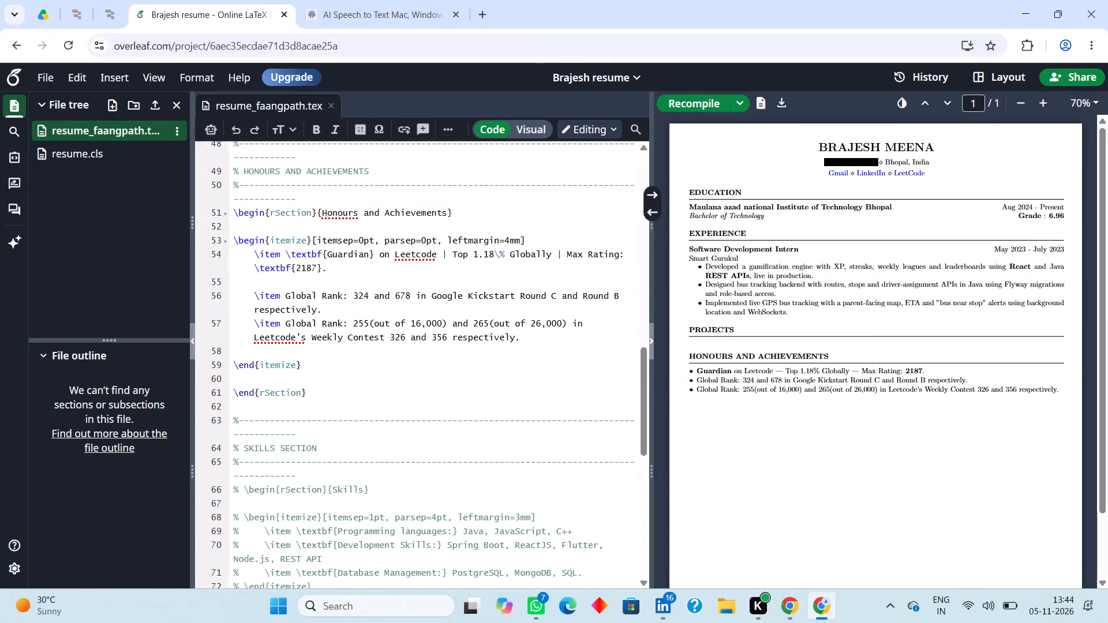
Set the Software Development Intern dates in the Experience source to May 2026 - July 2026.
left_click(1021, 246)
scroll(514, 273, "up", 4)
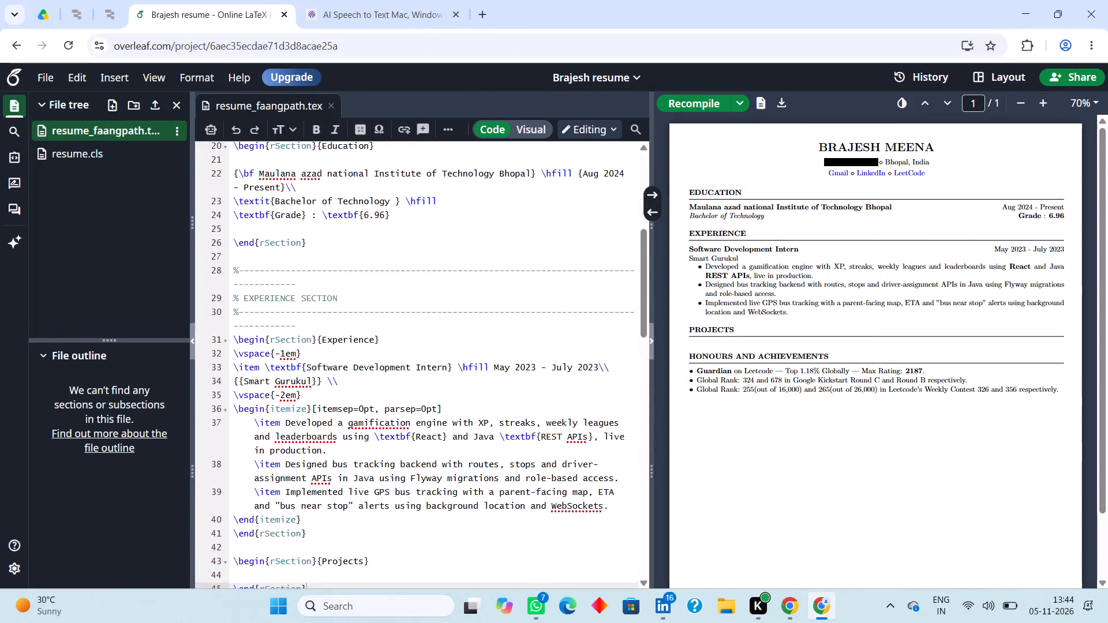
scroll(514, 273, "down", 1)
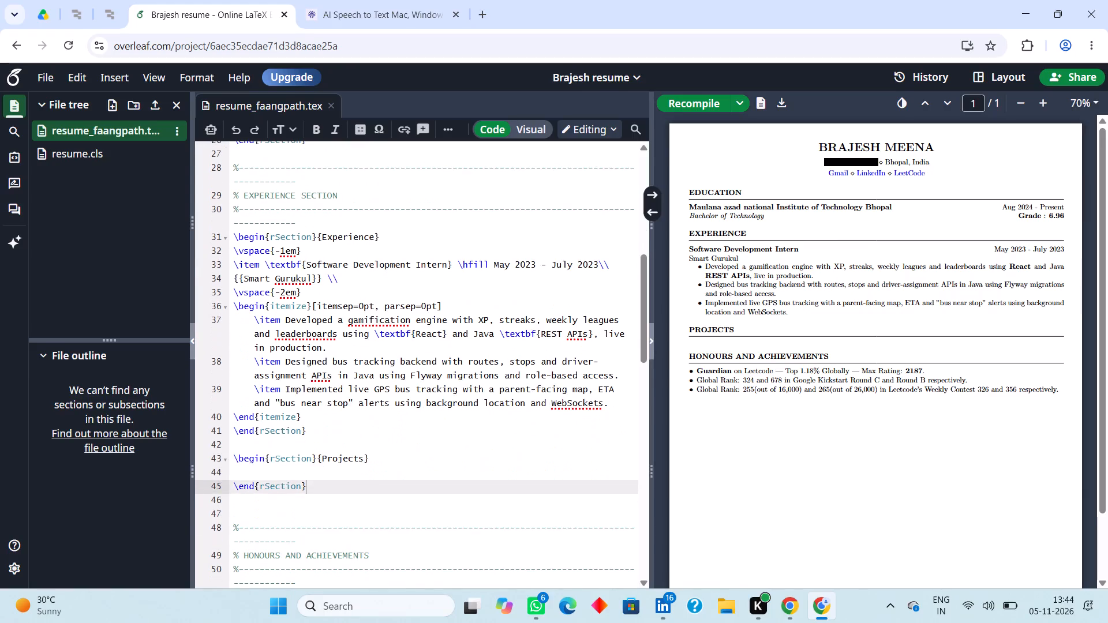
left_click(506, 260)
left_click(509, 262)
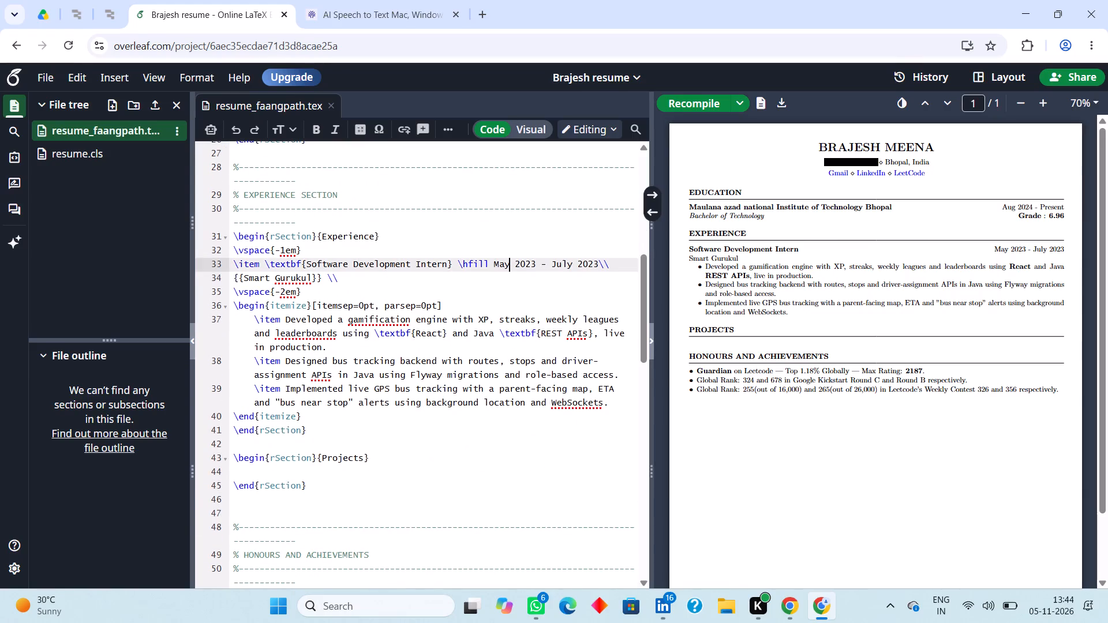
key("Right")
key("Right")
key("Right")
key("Right")
key("Right")
key("BackSpace")
key("6")
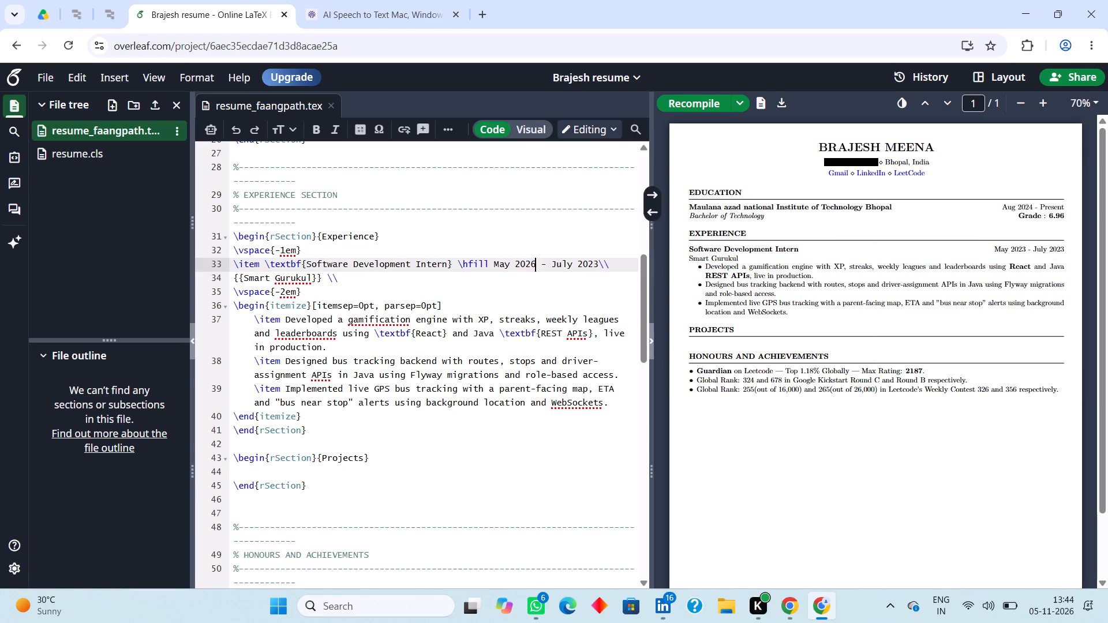
left_click(595, 261)
key("Right")
key("BackSpace")
key("6")
Switch to the brajesh_resume project and copy the "Qualifier of INNOVATE 2025" award title with its hackathon description from the Achievements source.
left_click(470, 385)
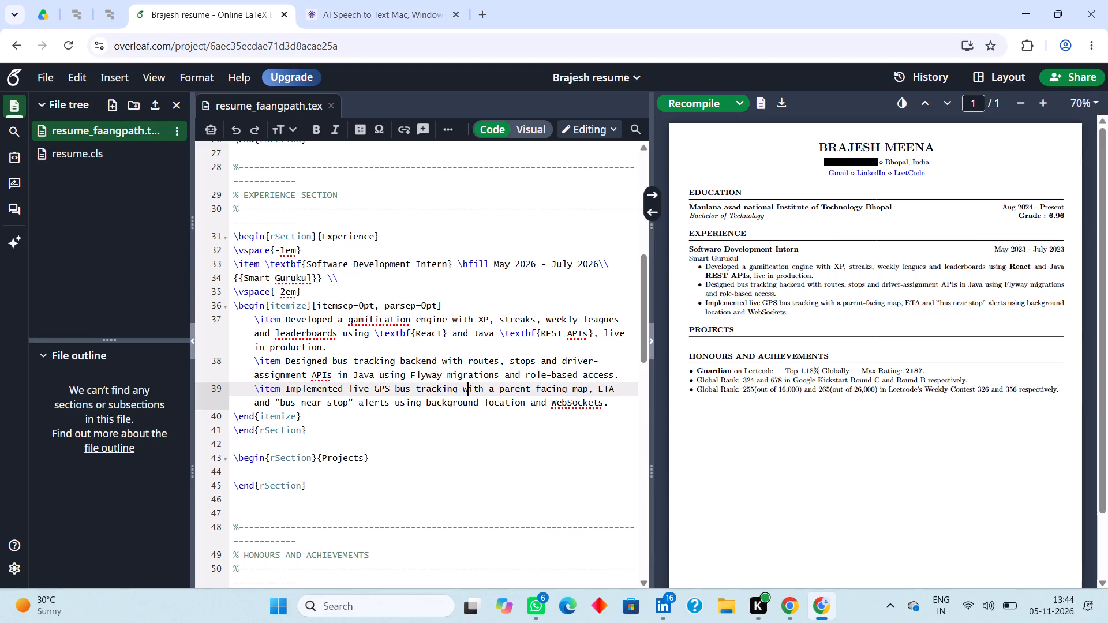
scroll(470, 385, "down", 1)
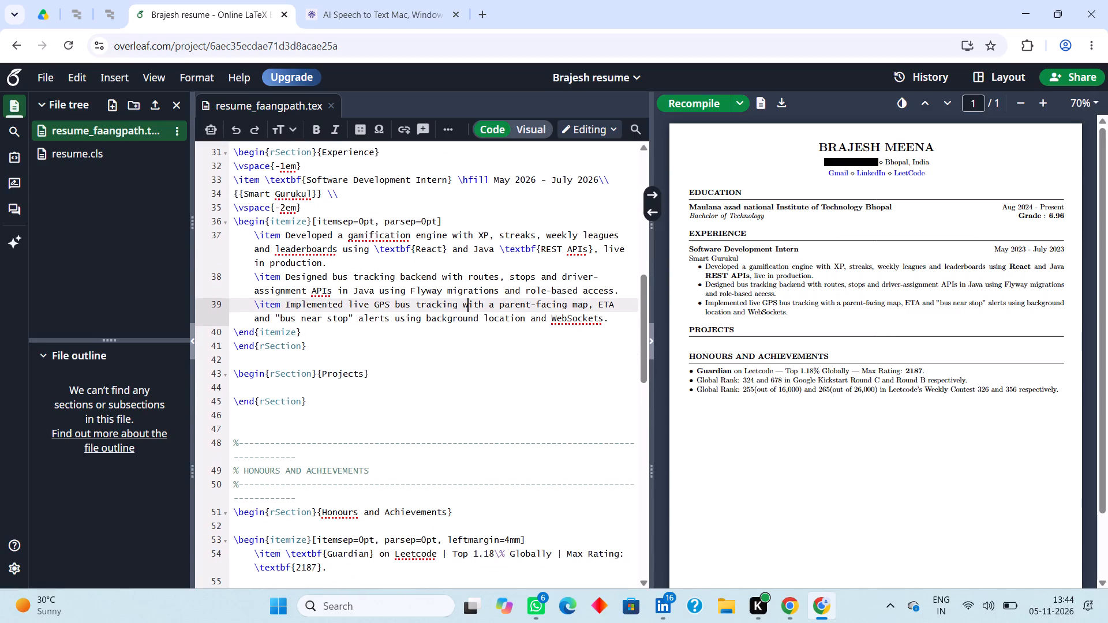
scroll(470, 385, "down", 1)
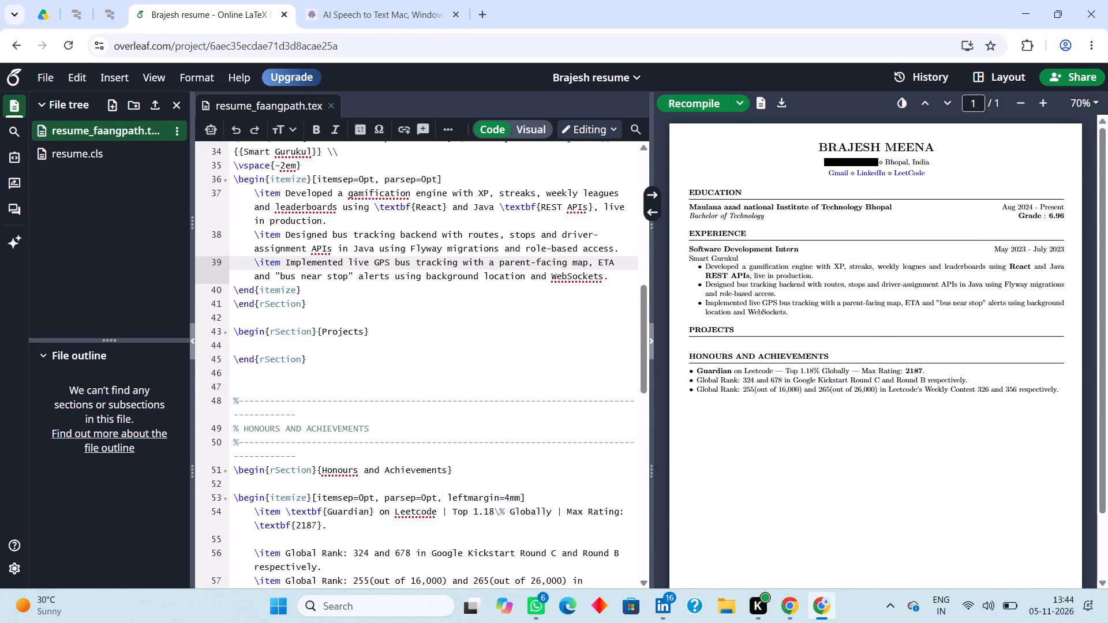
scroll(470, 385, "down", 2)
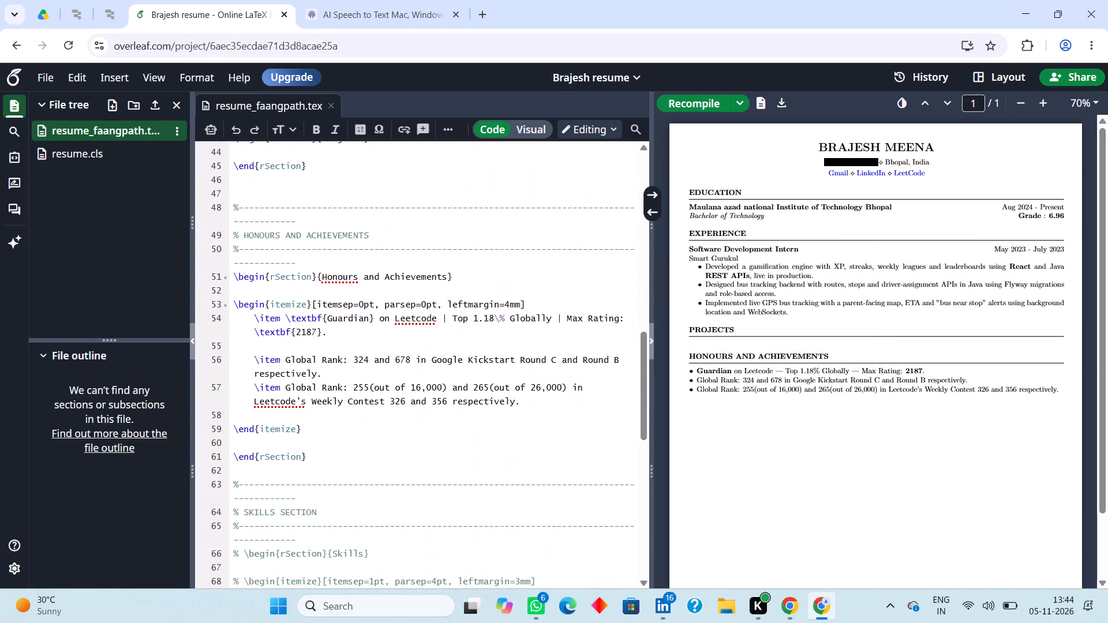
scroll(470, 385, "down", 1)
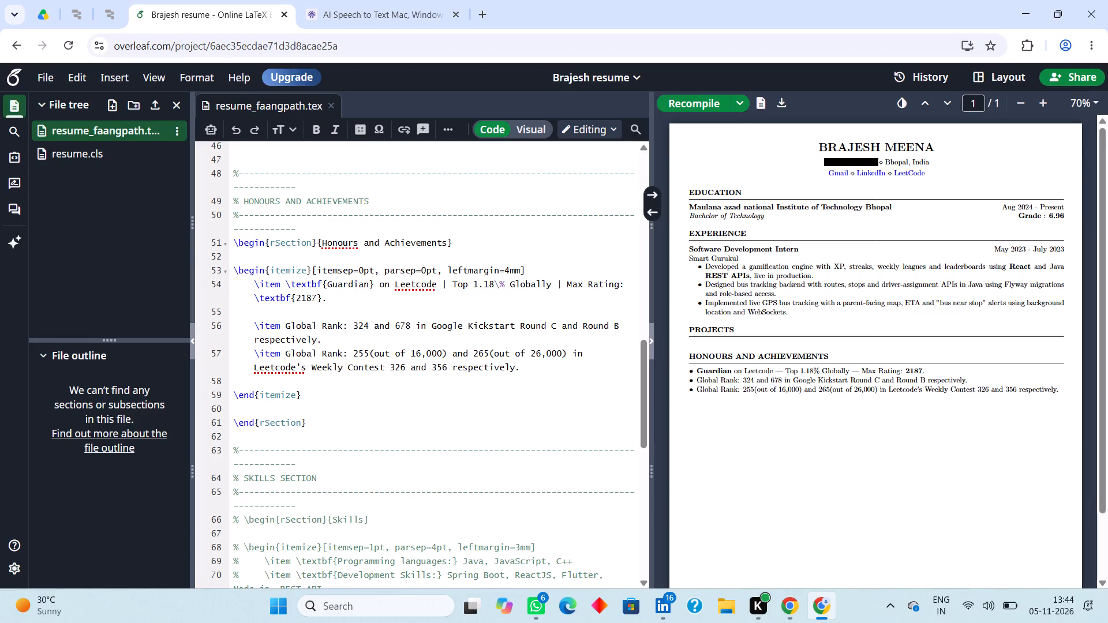
scroll(360, 300, "down", 1)
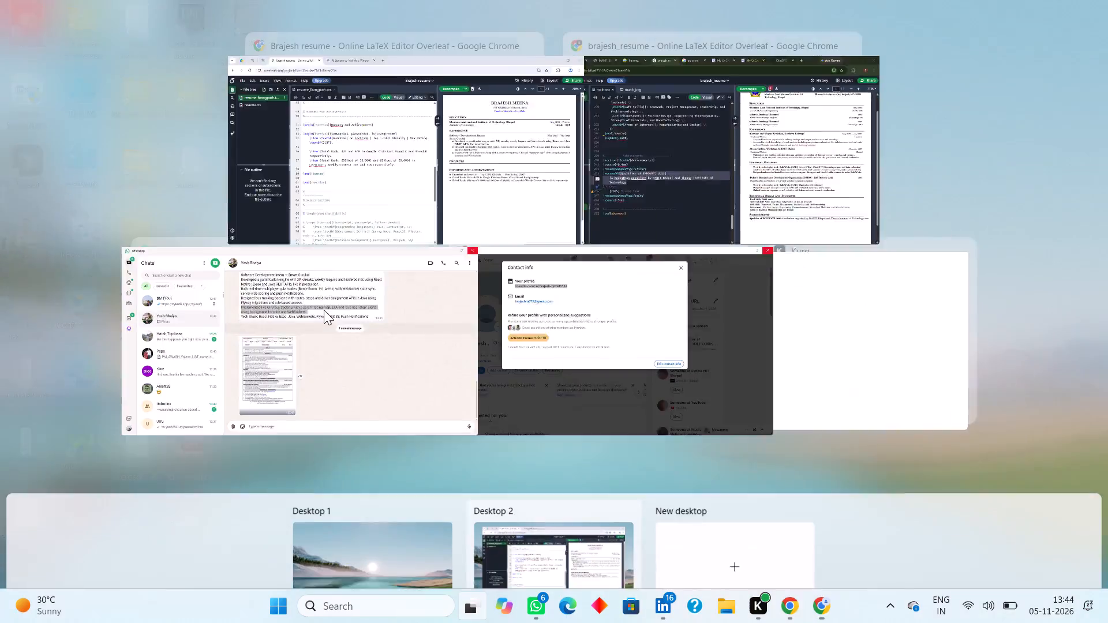
left_click(631, 204)
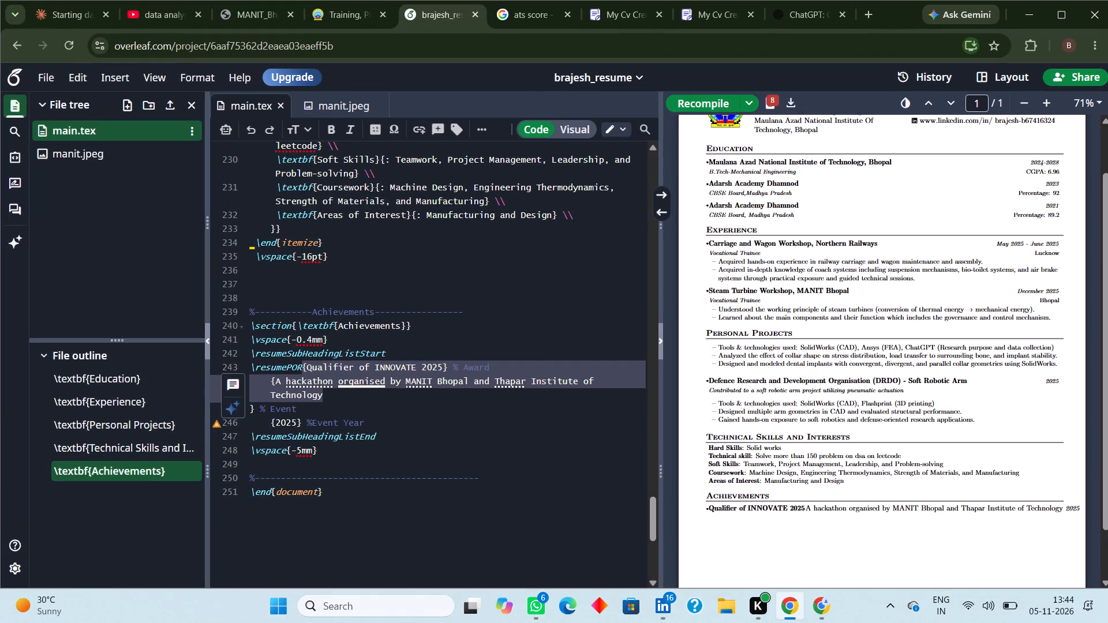
left_click(429, 431)
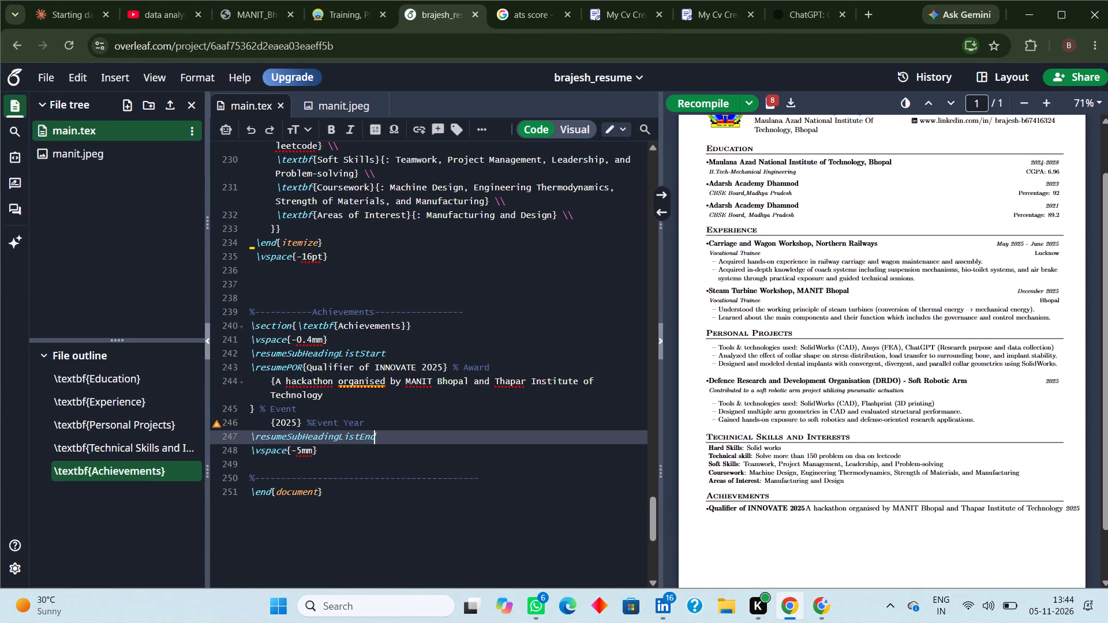
left_click_drag(340, 394, 279, 362)
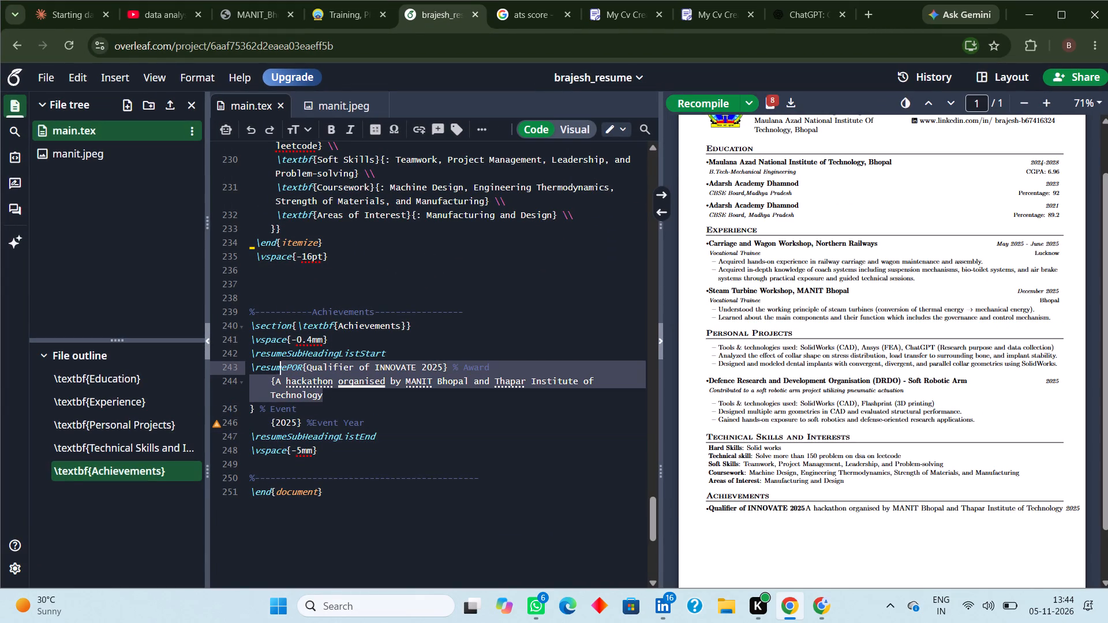
left_click_drag(279, 362, 302, 363)
key("ctrl+c")
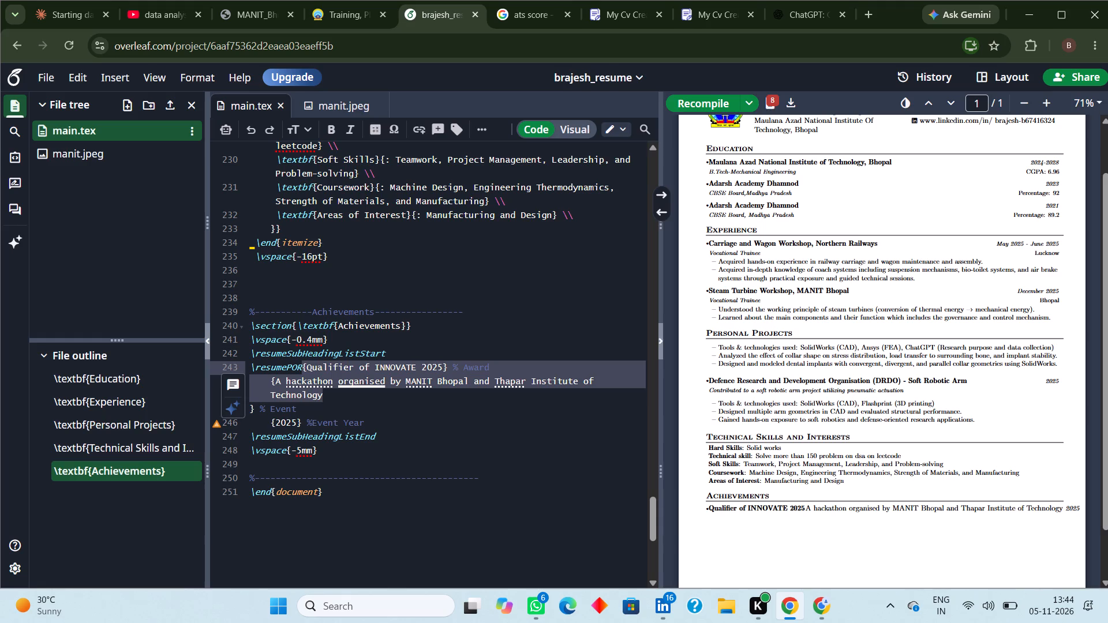
In "Brajesh resume", replace the Google Kickstart global rank text with the copied INNOVATE 2025 award text and recompile.
left_click(646, 126)
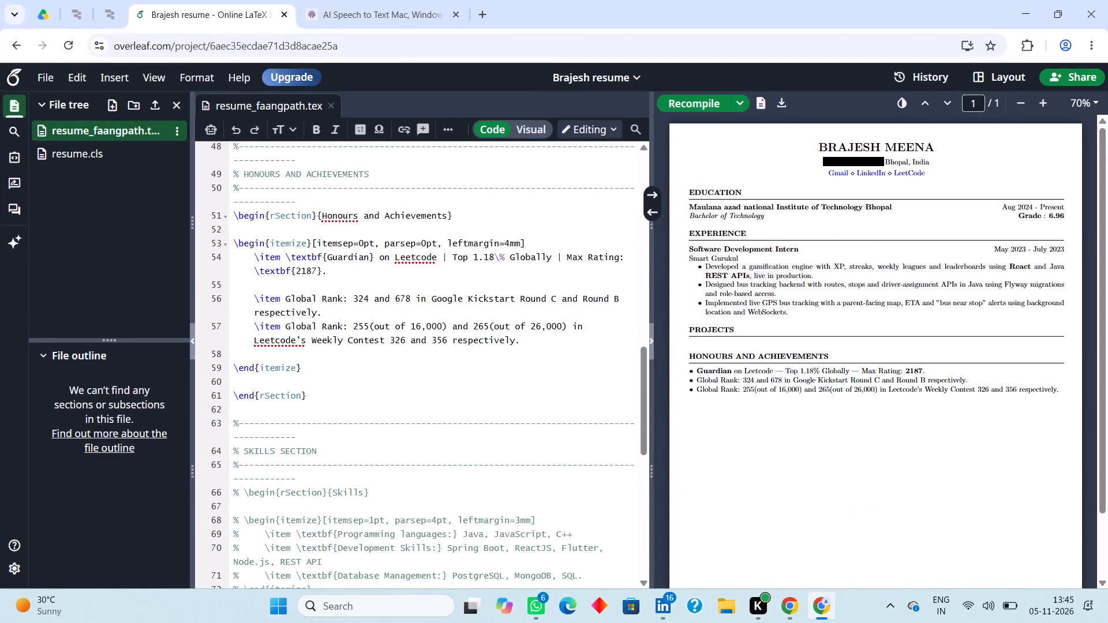
left_click(338, 307)
left_click_drag(338, 307, 286, 294)
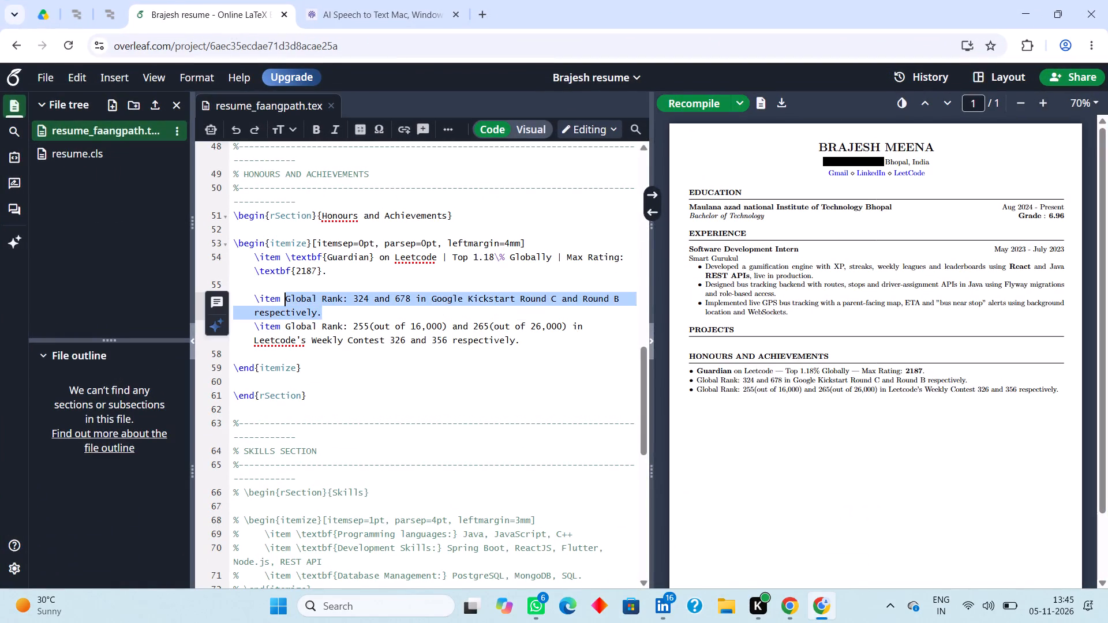
key("BackSpace")
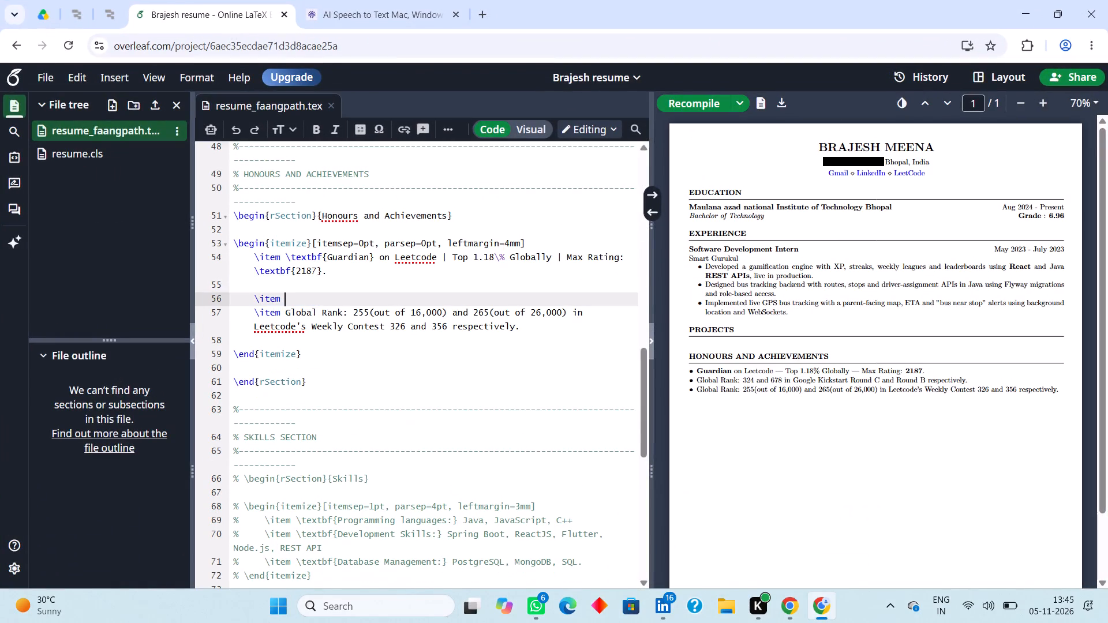
key("ctrl+v")
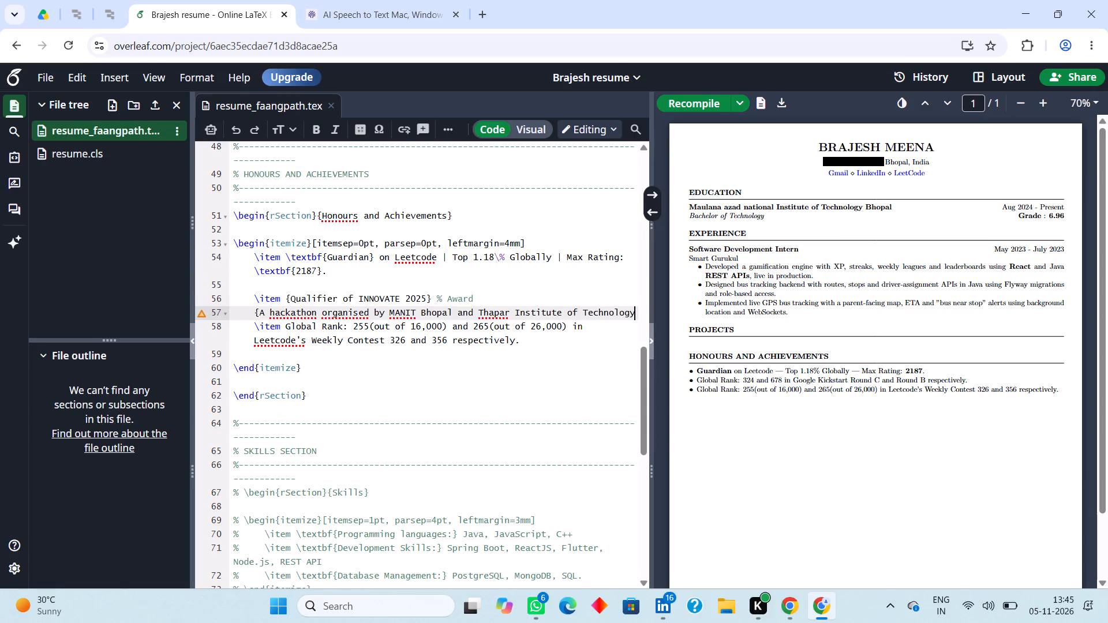
left_click(679, 102)
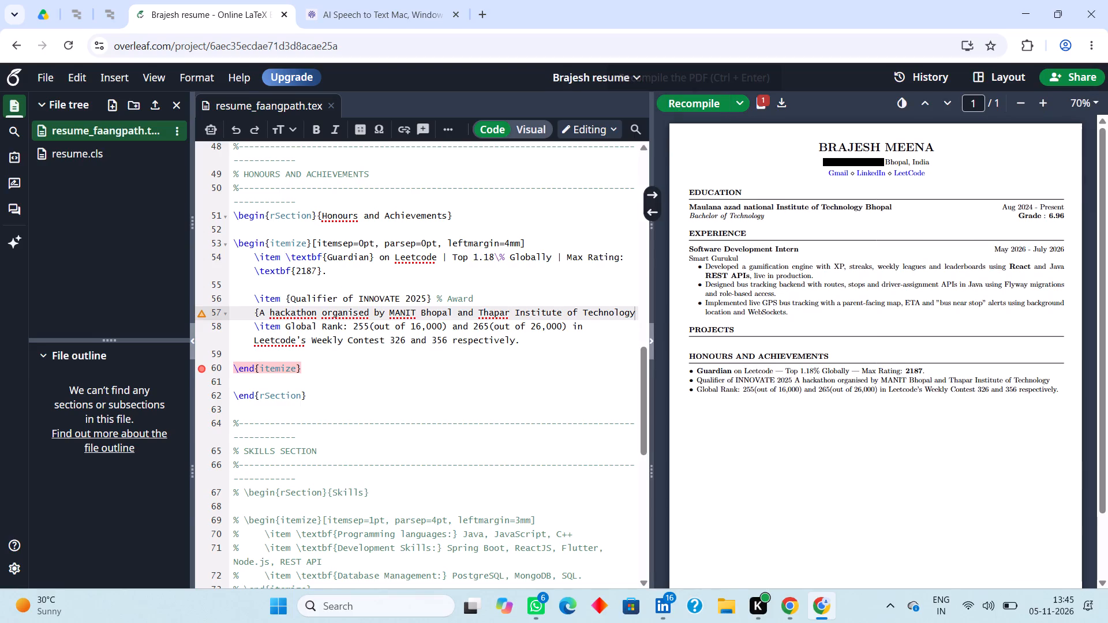
Make the "Qualifier of INNOVATE 2025" title bold with \textbf and recompile the resume.
left_click(285, 294)
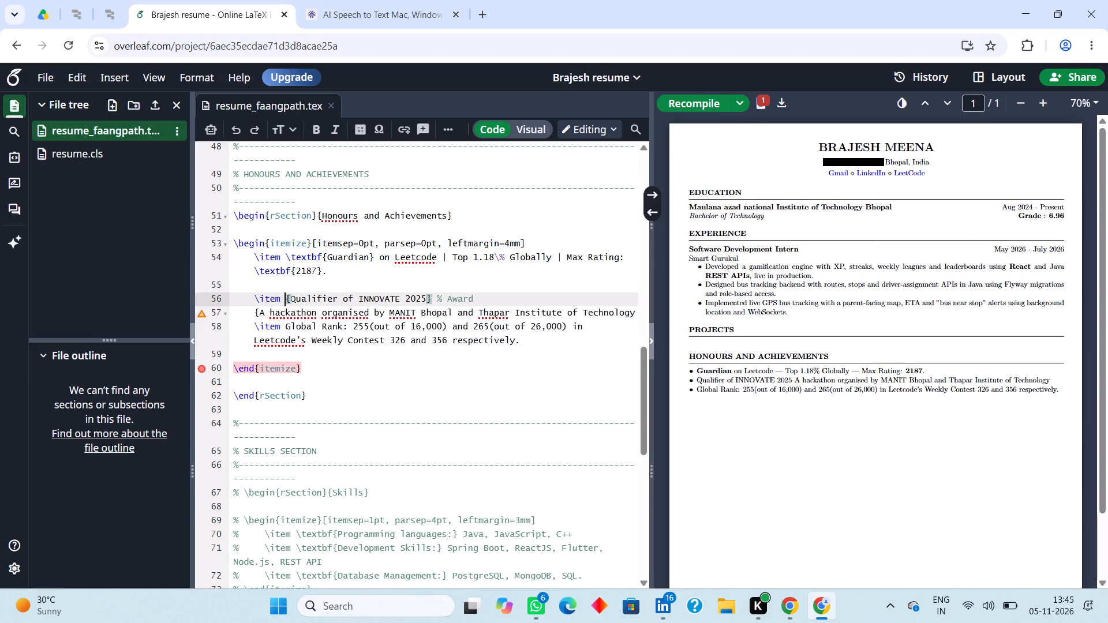
type("\\text")
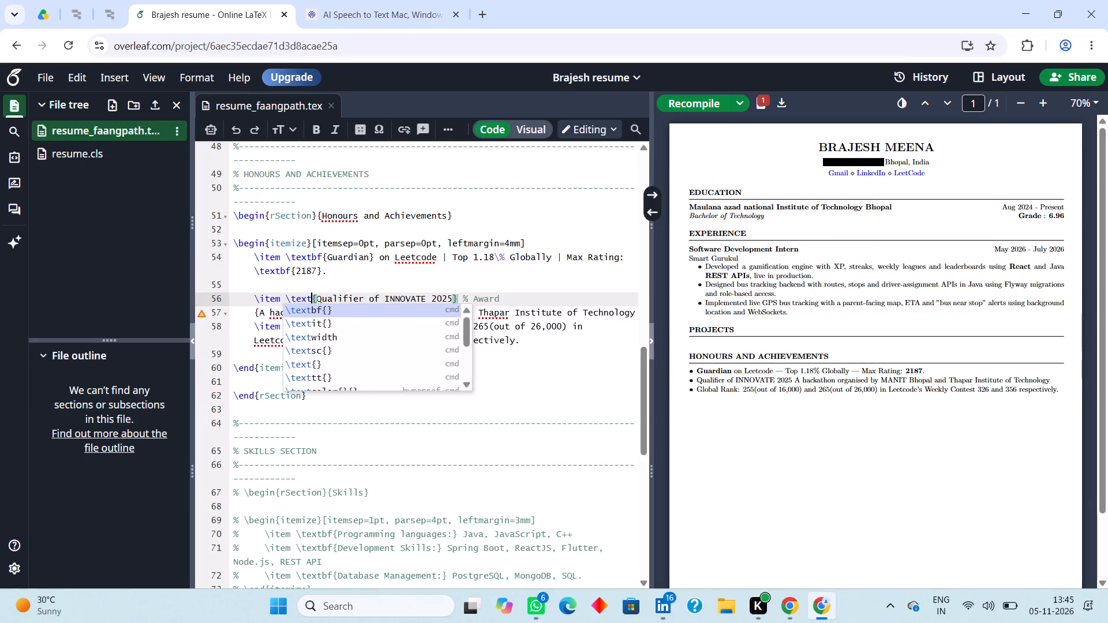
key("Return")
key("Right")
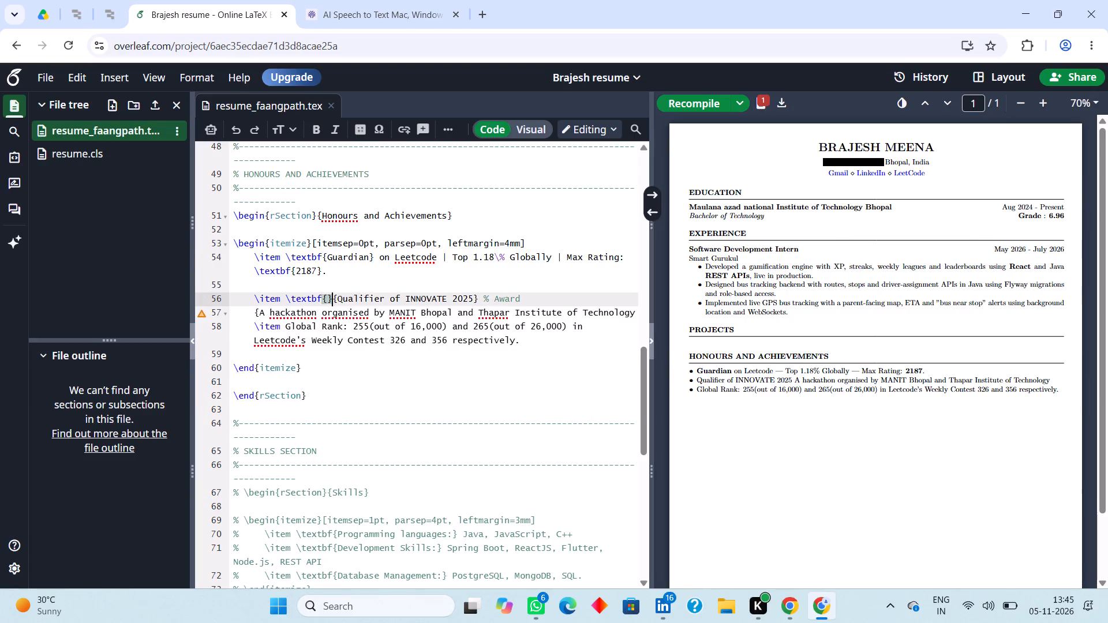
key("BackSpace")
key("BackSpace")
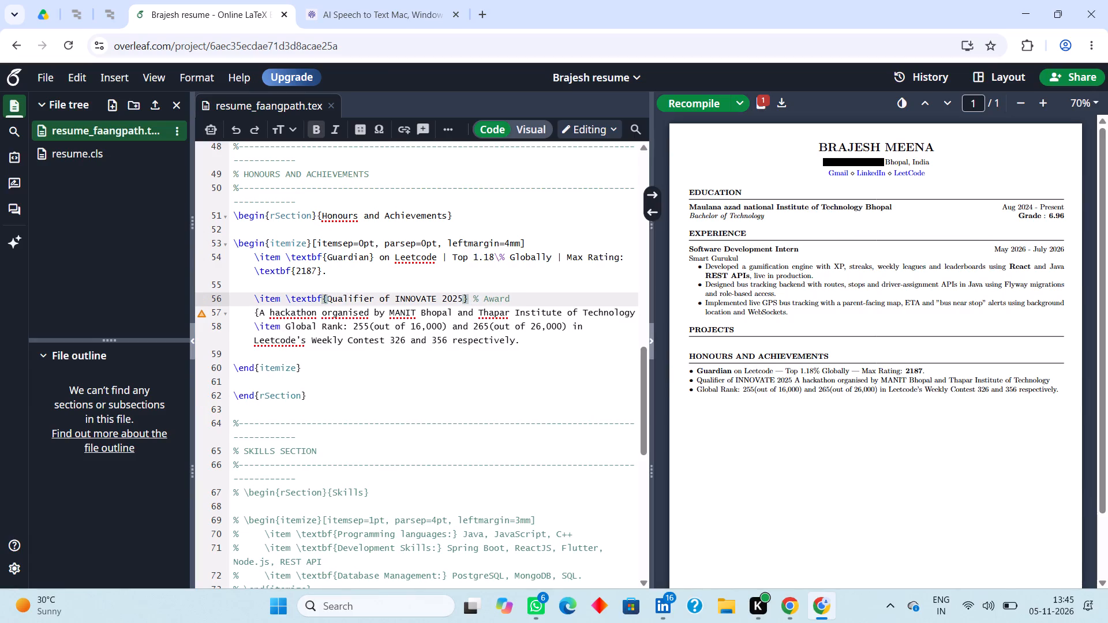
left_click(703, 99)
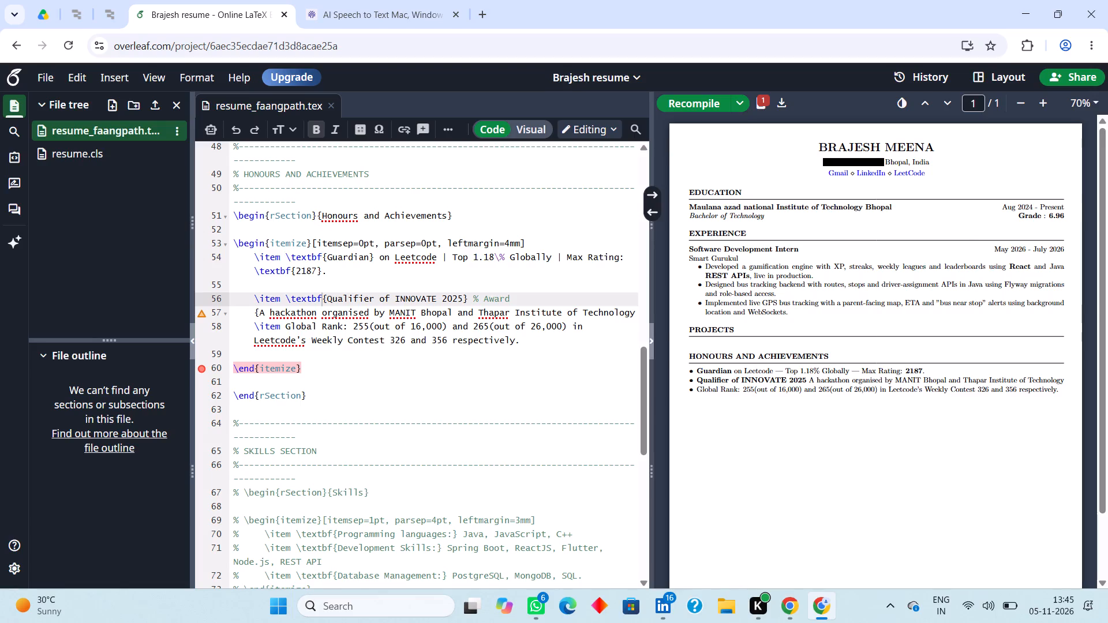
Delete the Leetcode Weekly Contest rank item and the blank line above the INNOVATE 2025 item, and recompile.
left_click_drag(522, 343, 354, 324)
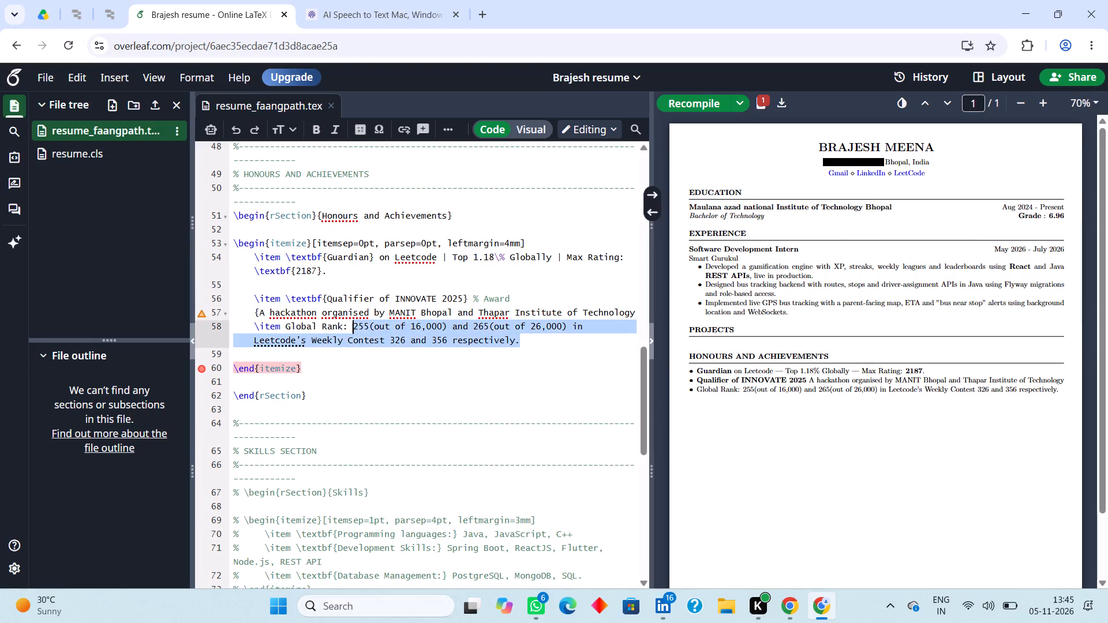
left_click_drag(354, 324, 252, 321)
key("BackSpace")
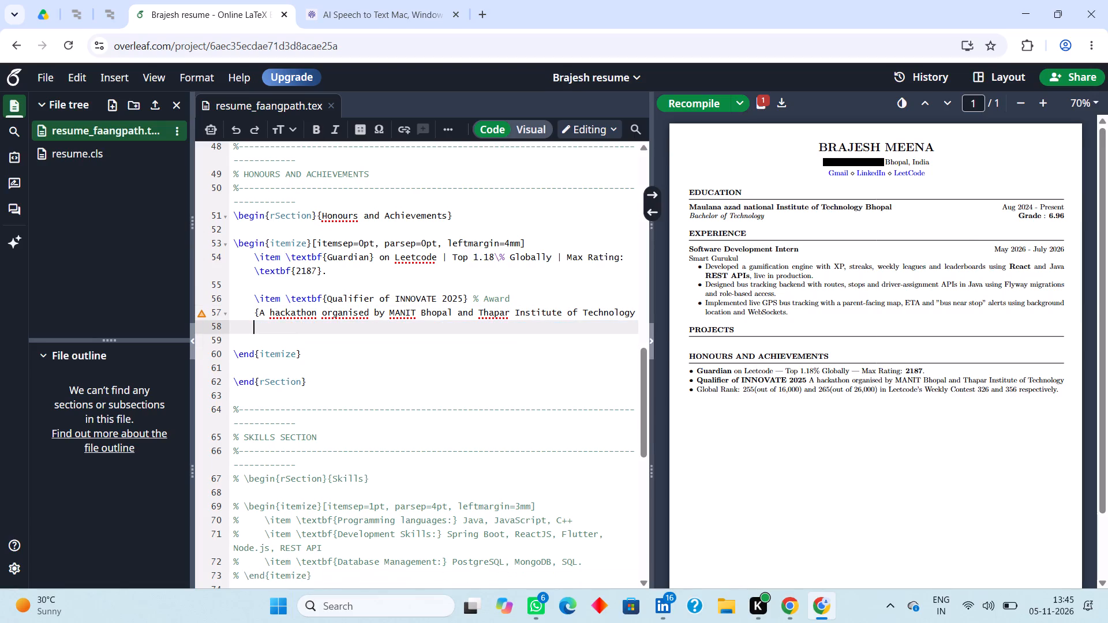
key("BackSpace")
key("BackSpace")
left_click(280, 289)
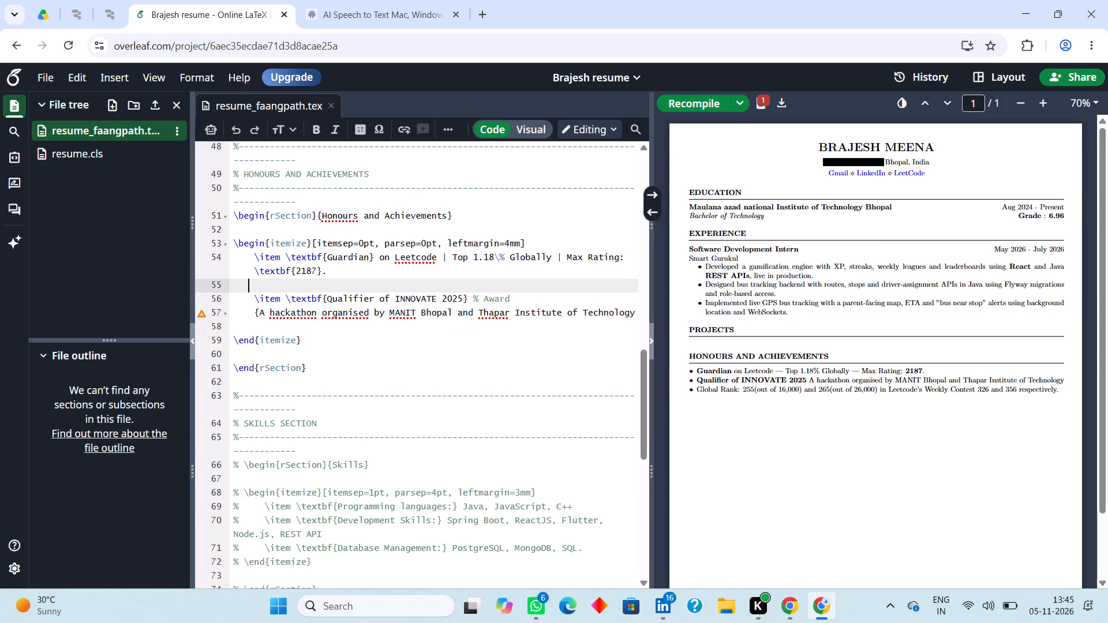
key("BackSpace")
key("BackSpace")
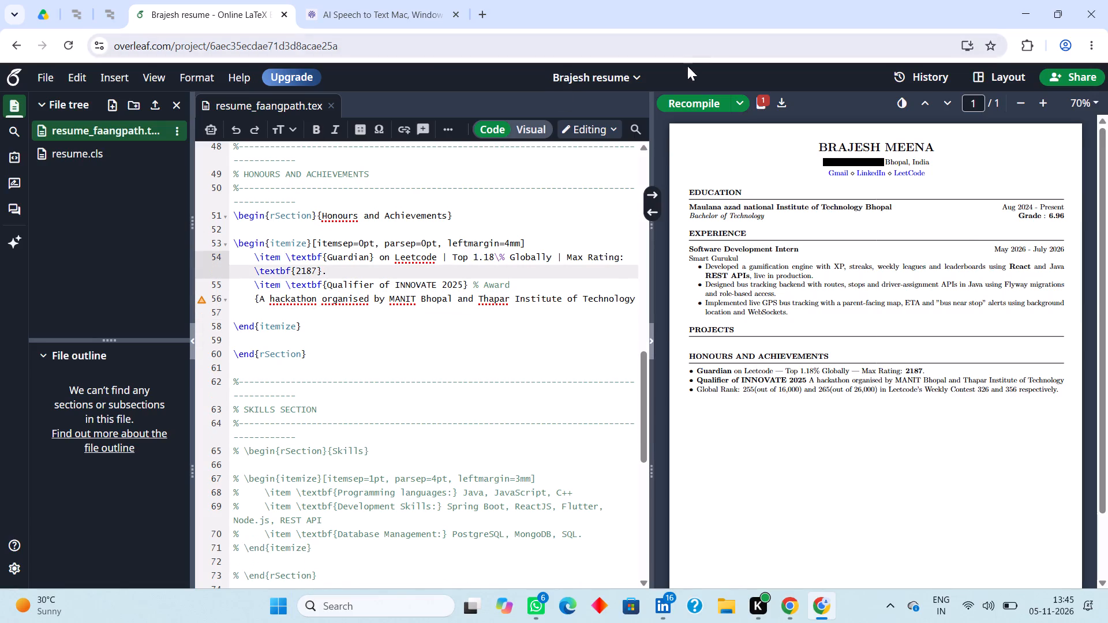
left_click(691, 101)
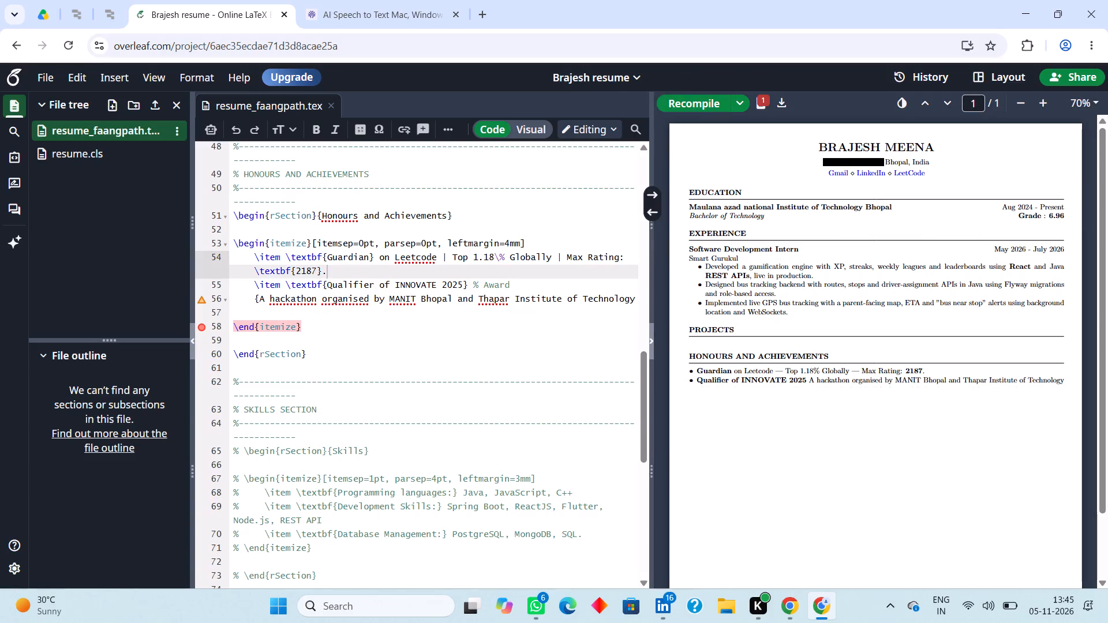
Insert two blank lines below the end of the Projects section in the source.
left_click(448, 335)
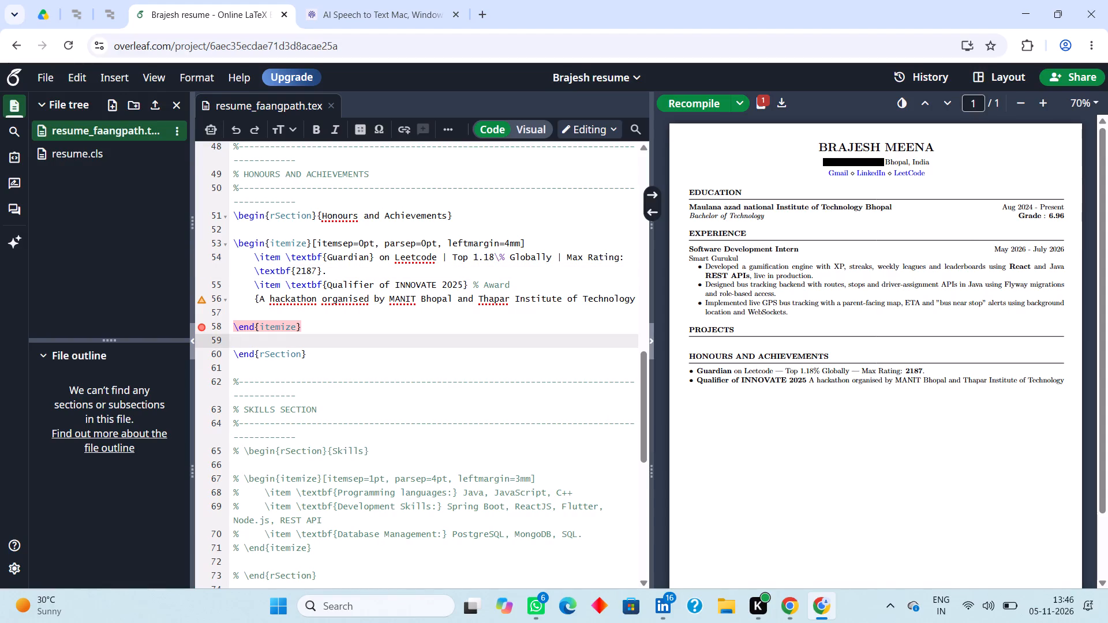
scroll(345, 360, "up", 1)
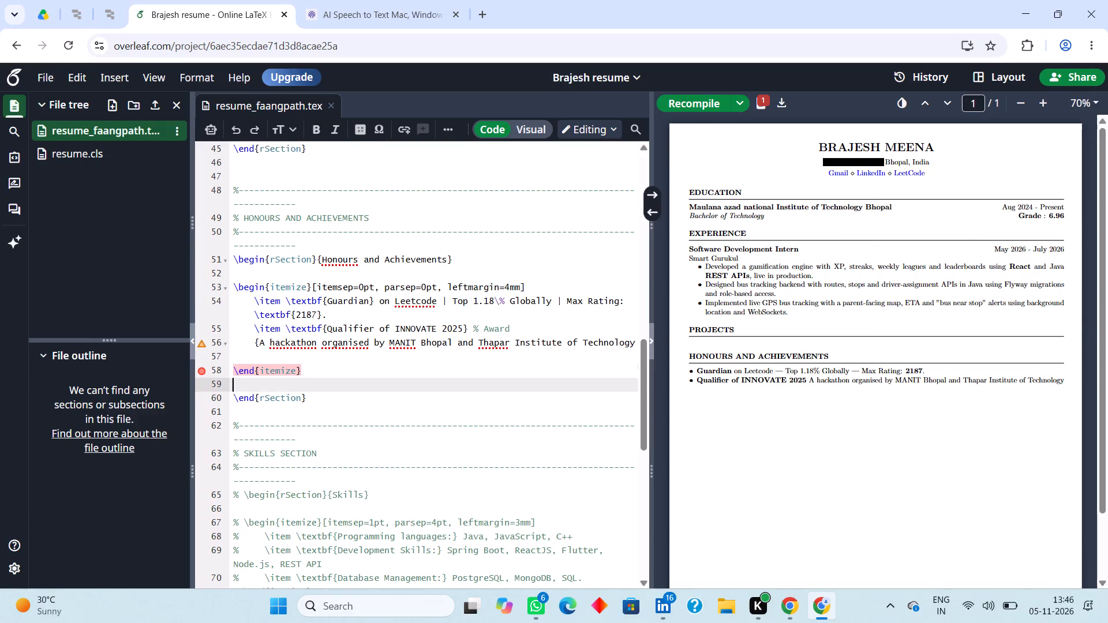
scroll(345, 360, "up", 2)
left_click(333, 289)
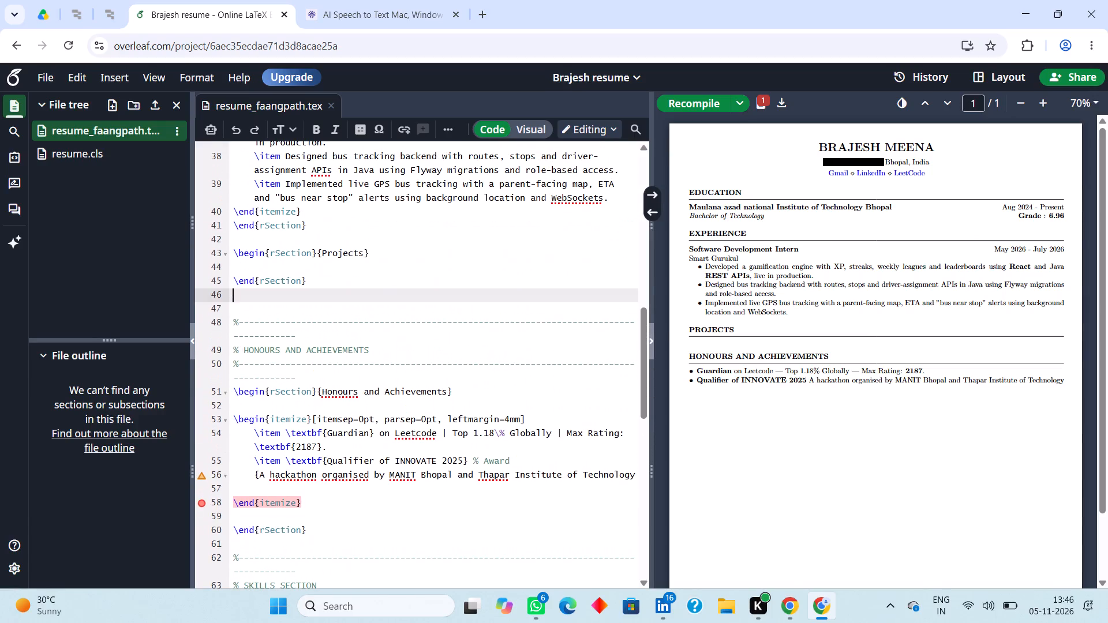
key("Return")
key("Return")
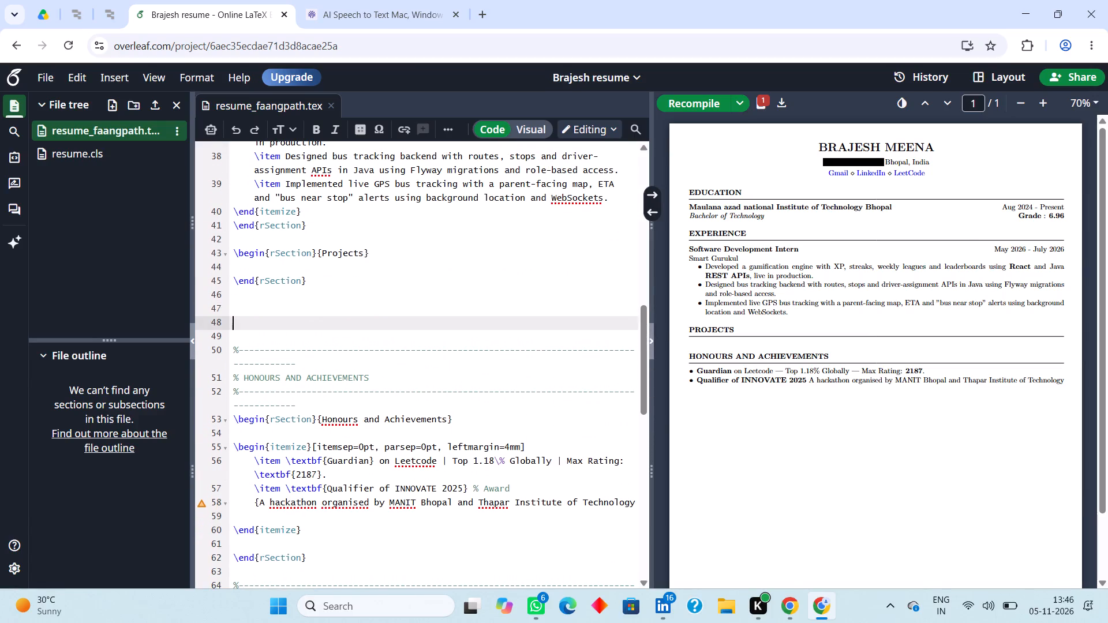
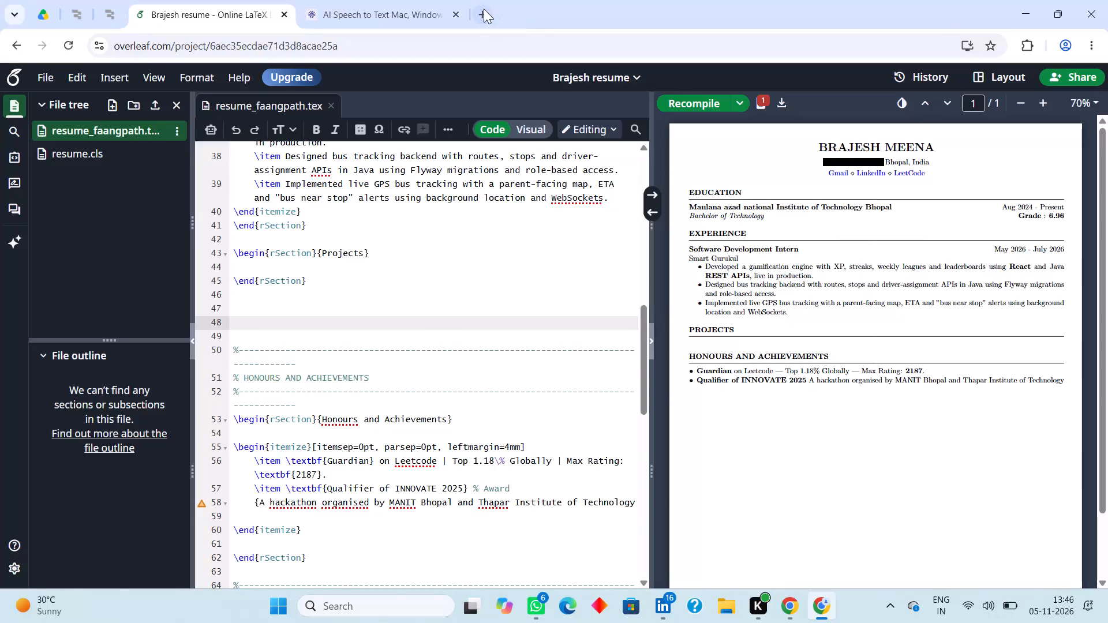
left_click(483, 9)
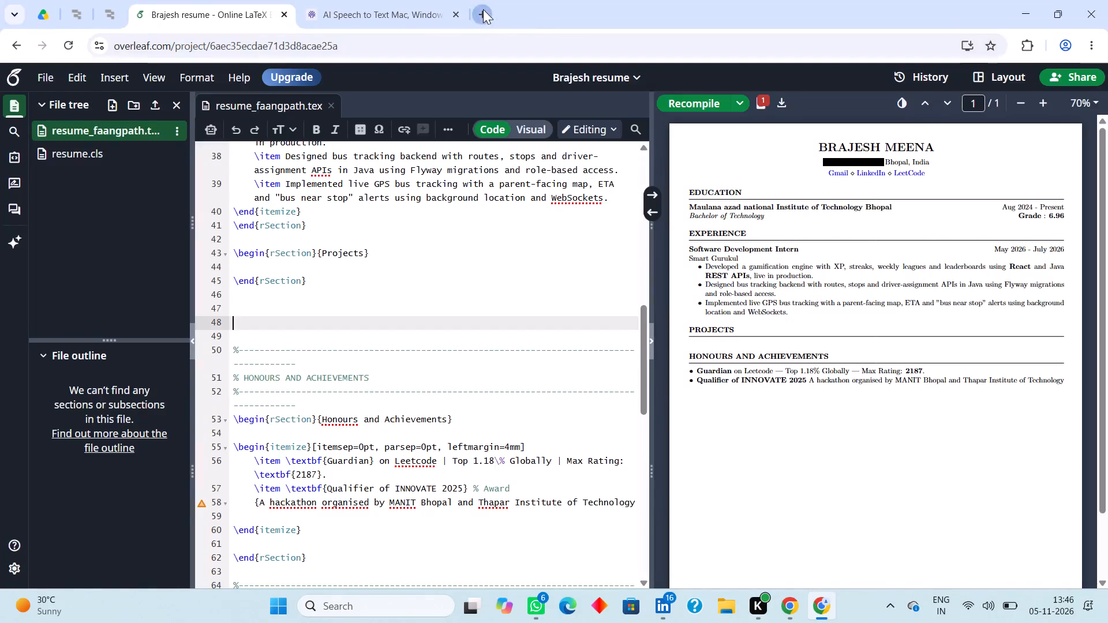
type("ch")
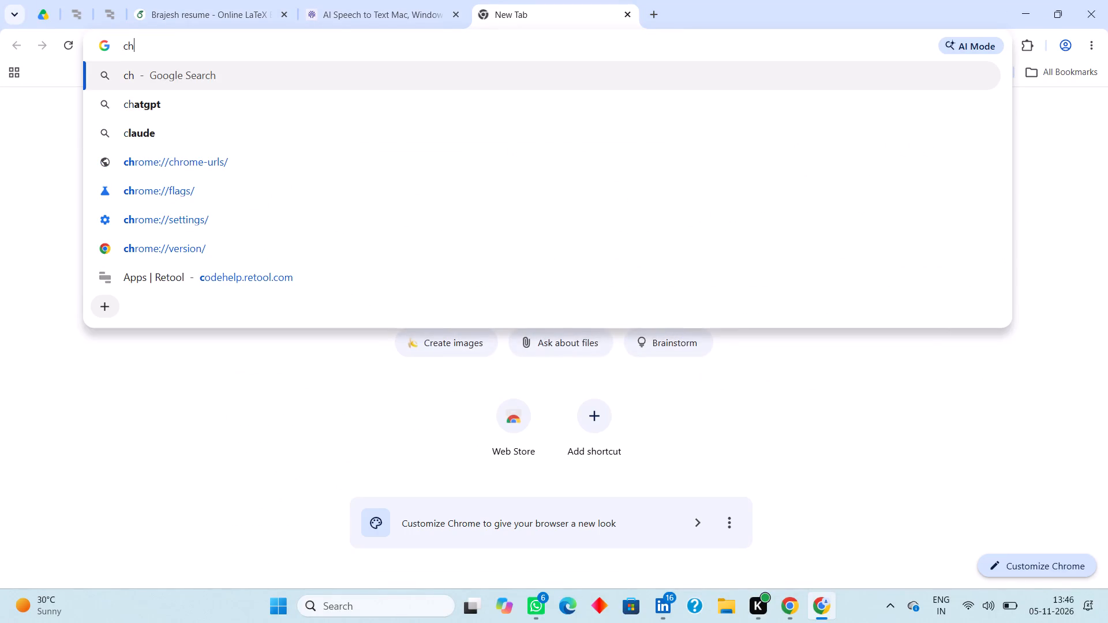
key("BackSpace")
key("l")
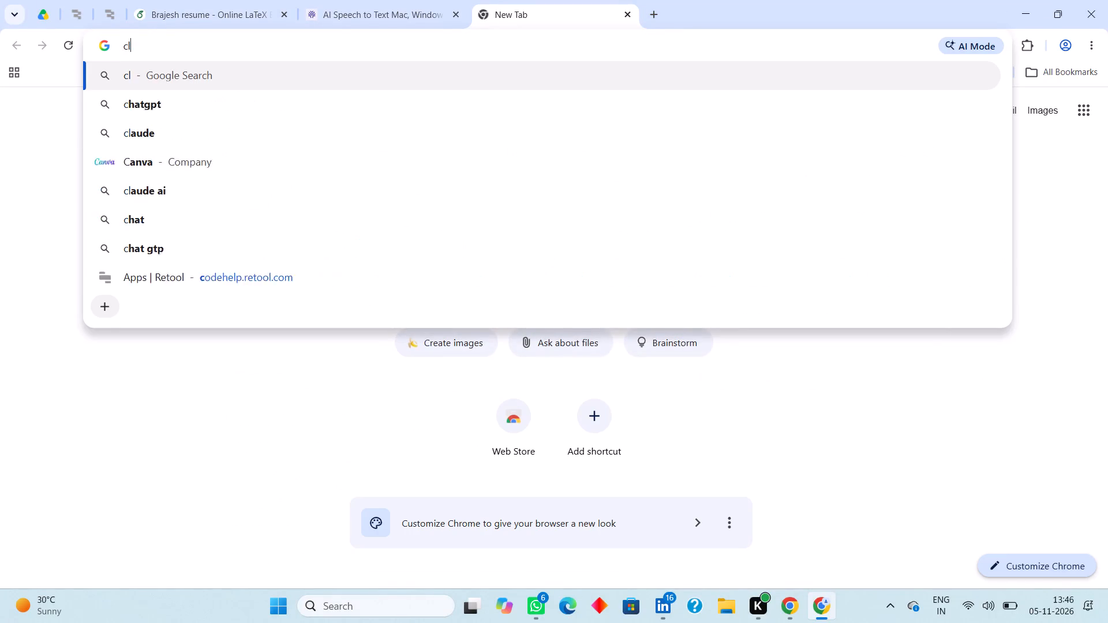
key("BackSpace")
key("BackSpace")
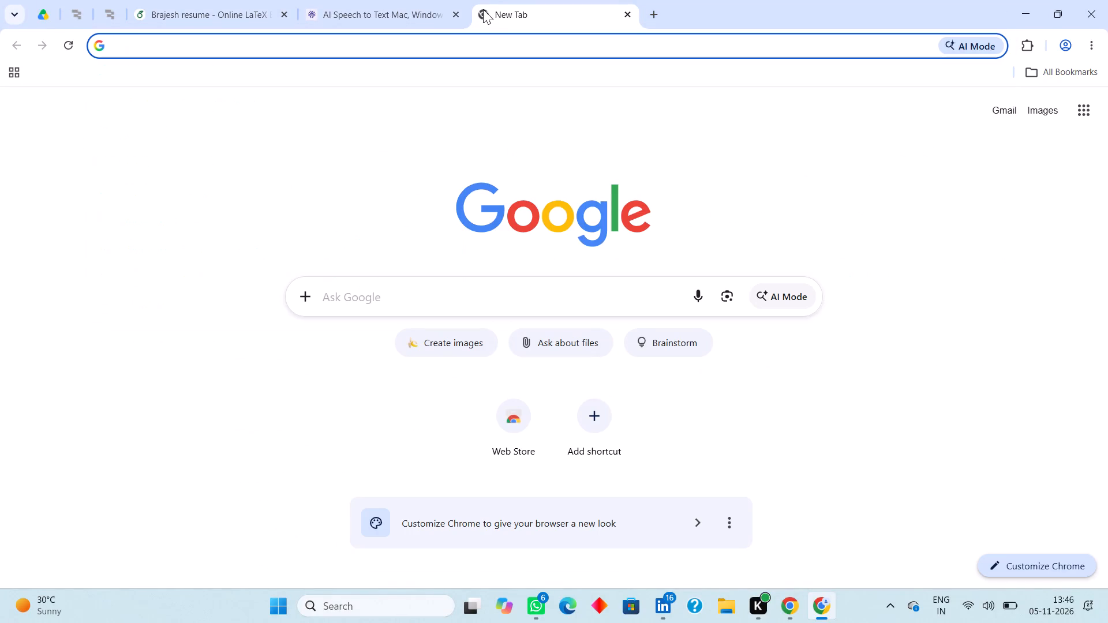
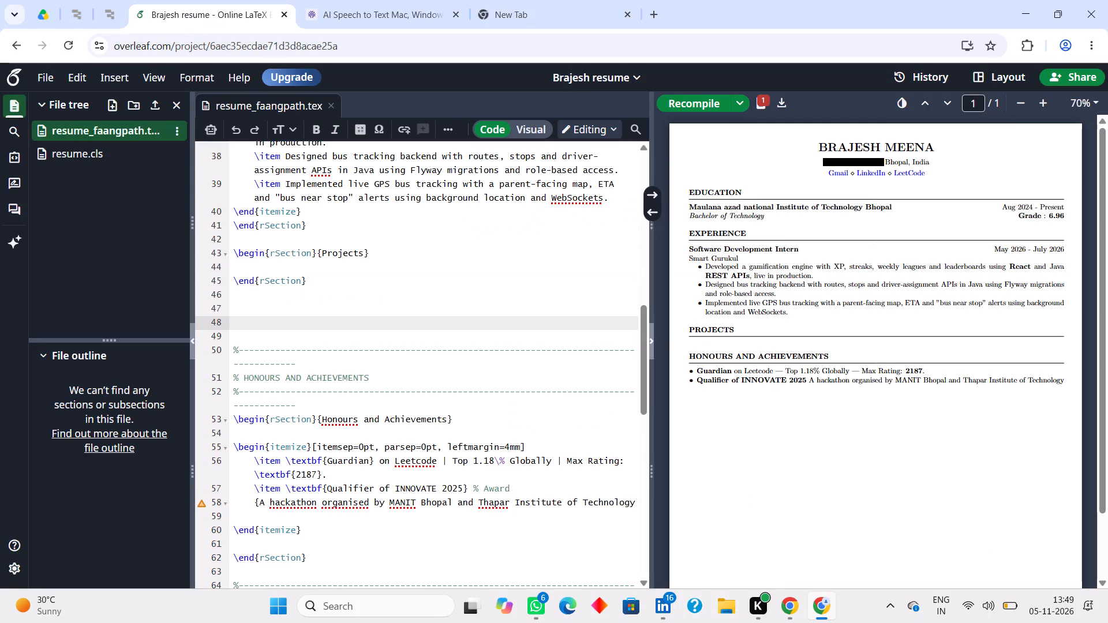
left_click(276, 271)
scroll(276, 271, "up", 1)
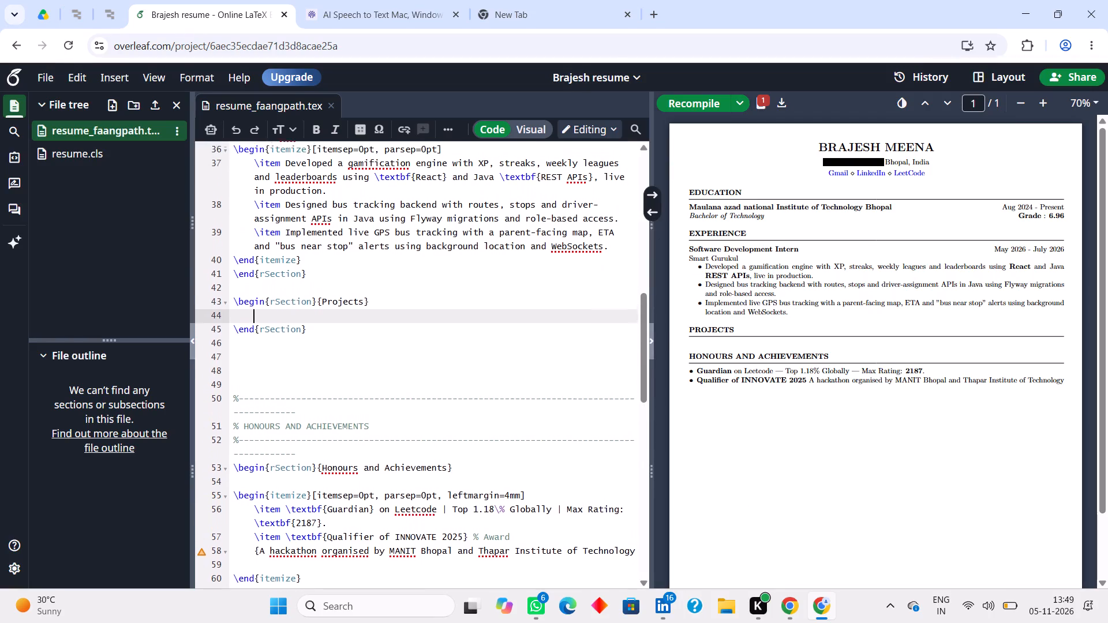
scroll(276, 271, "up", 2)
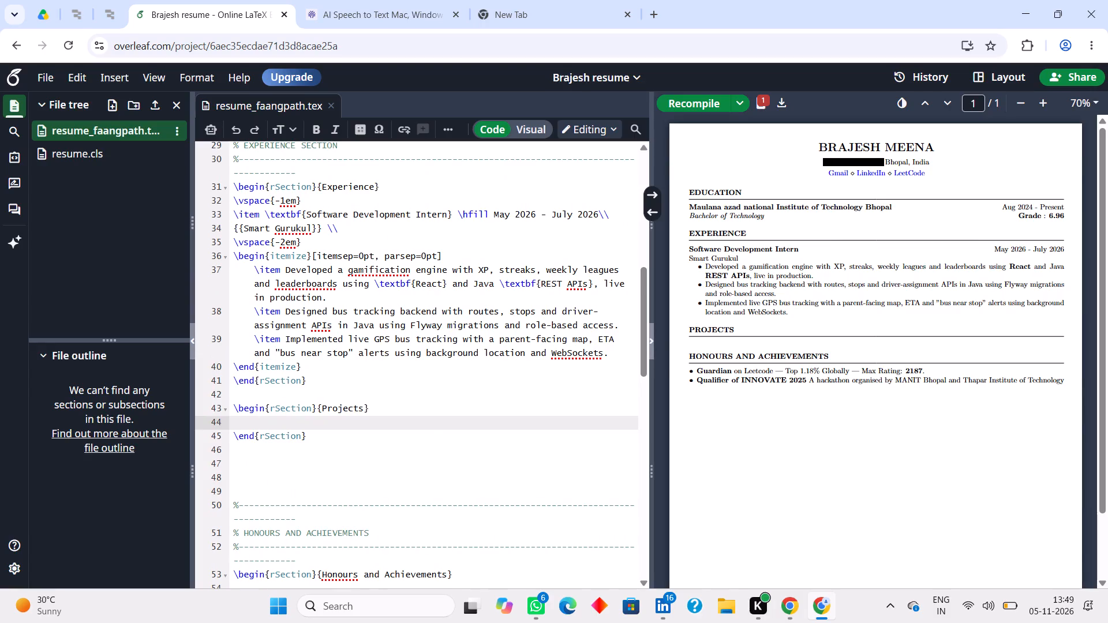
type("\\v")
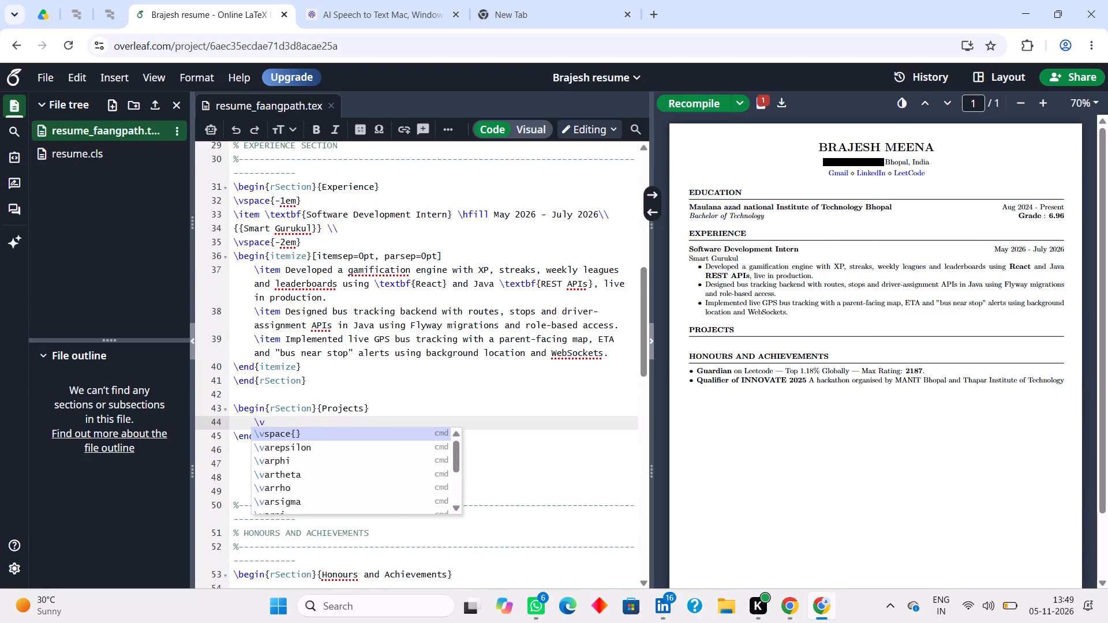
key("Return")
key("minus")
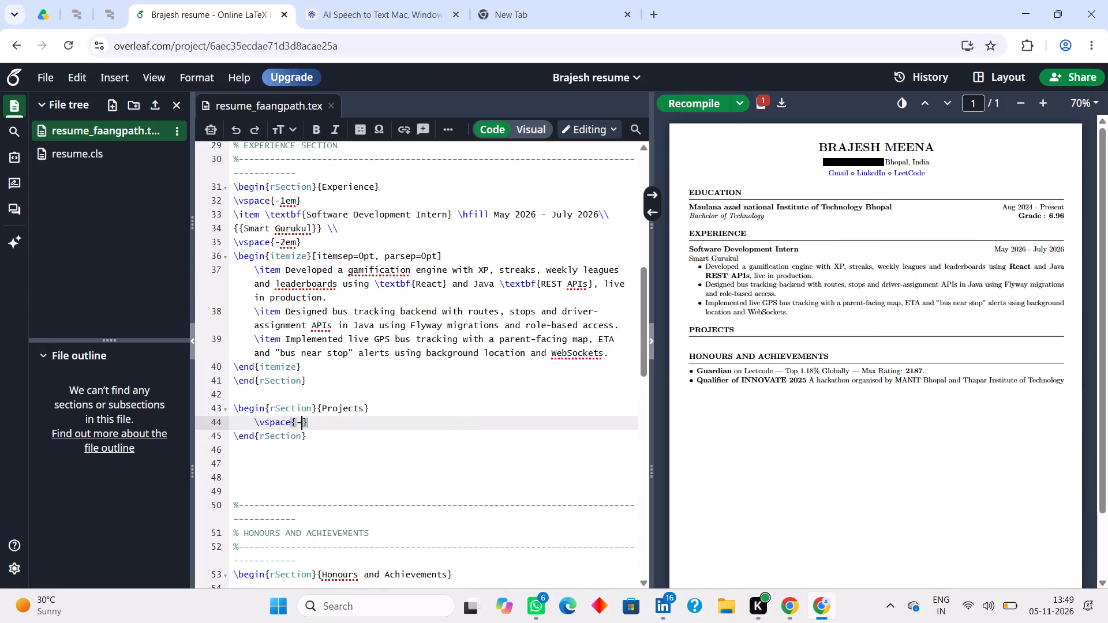
key("1")
type("rem")
key("Right")
key("Return")
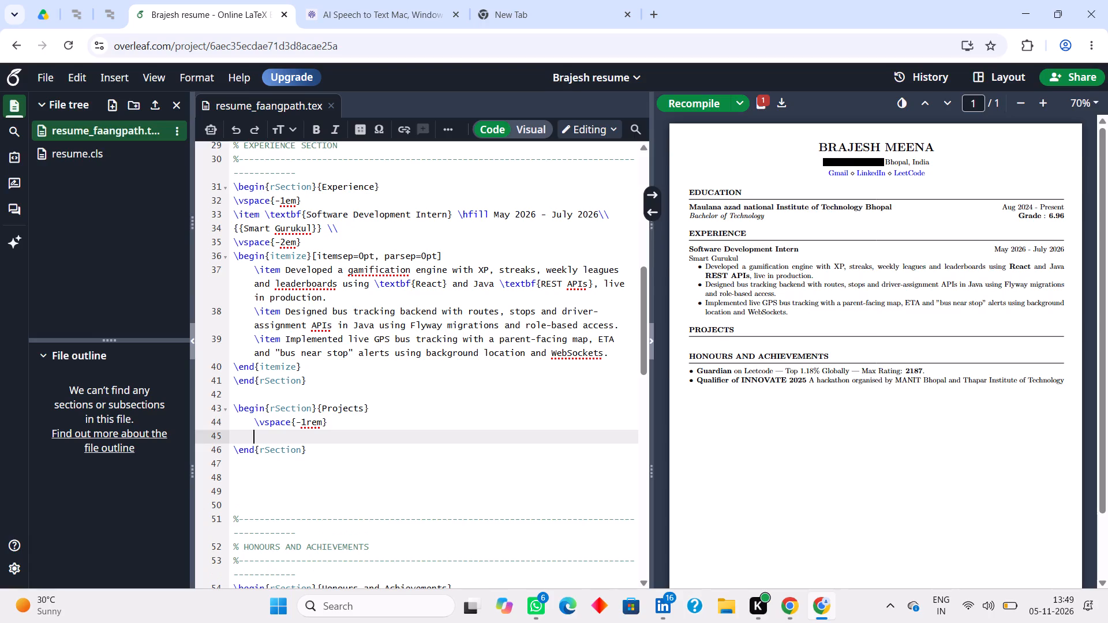
key("Up")
key("BackSpace")
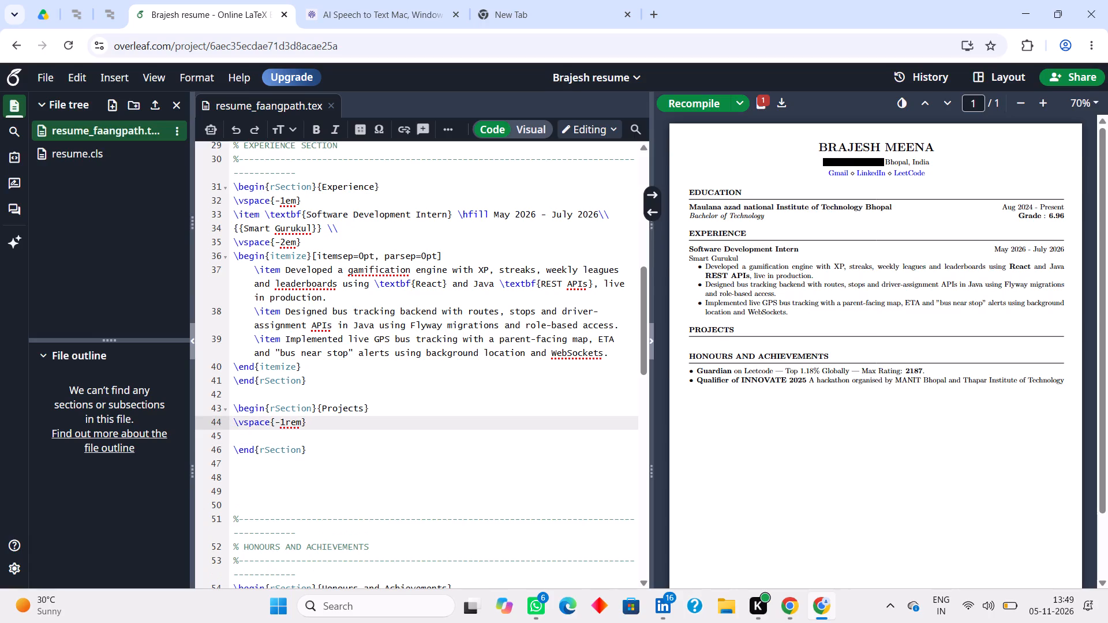
Below the Projects section's \vspace line, add an \item \textbf line and paste in the copied title "Sudoku Solver".
key("Down")
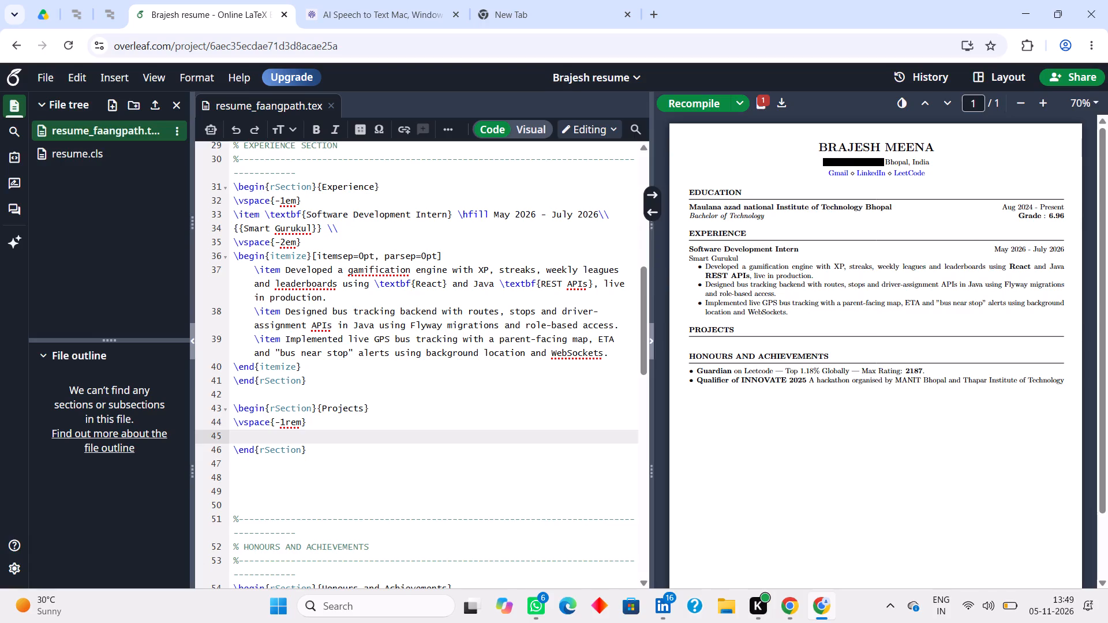
key("backslash")
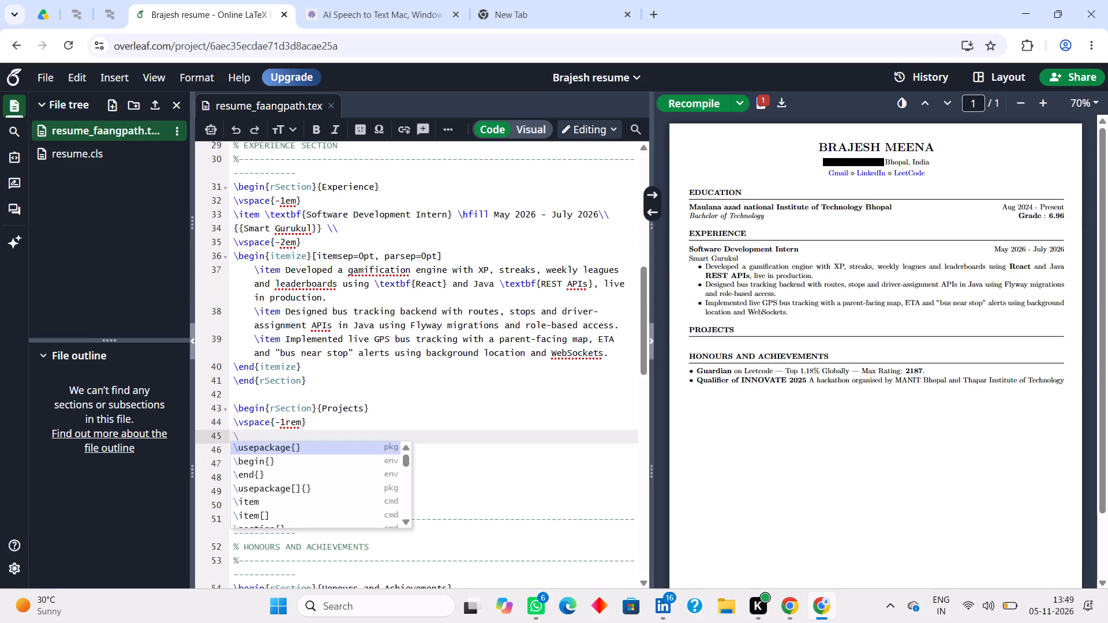
type("item")
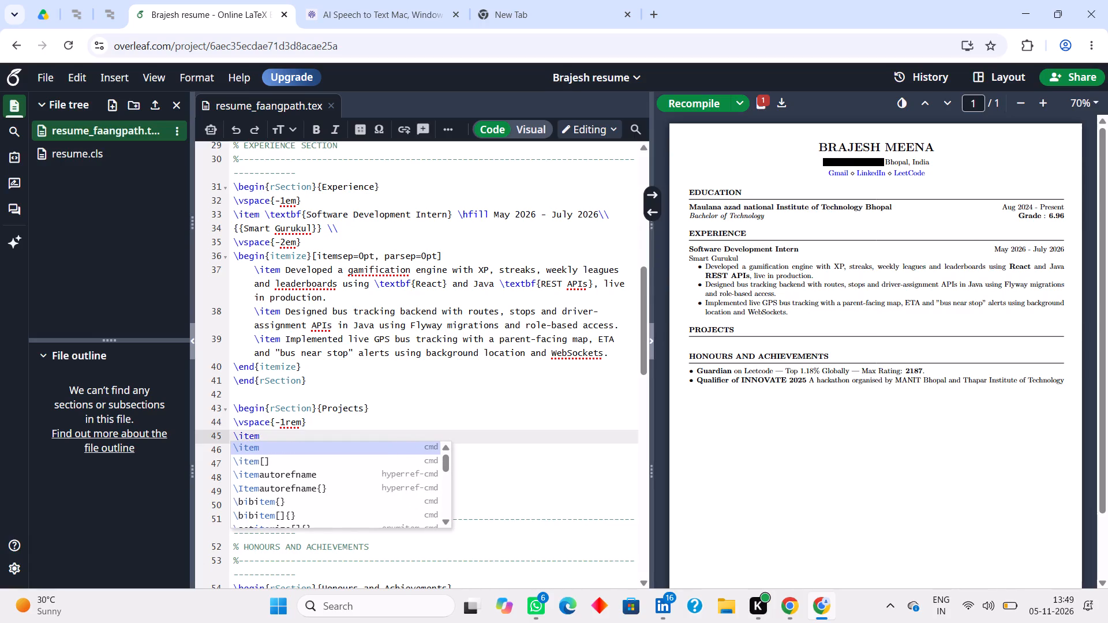
key("space")
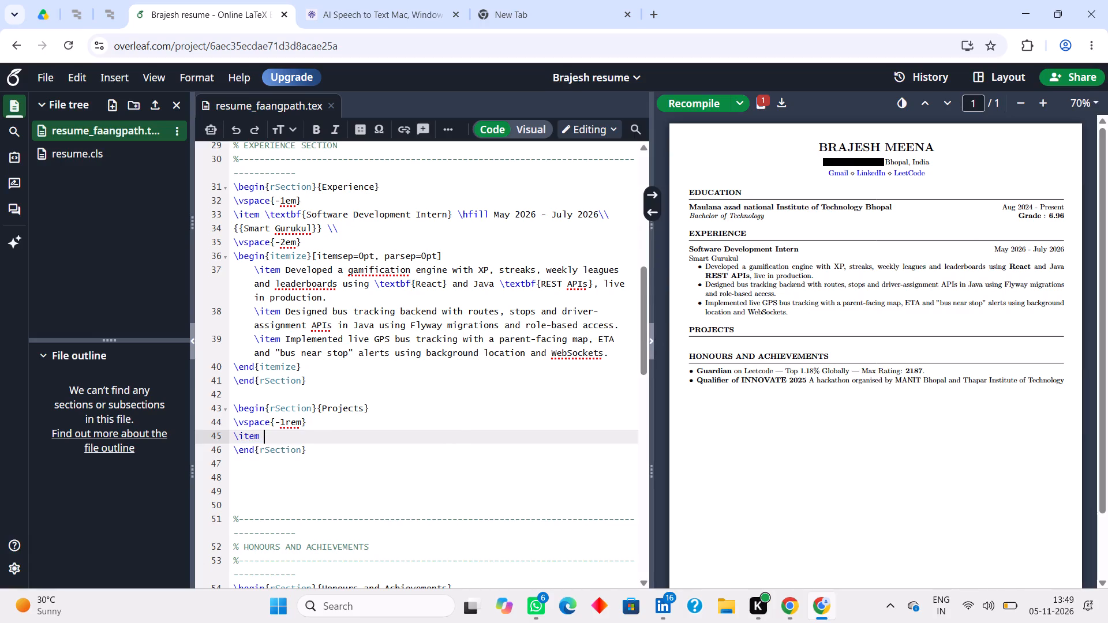
key("backslash")
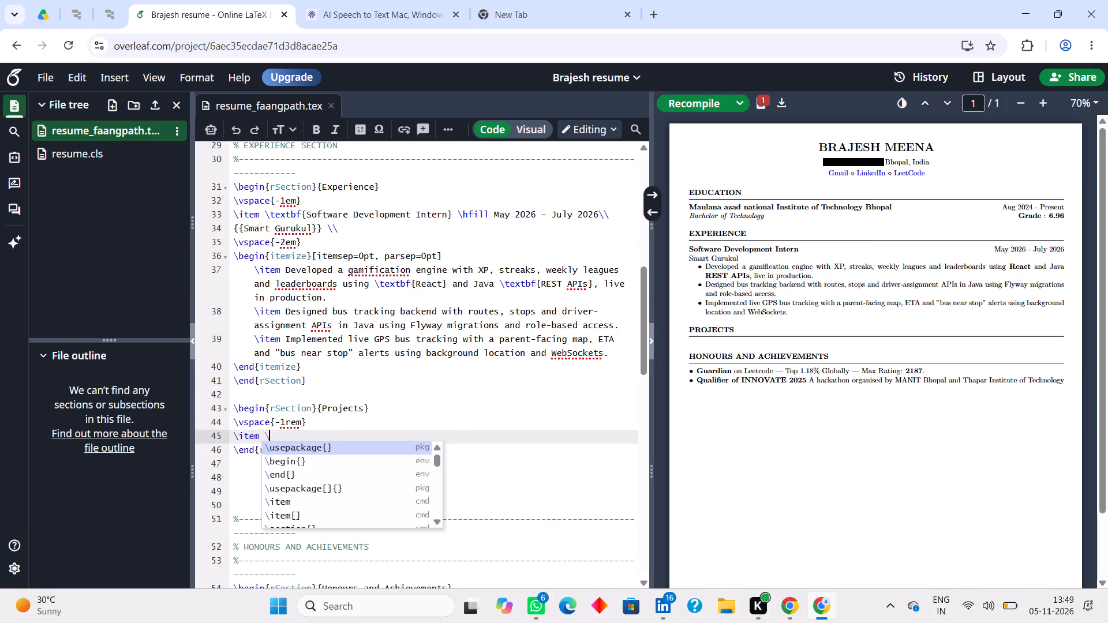
type("text")
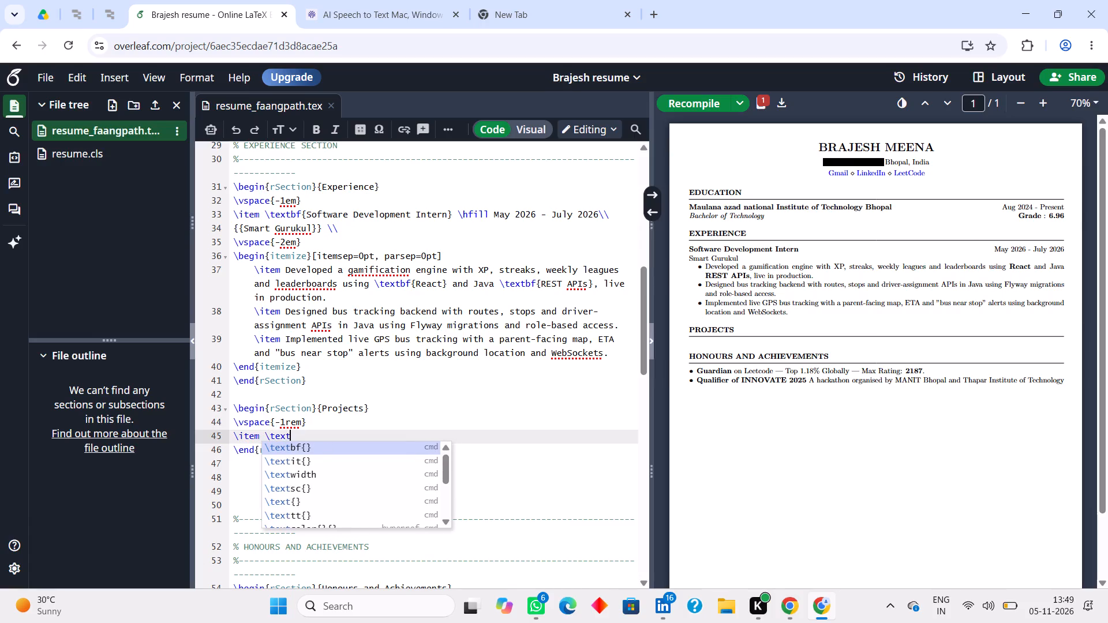
key("Return")
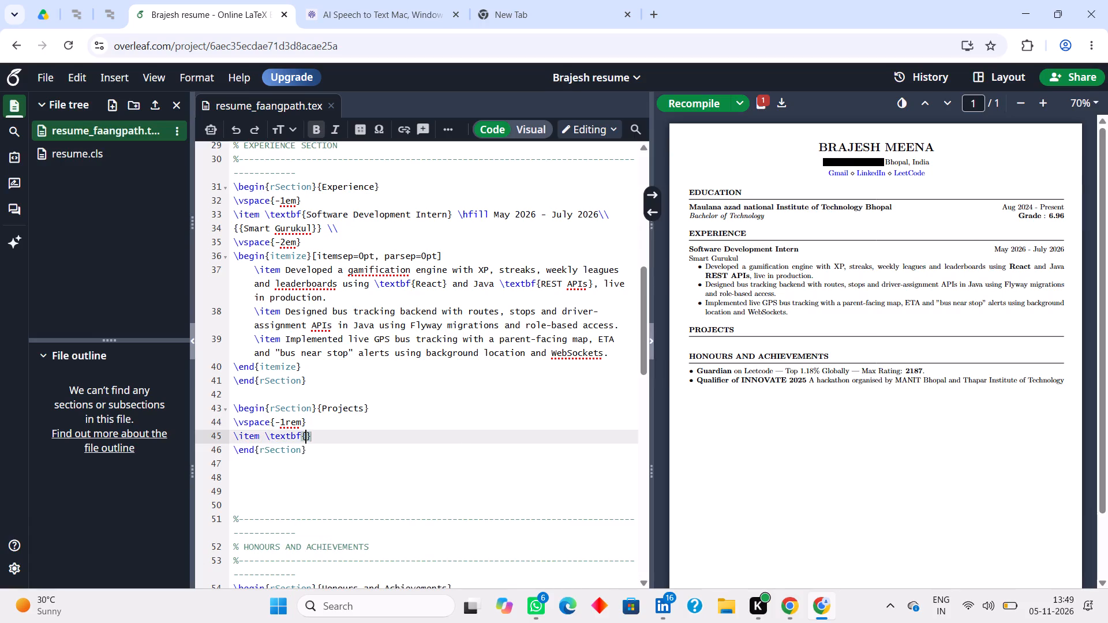
key("alt+v")
left_click(304, 436)
key("ctrl+v")
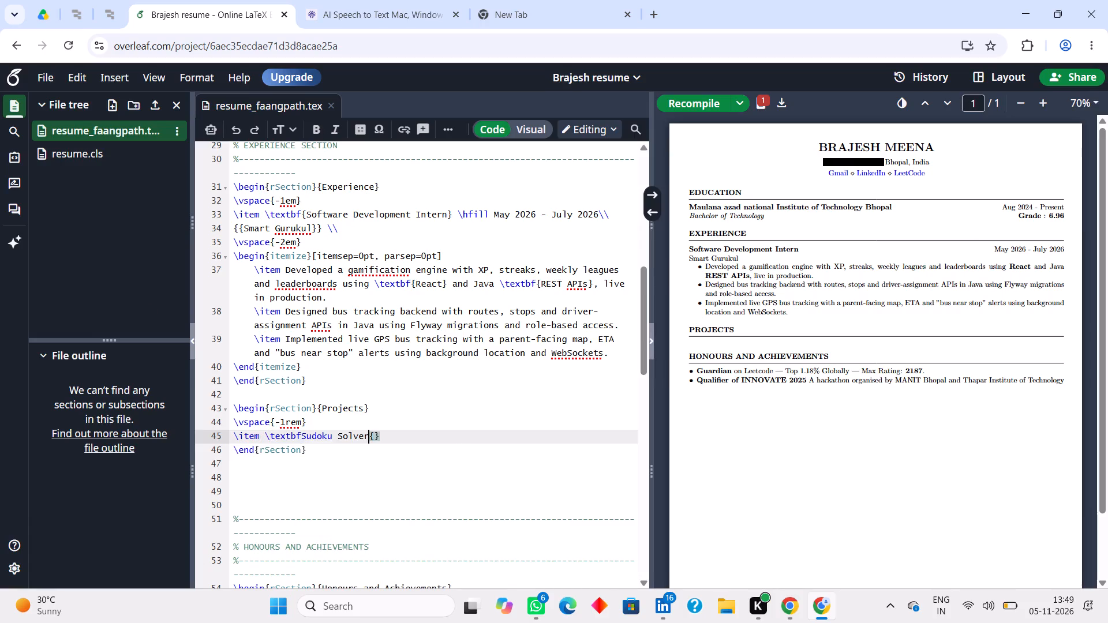
Fix the braces so the project title line reads \item \textbf{Sudoku Solver}, and recompile the resume.
left_click(375, 433)
key("BackSpace")
key("Left")
key("Left")
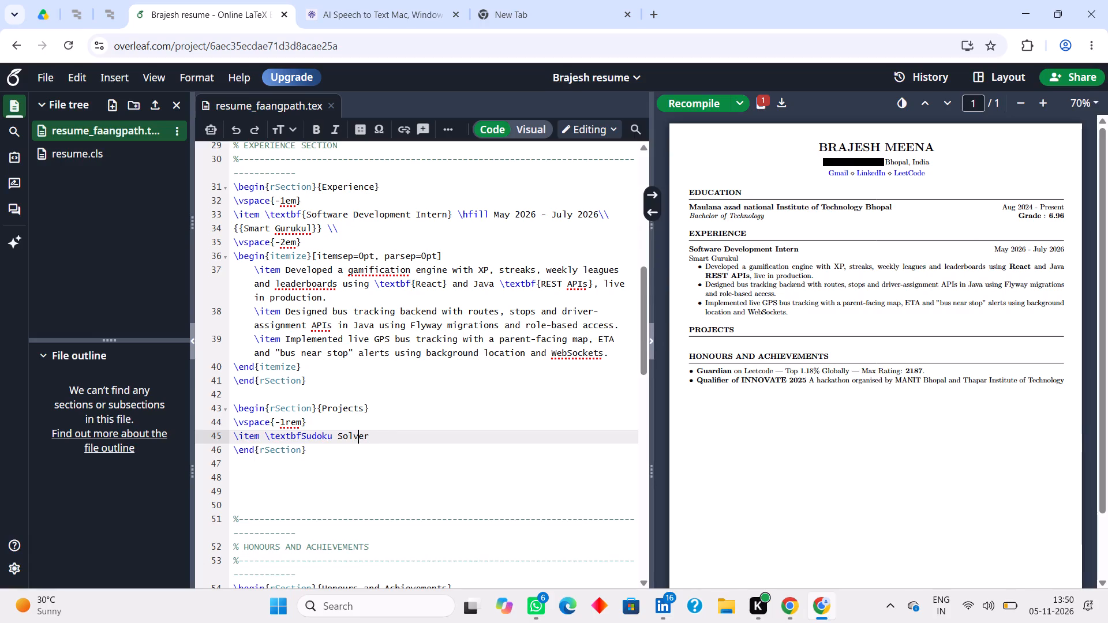
key("Left")
key("Left")
key("Left")
key("Left")
key("Left")
key("Left")
key("Left")
key("Left")
key("Left")
key("Left")
key("Left")
key("shift+braceleft")
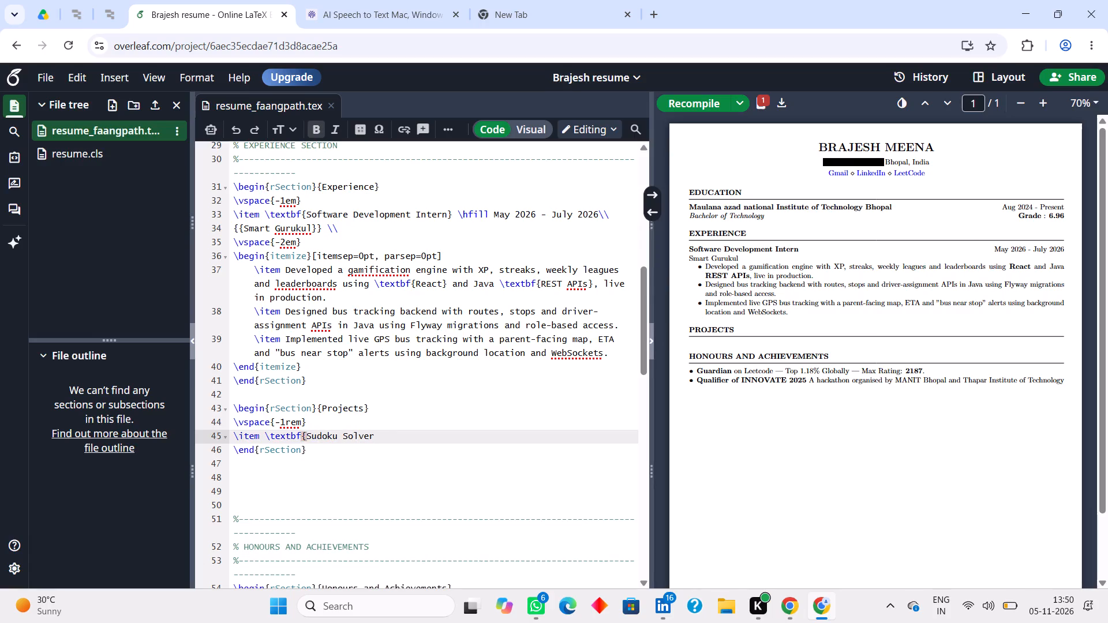
left_click(412, 436)
key("shift+braceright")
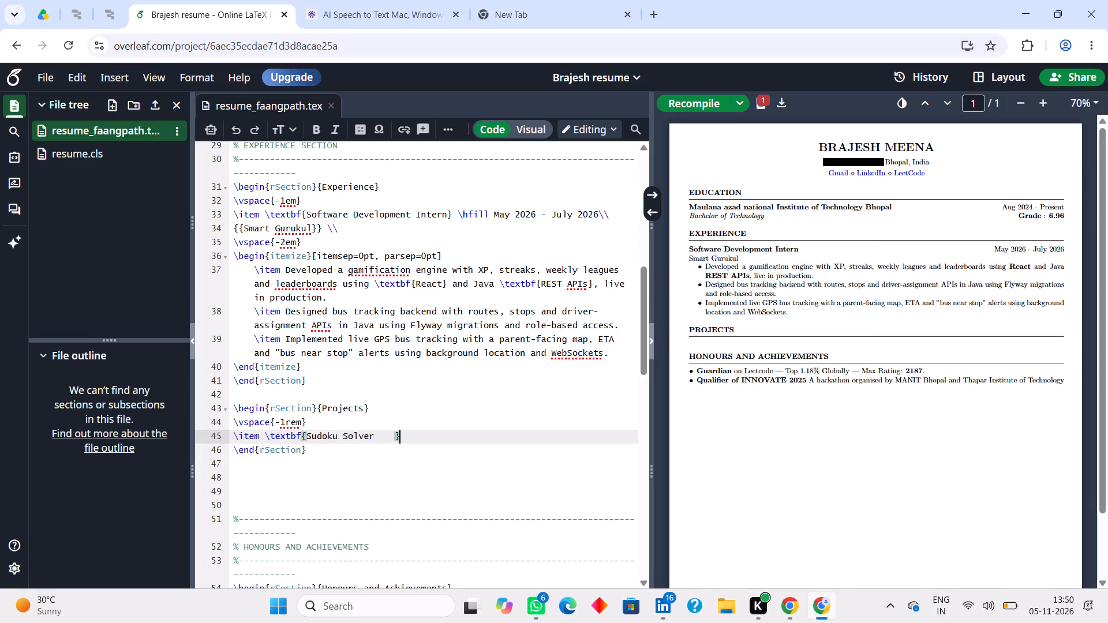
key("Left")
key("BackSpace")
key("BackSpace")
key("BackSpace")
key("BackSpace")
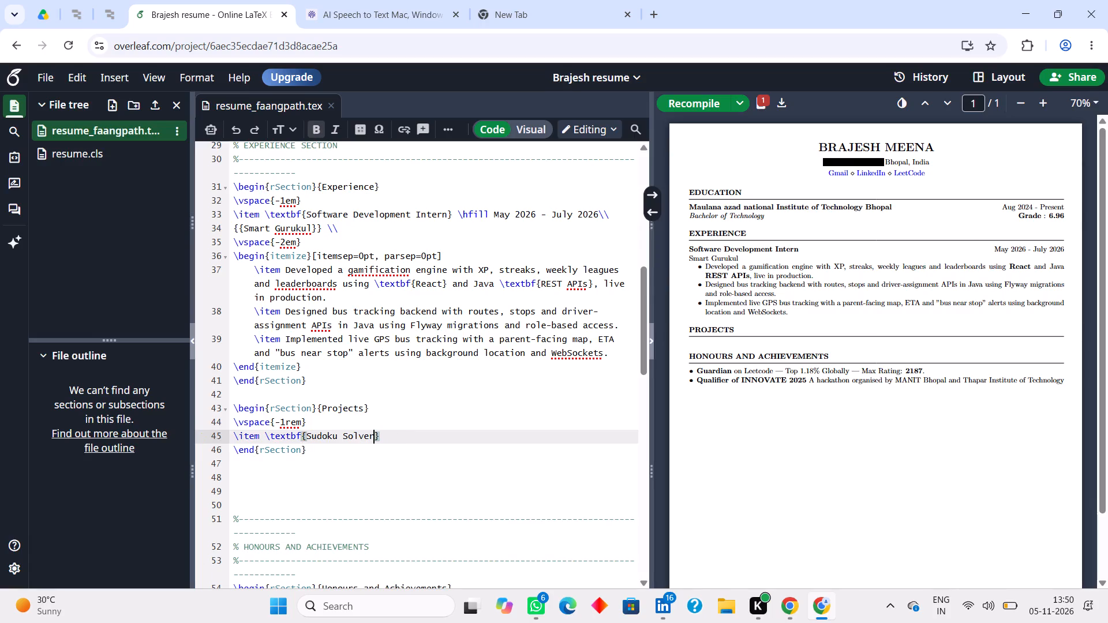
key("Right")
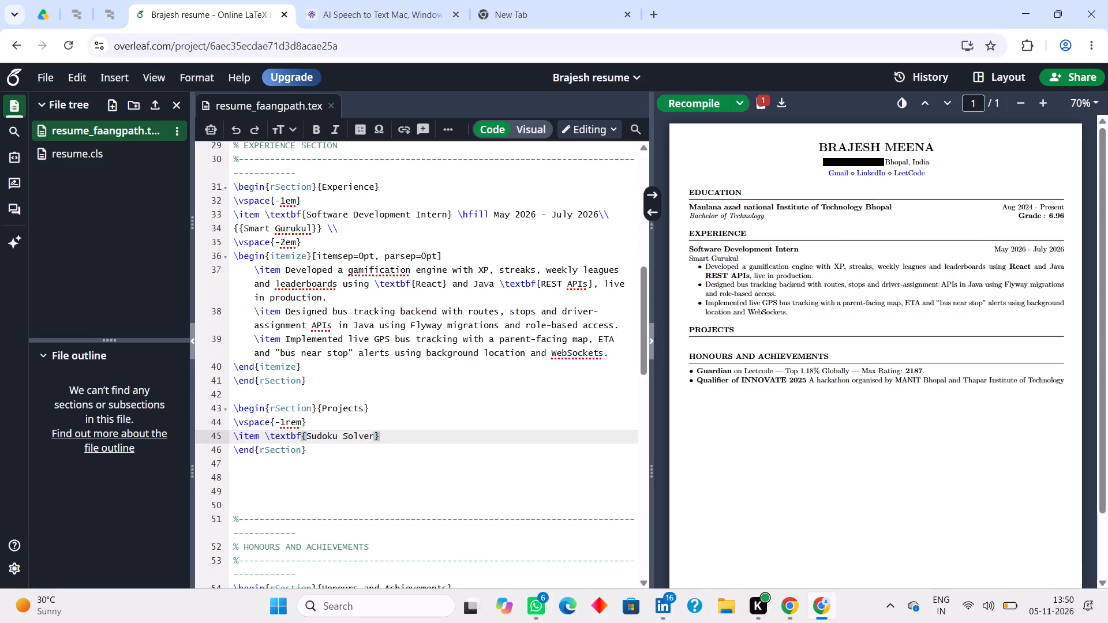
left_click(684, 103)
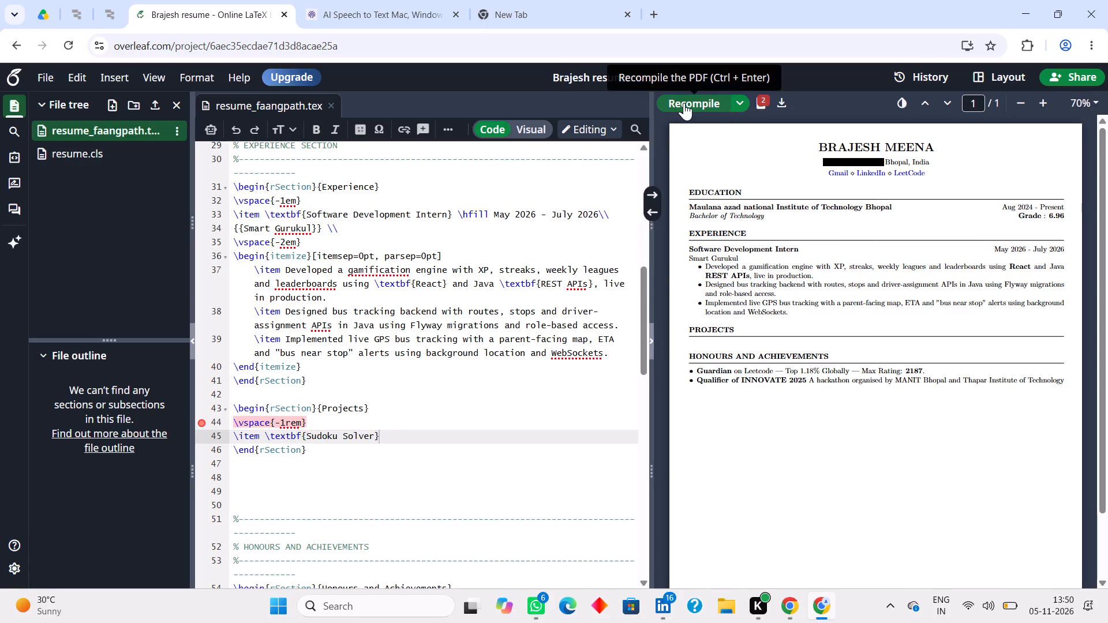
Change the Projects section's \vspace value to -1em and recompile the resume.
left_click(294, 423)
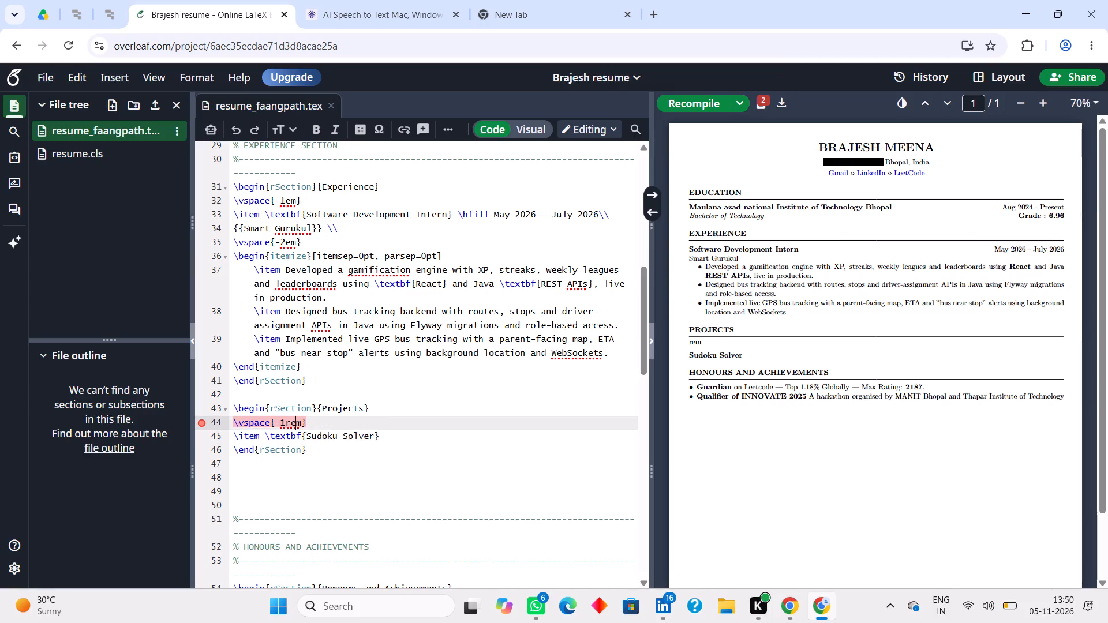
left_click(286, 420)
key("Right")
key("BackSpace")
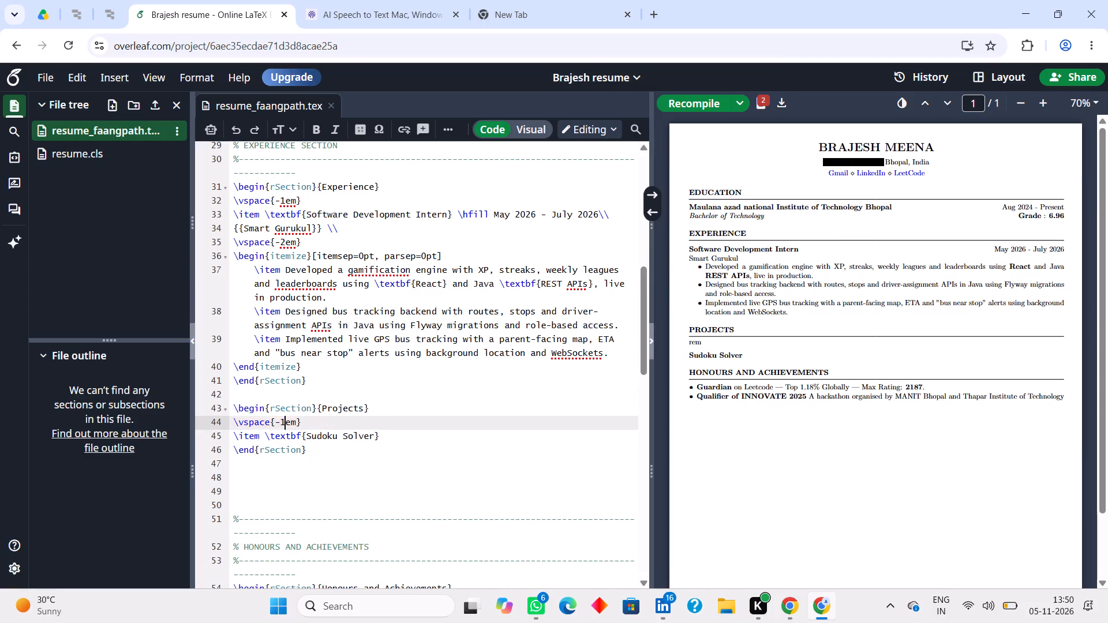
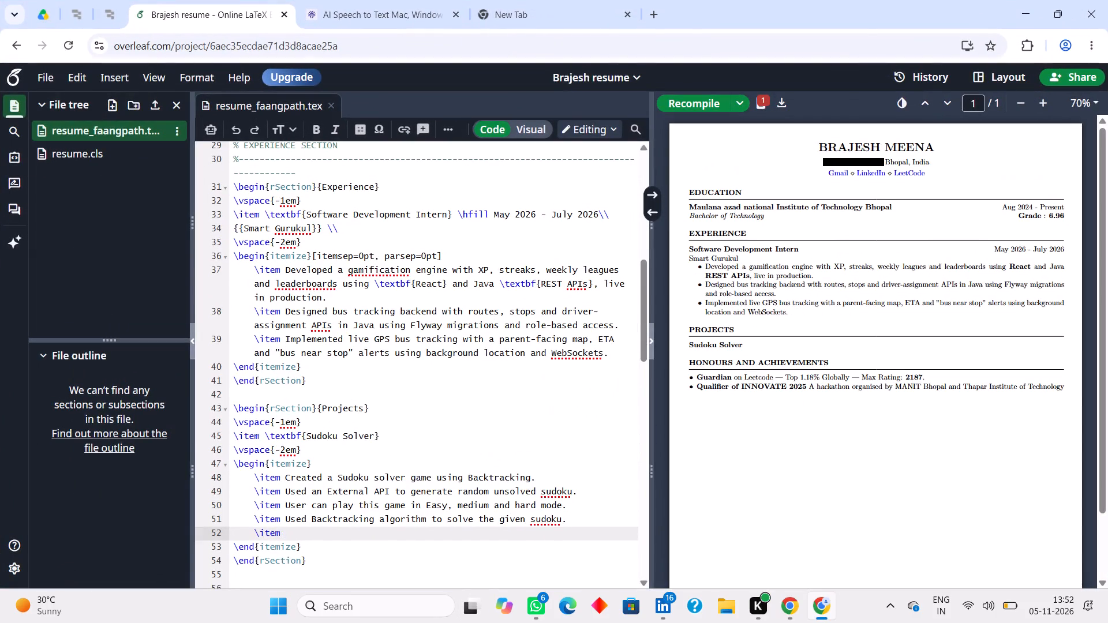
key("ctrl+v")
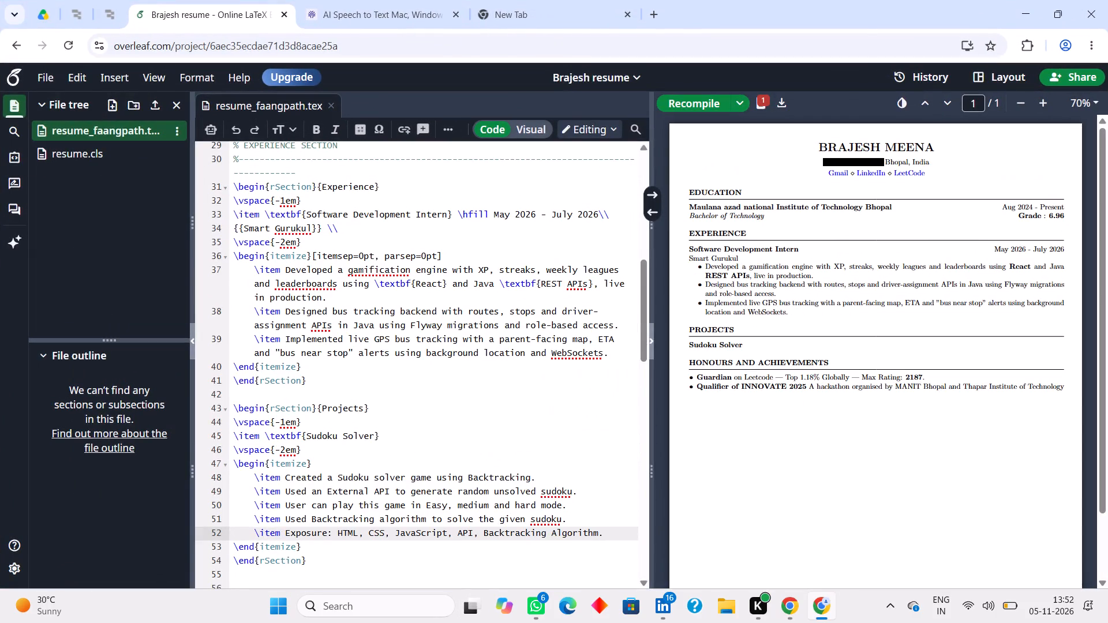
Make the word "Exposure" bold in the last Sudoku Solver bullet.
double_click(298, 530)
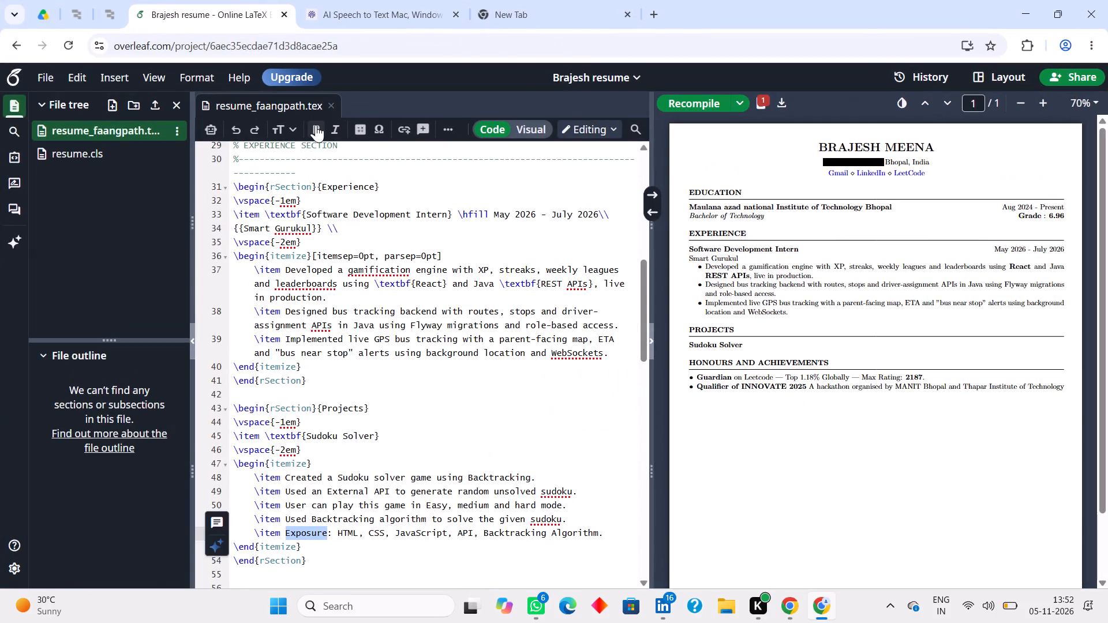
left_click(316, 125)
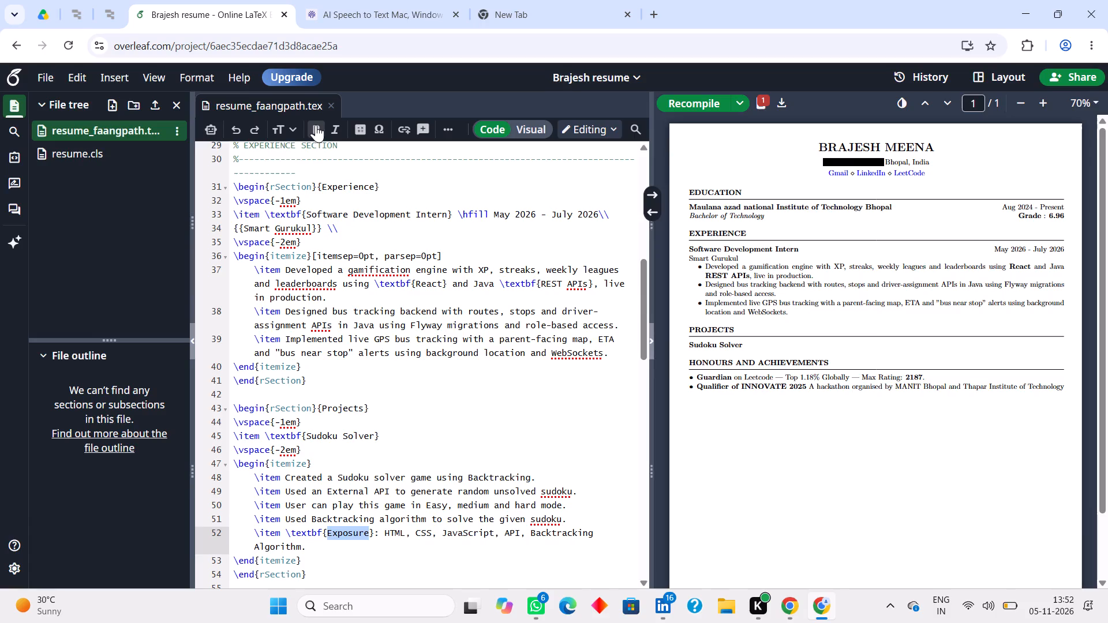
left_click(383, 508)
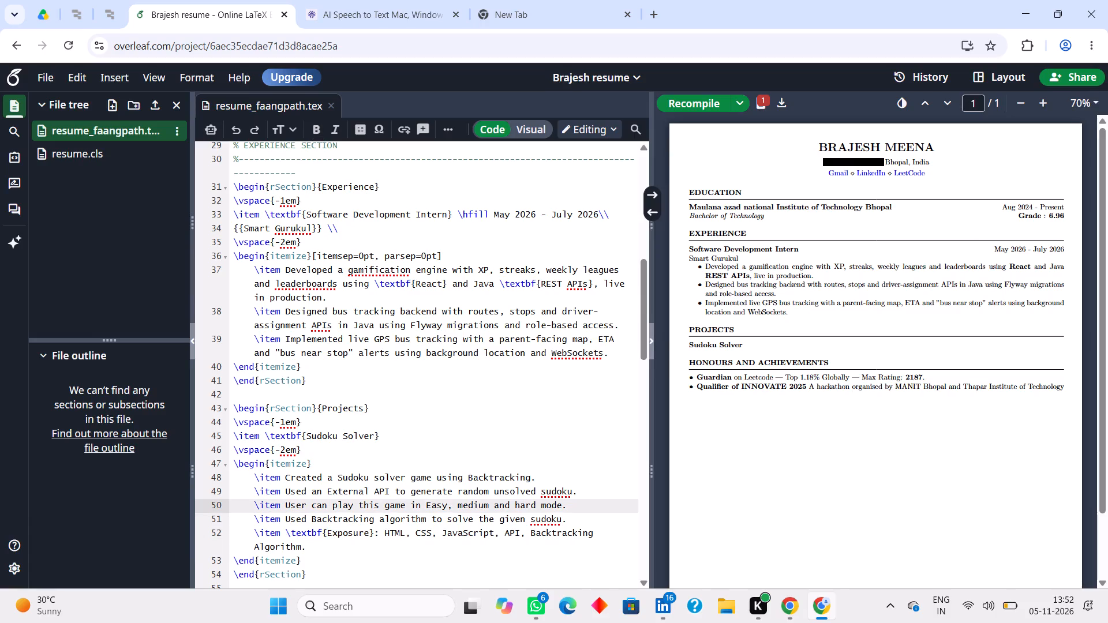
Make the word "Backtracking" bold in the first and fourth Sudoku Solver bullets.
double_click(492, 474)
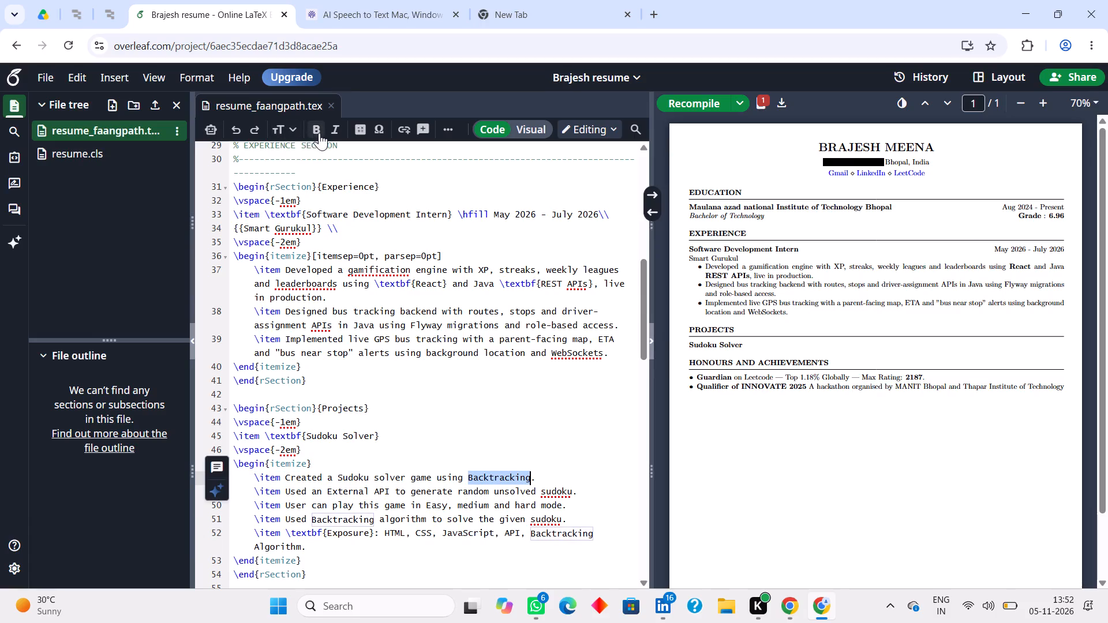
left_click(319, 133)
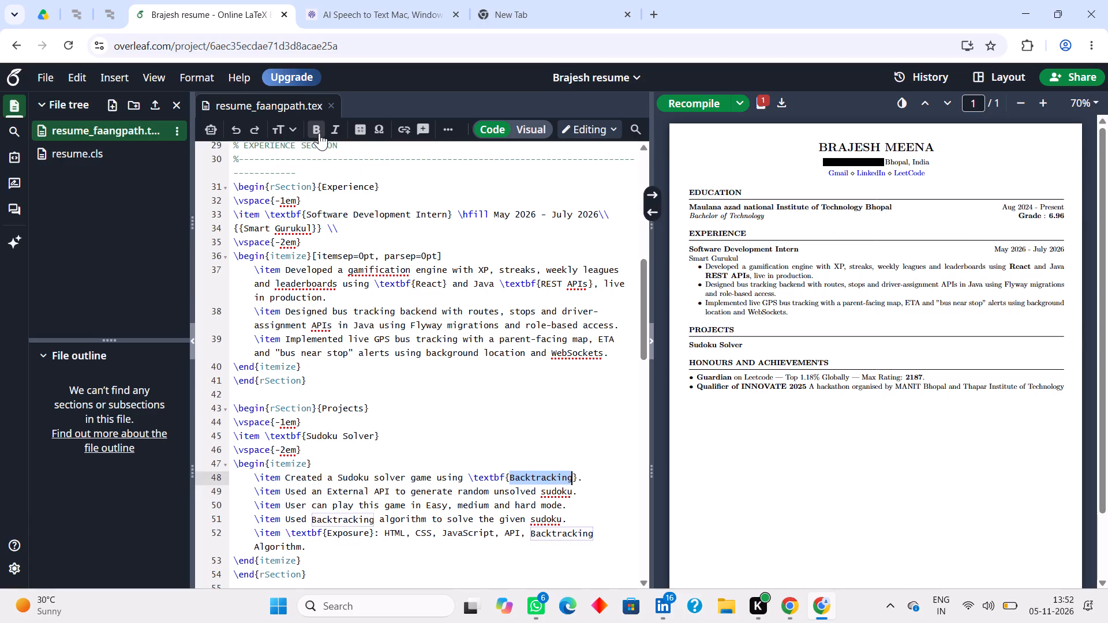
double_click(345, 524)
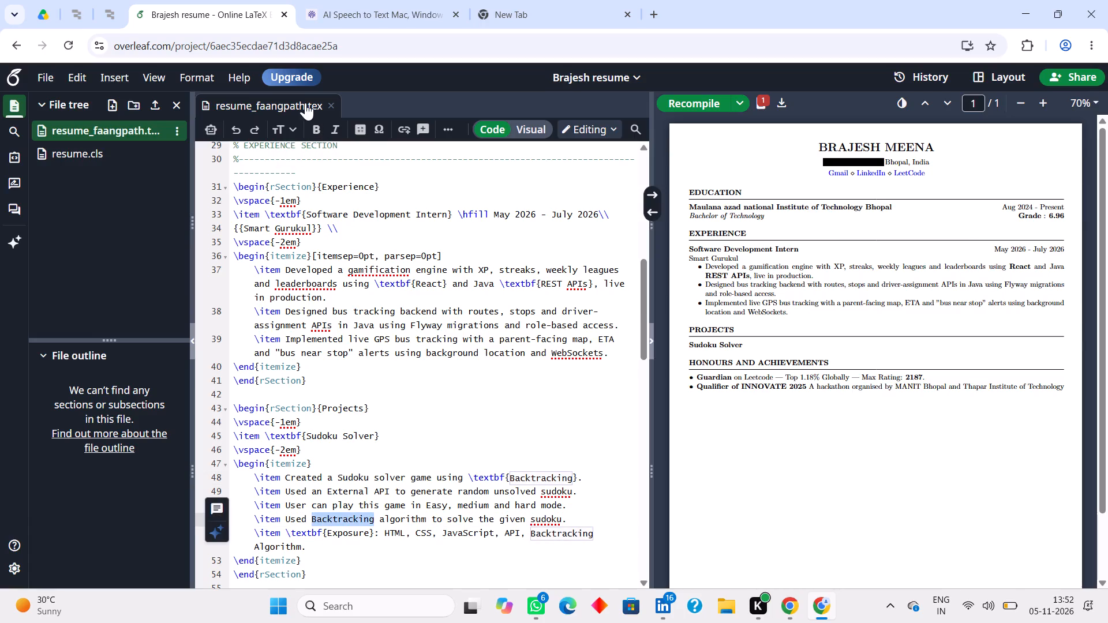
left_click(316, 131)
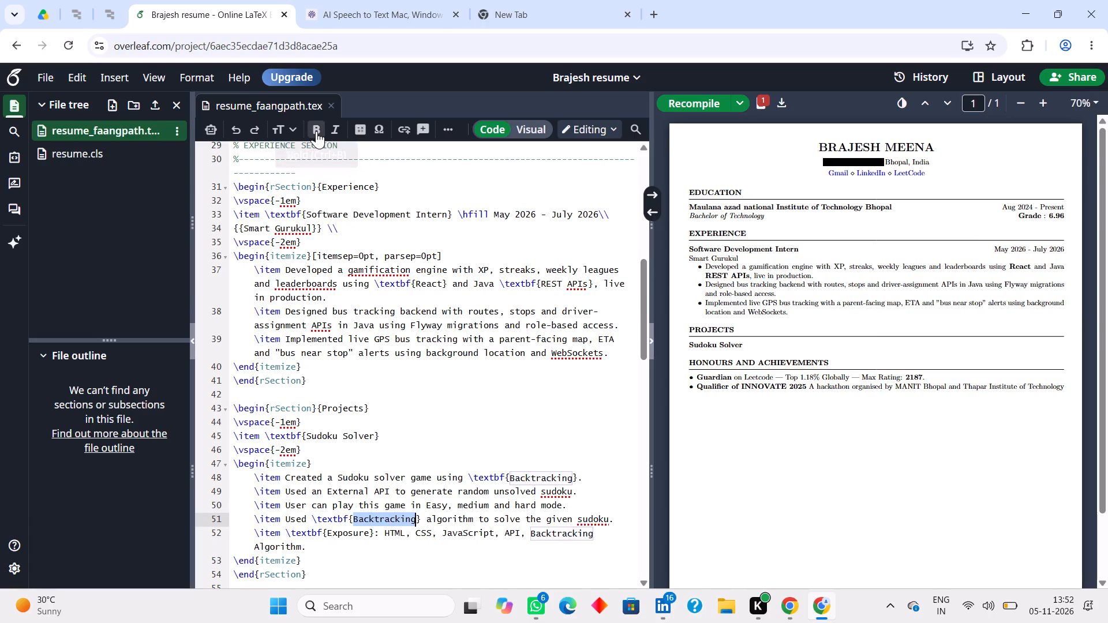
Extend the bold formatting in the fourth Sudoku Solver bullet to cover "Backtracking algorithm".
left_click(420, 516)
key("BackSpace")
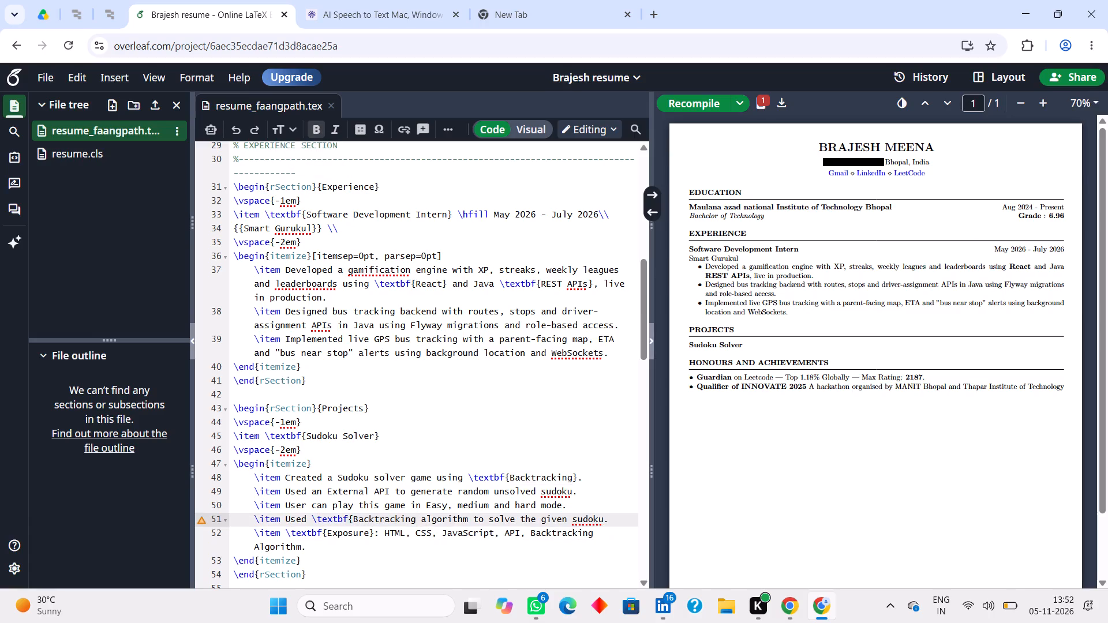
left_click(467, 517)
key("shift+braceright")
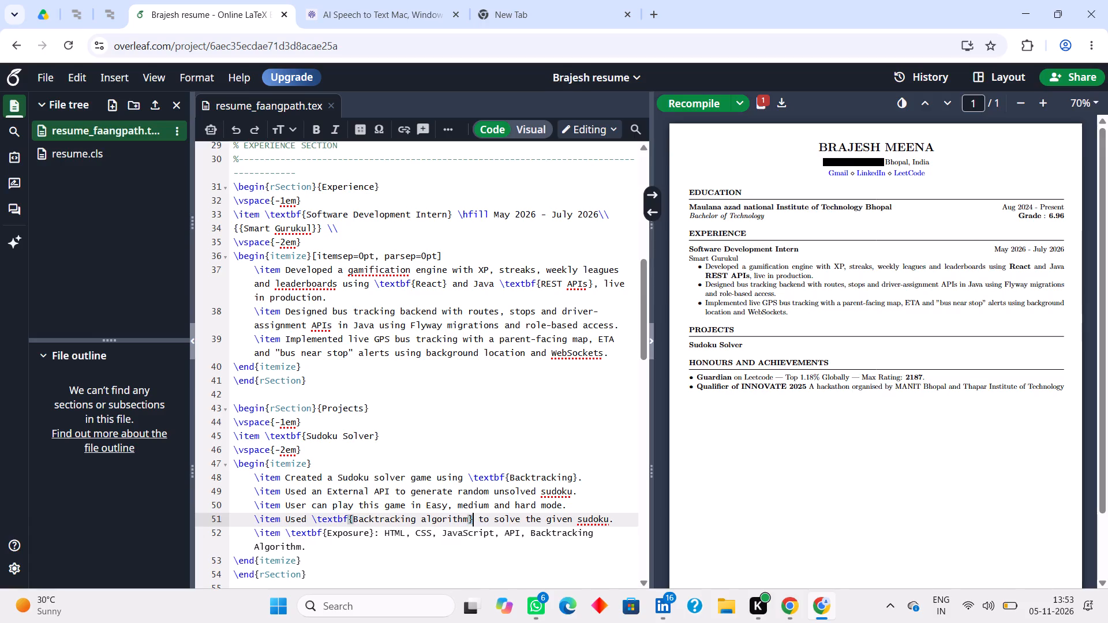
Extend the bold formatting in the last Sudoku Solver bullet to cover the whole line from "Exposure" through "Algorithm.".
left_click(373, 532)
key("BackSpace")
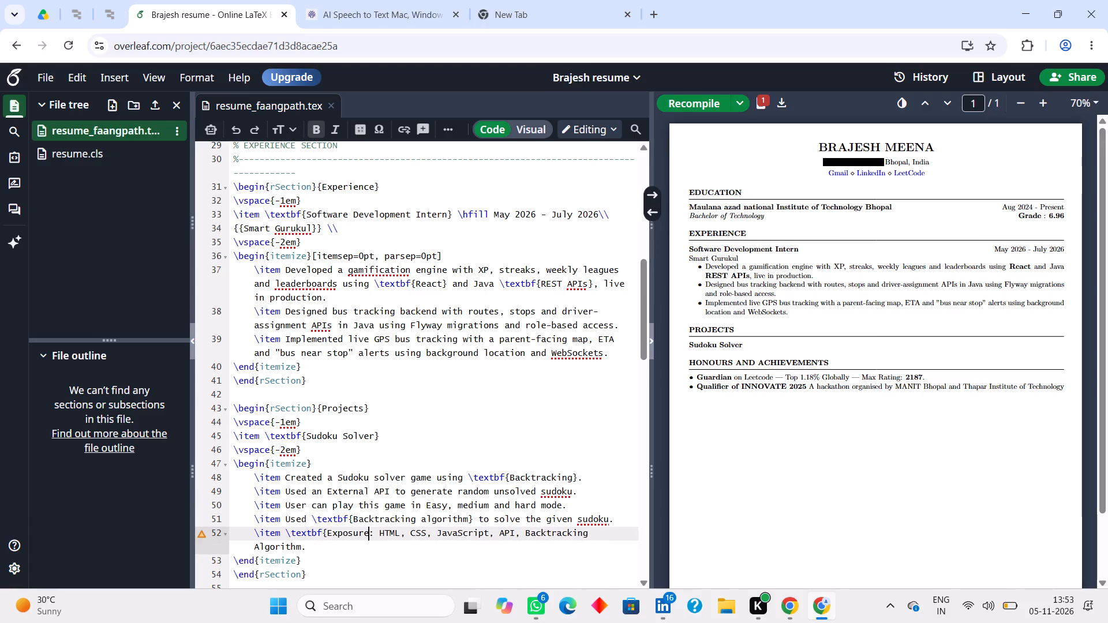
left_click(315, 546)
key("shift+braceright")
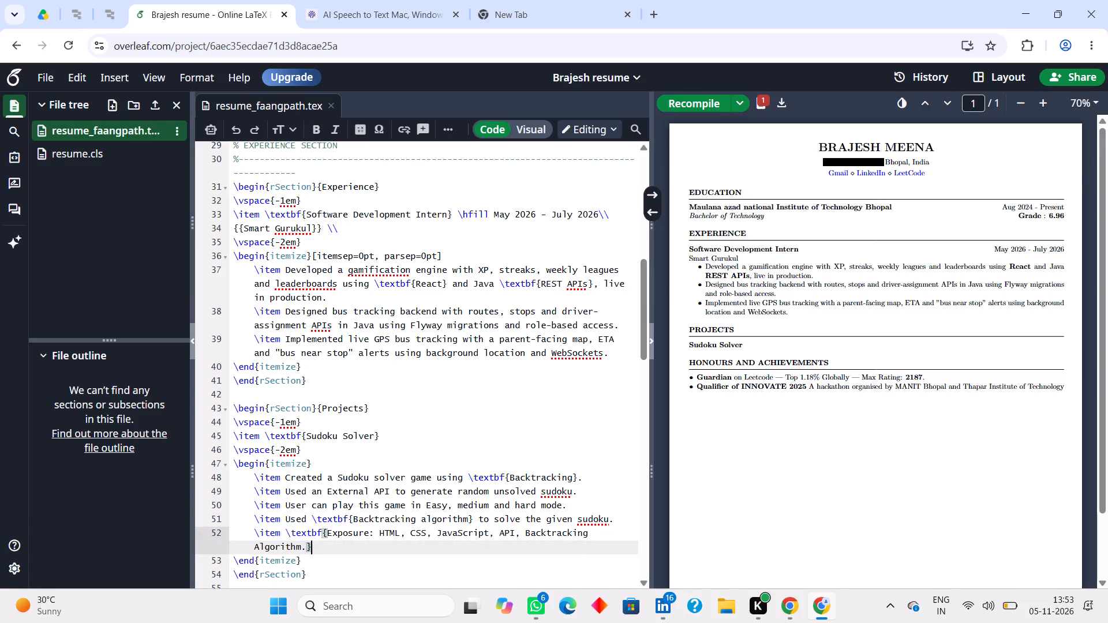
Recompile the resume PDF with the Sudoku Solver bullets.
left_click(382, 519)
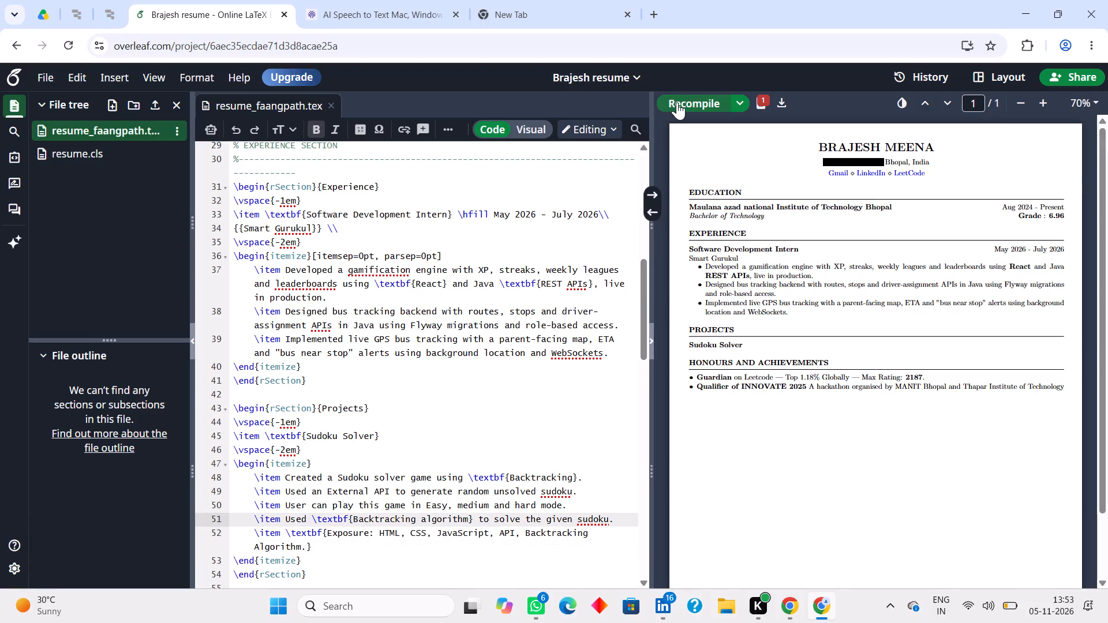
left_click(677, 102)
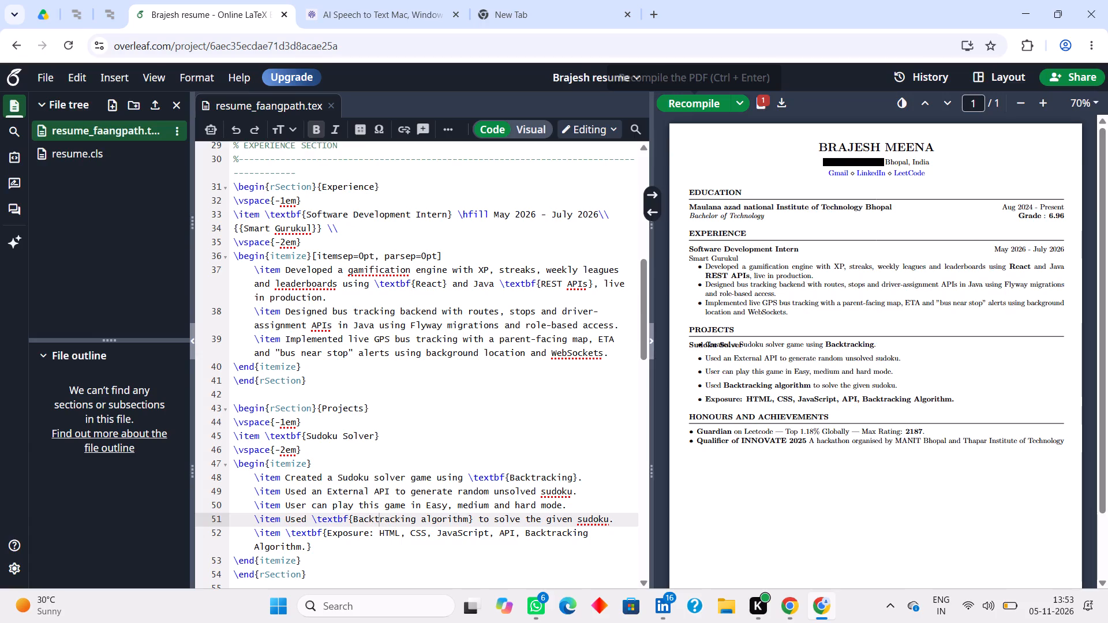
Copy the [itemsep=0pt, parsep=0pt] option from the Experience list's \begin{itemize} onto the Projects list's \begin{itemize}.
left_click_drag(432, 255, 309, 258)
left_click(309, 258)
left_click(309, 258)
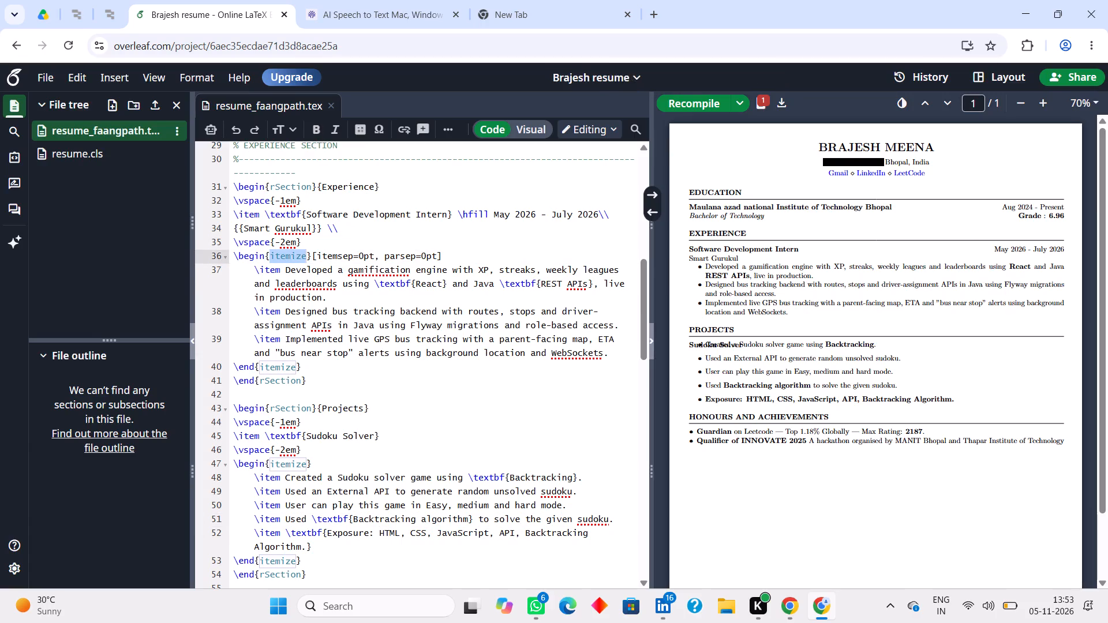
left_click_drag(448, 258, 310, 260)
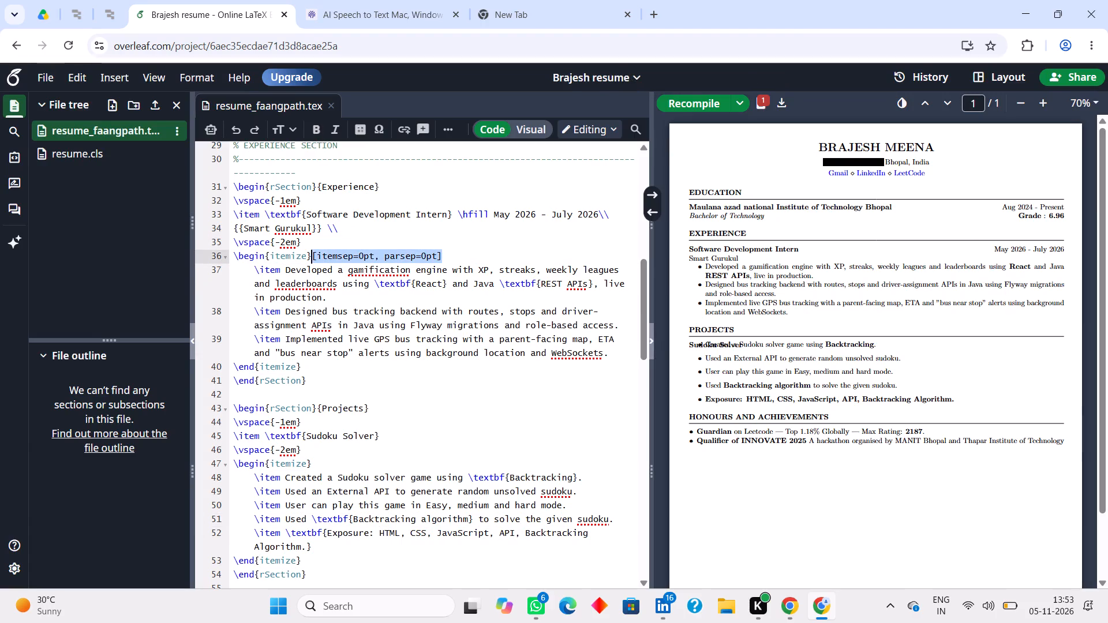
left_click_drag(310, 260, 312, 259)
key("ctrl+c")
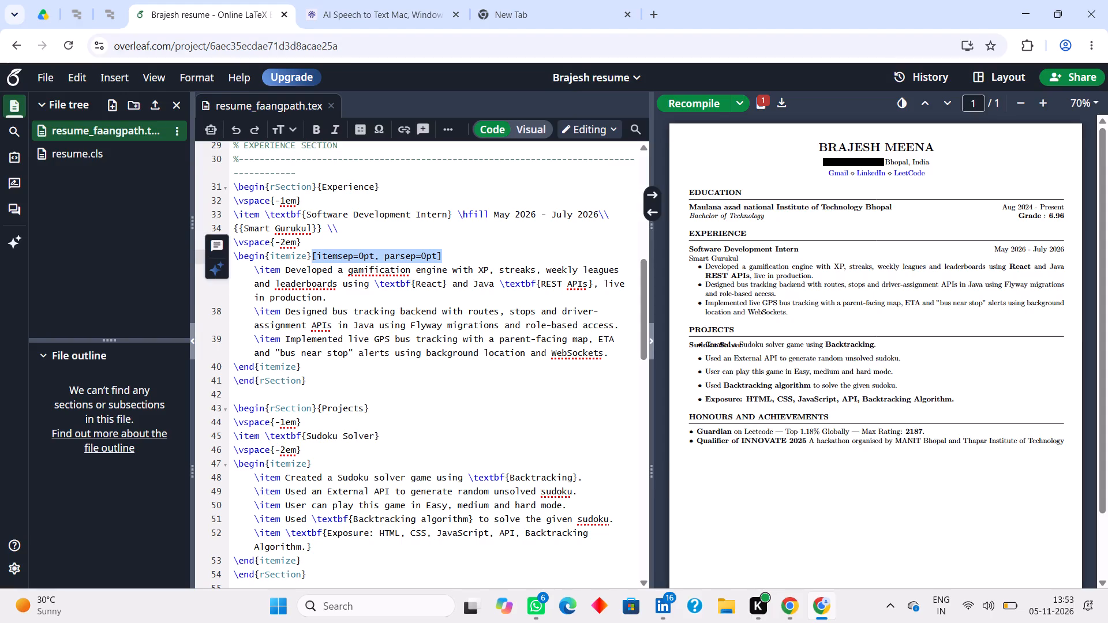
left_click(327, 465)
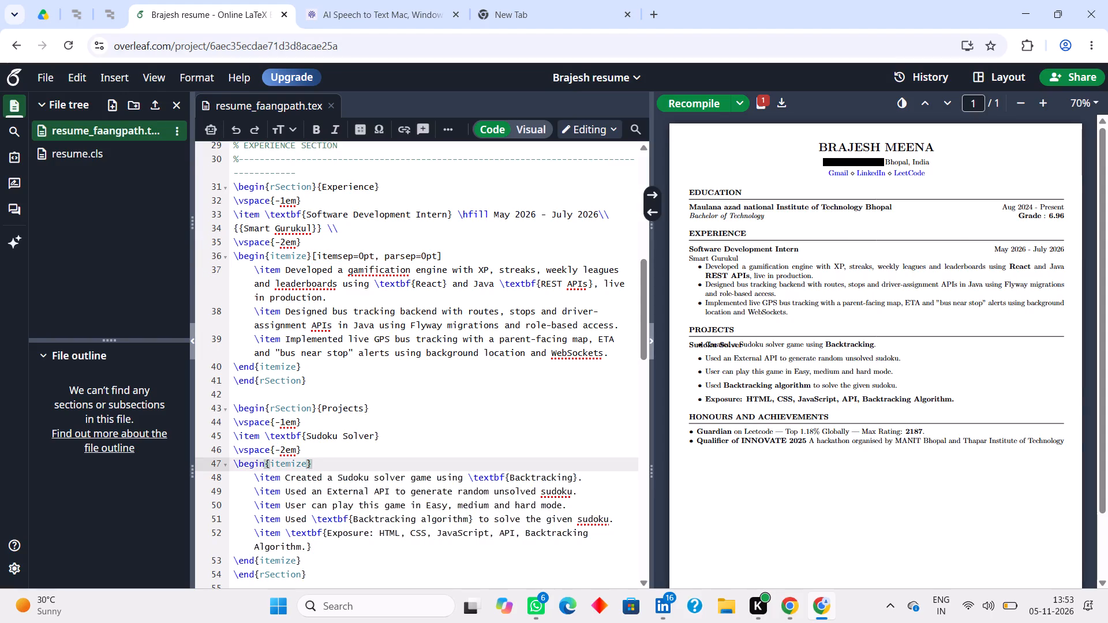
key("ctrl+v")
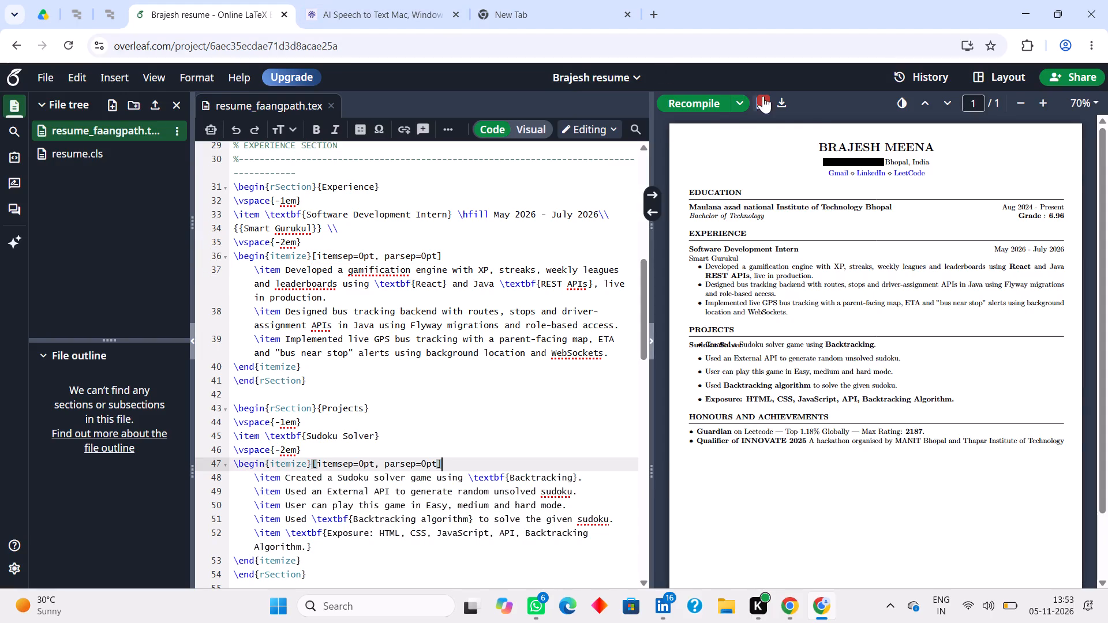
Recompile the resume PDF with the Projects list's new spacing options.
left_click(701, 93)
left_click(694, 102)
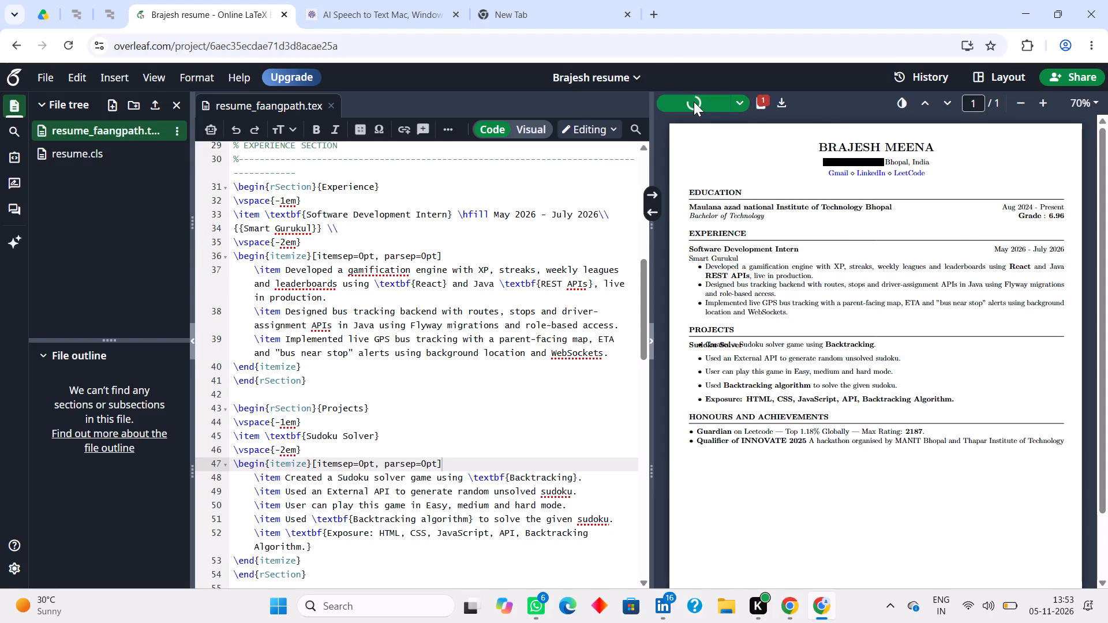
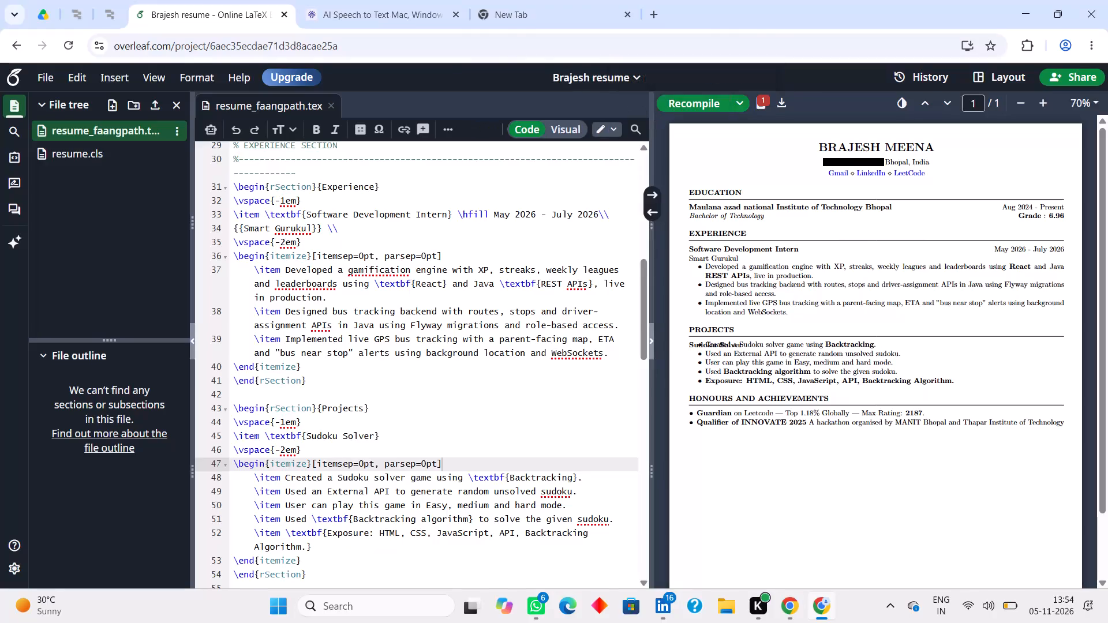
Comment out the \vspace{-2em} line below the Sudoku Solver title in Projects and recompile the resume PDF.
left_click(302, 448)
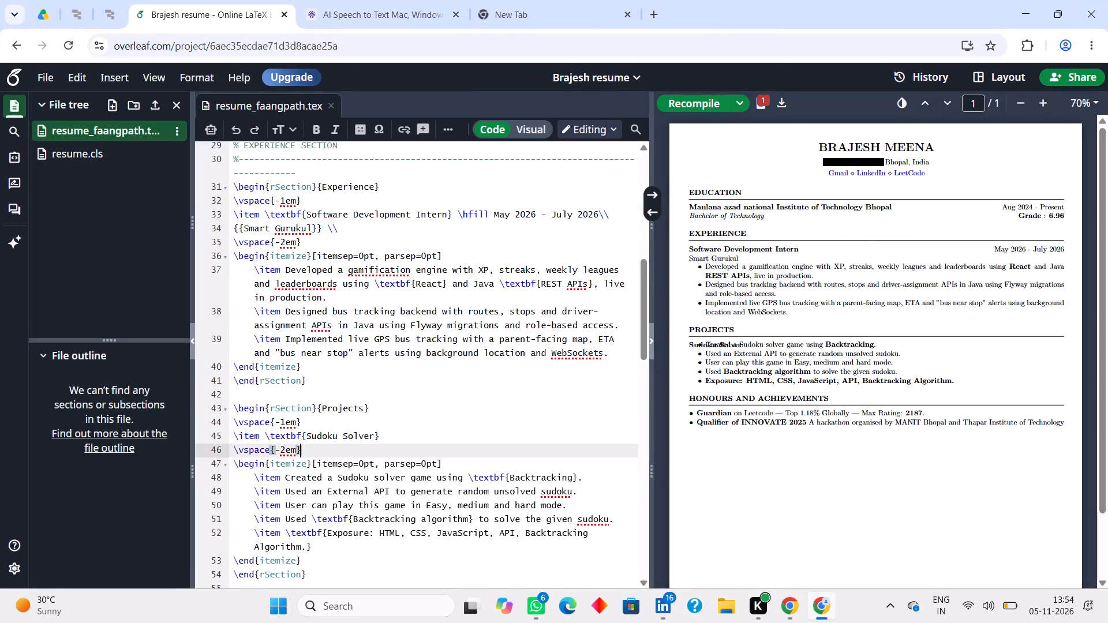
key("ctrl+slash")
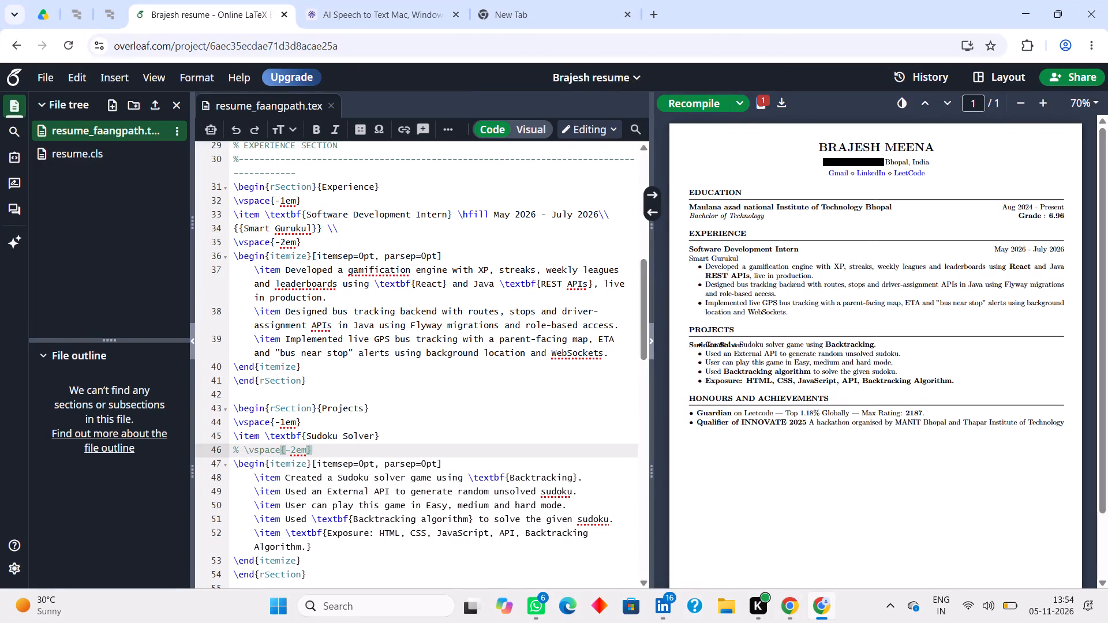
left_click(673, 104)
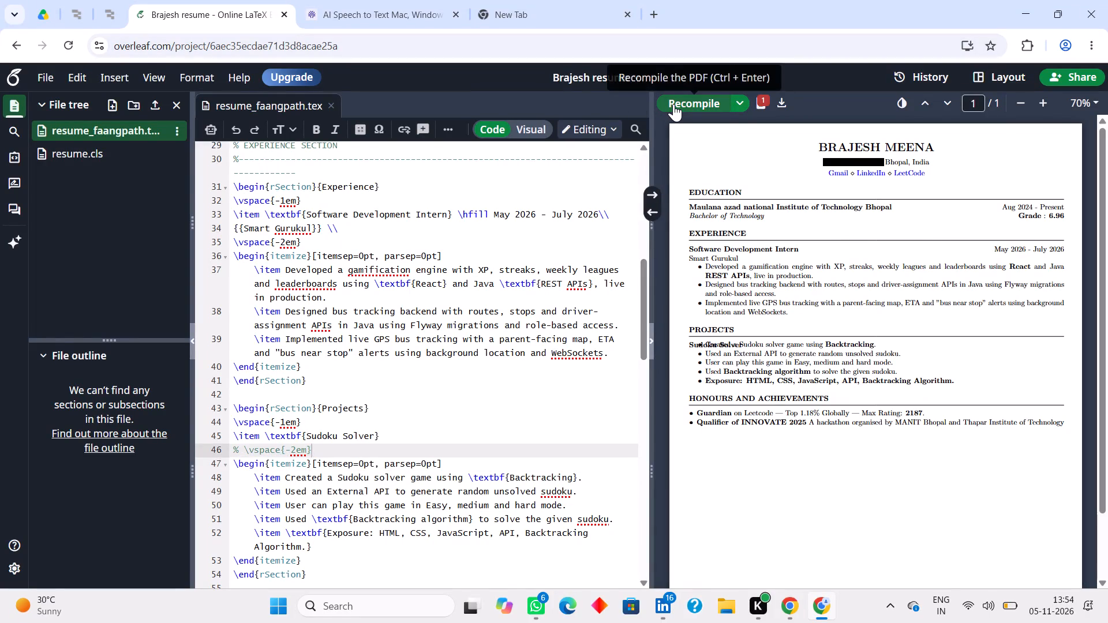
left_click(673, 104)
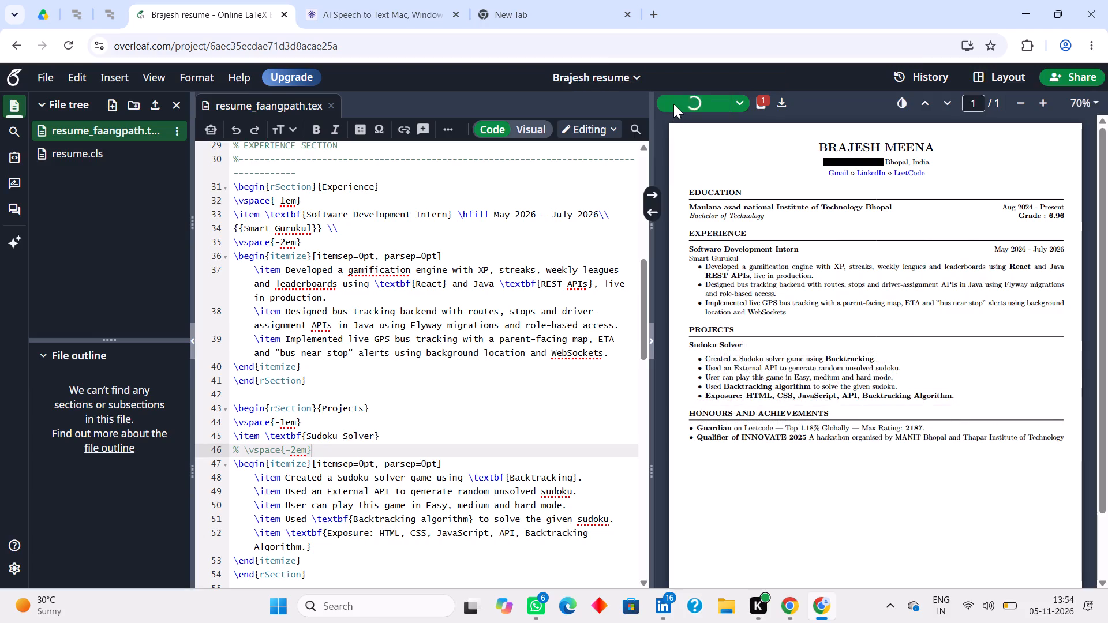
Delete the whole commented-out \vspace{-2em} line above the Projects list and recompile the resume PDF.
triple_click(282, 453)
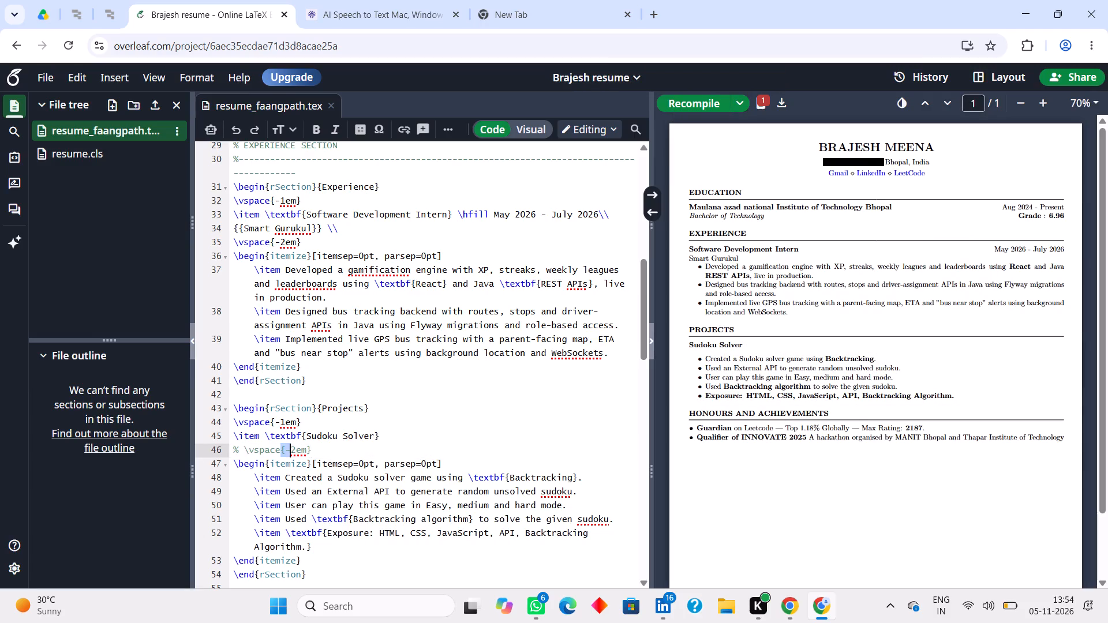
key("BackSpace")
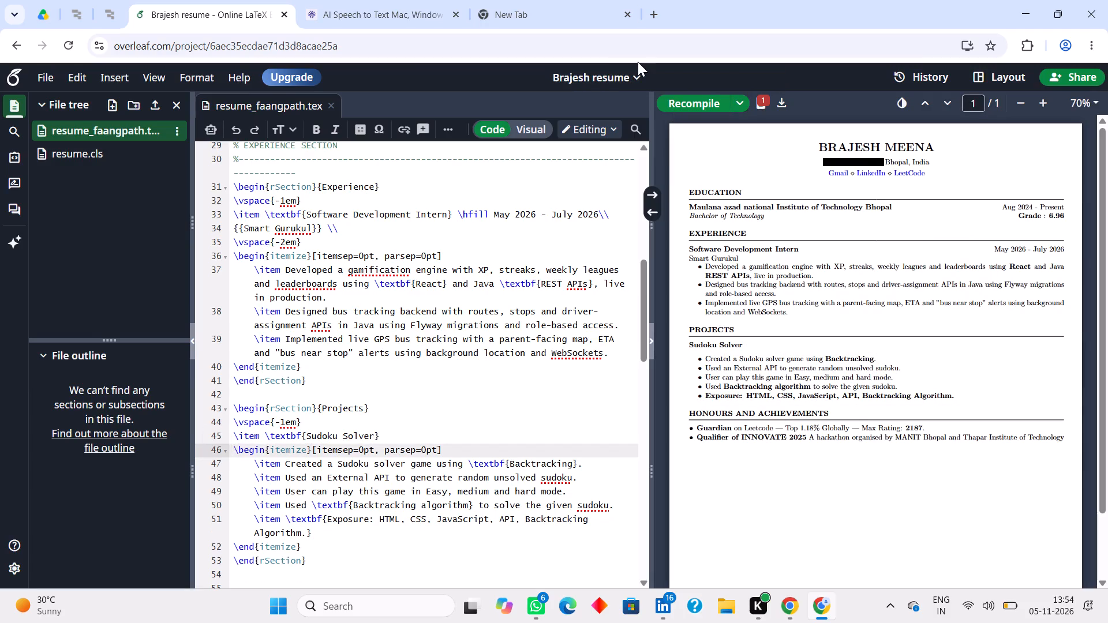
left_click(671, 103)
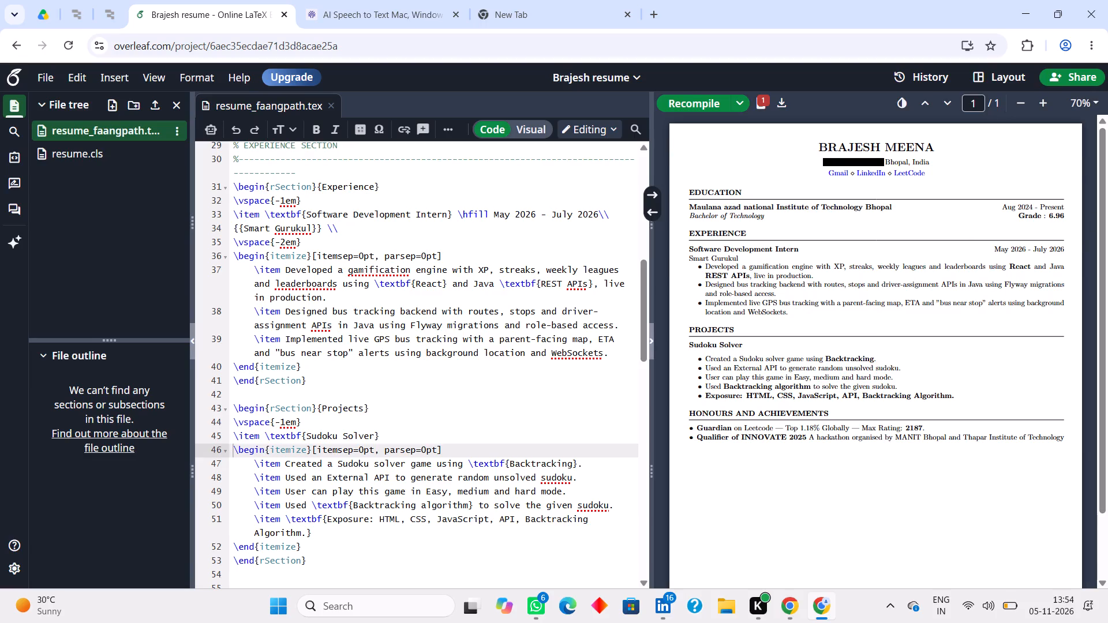
Review the LaTeX source from the end of the Projects section through Honours and Achievements.
scroll(557, 419, "down", 1)
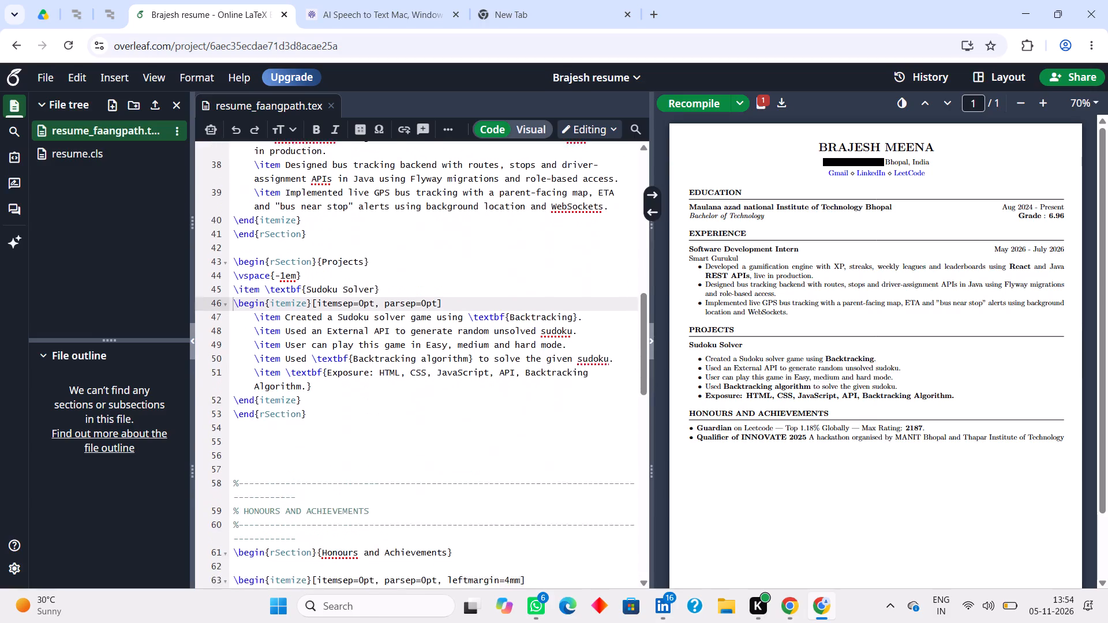
scroll(557, 419, "down", 3)
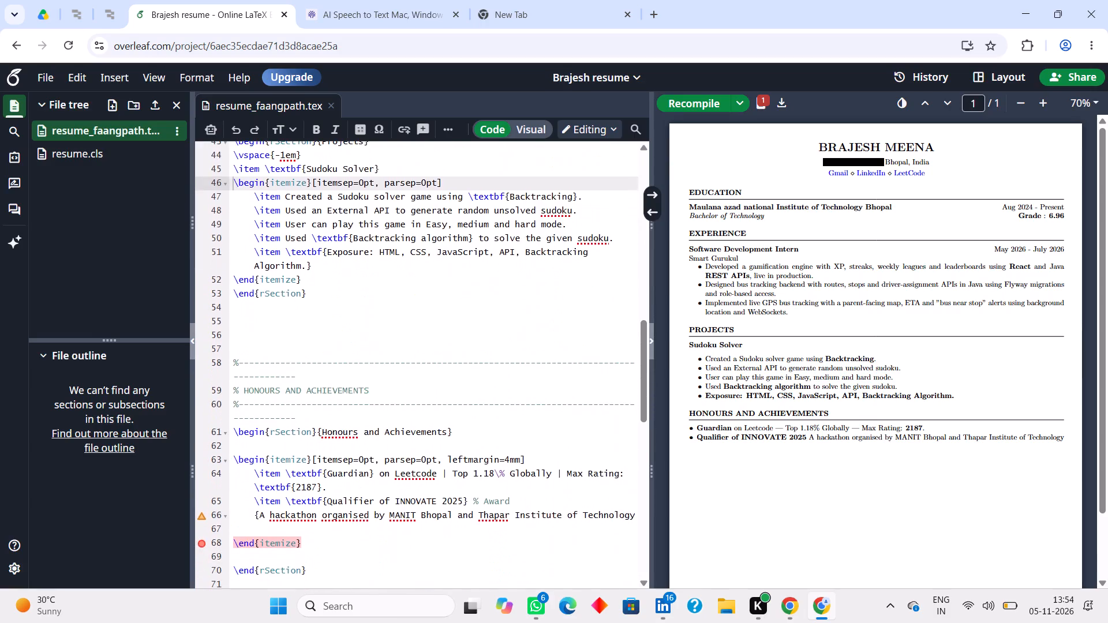
scroll(557, 419, "down", 1)
scroll(395, 386, "up", 1)
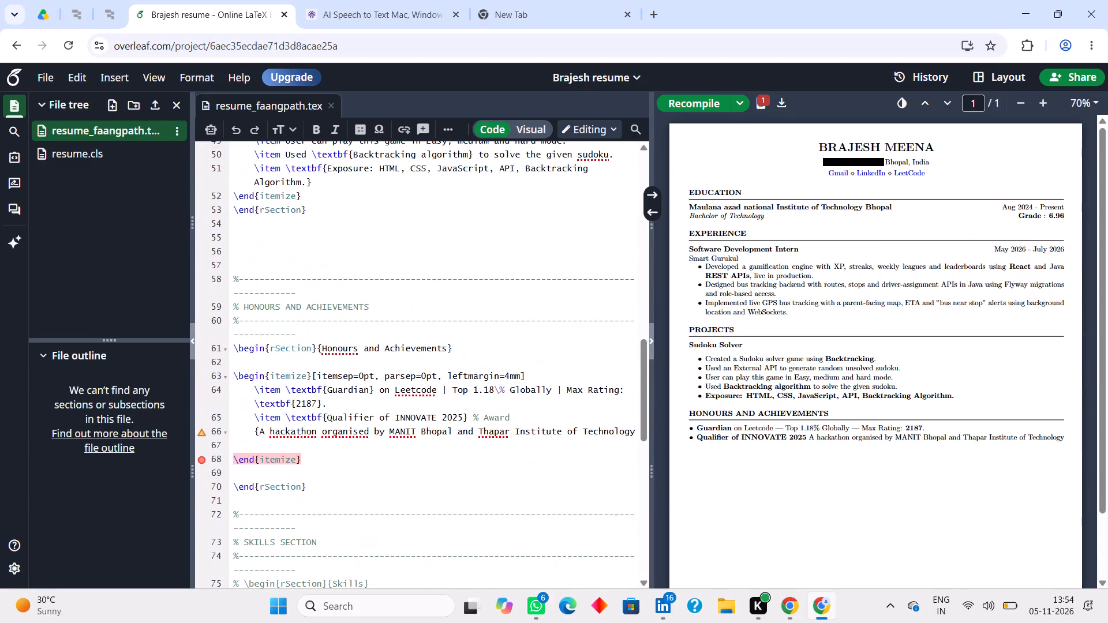
left_click(334, 238)
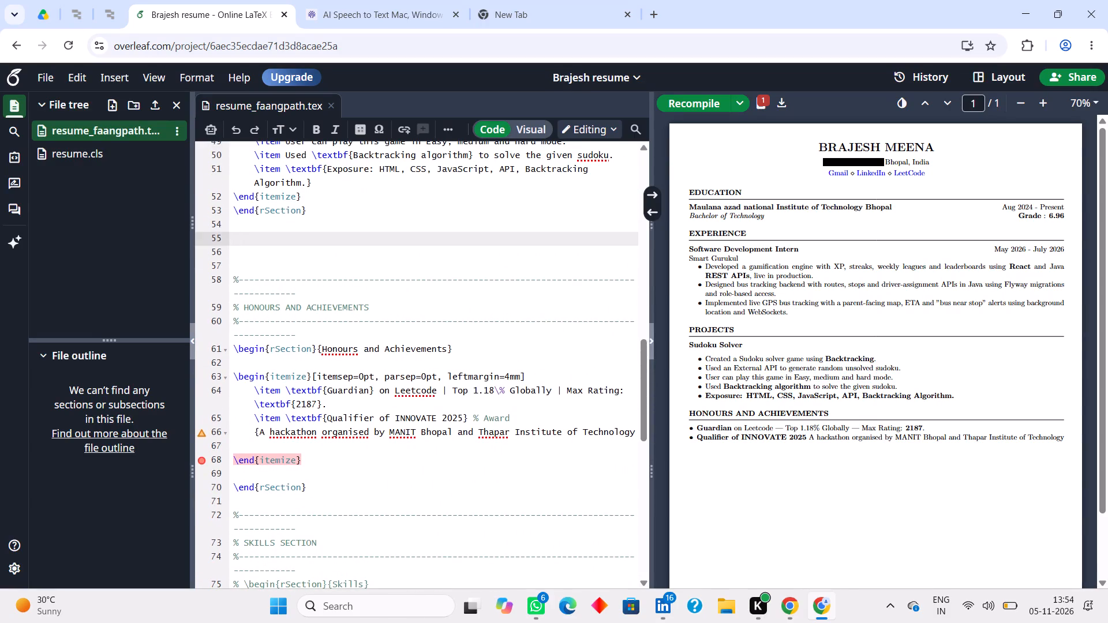
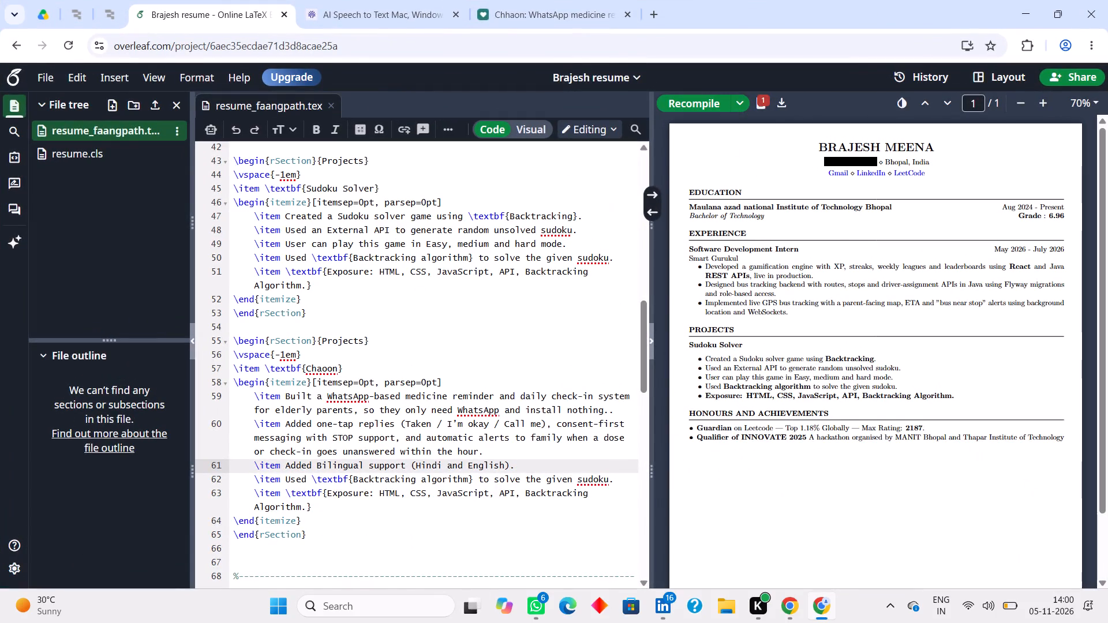
Replace the Chaoon project's backtracking and old exposure bullets with one bullet holding the copied Exposure line, spaced after \item.
left_click_drag(601, 493, 538, 493)
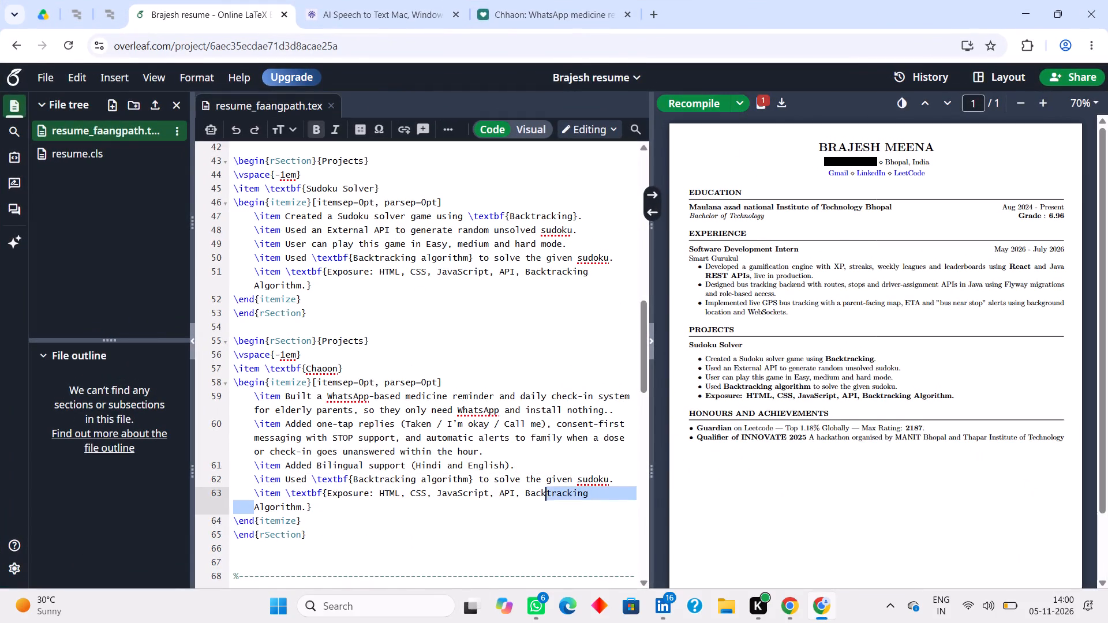
left_click_drag(538, 493, 283, 485)
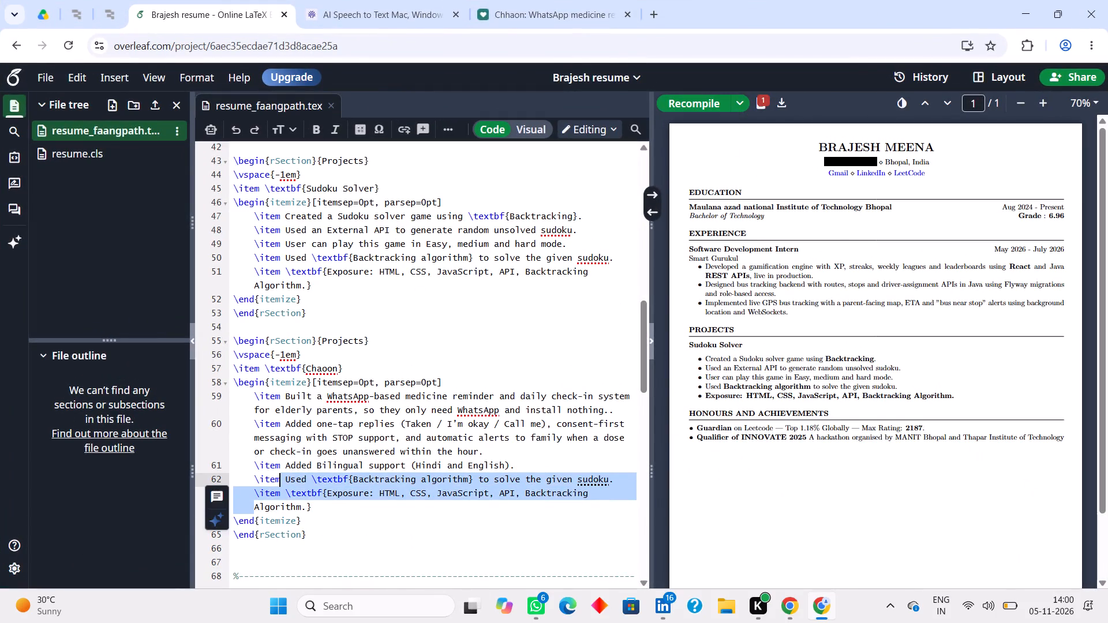
key("ctrl+v")
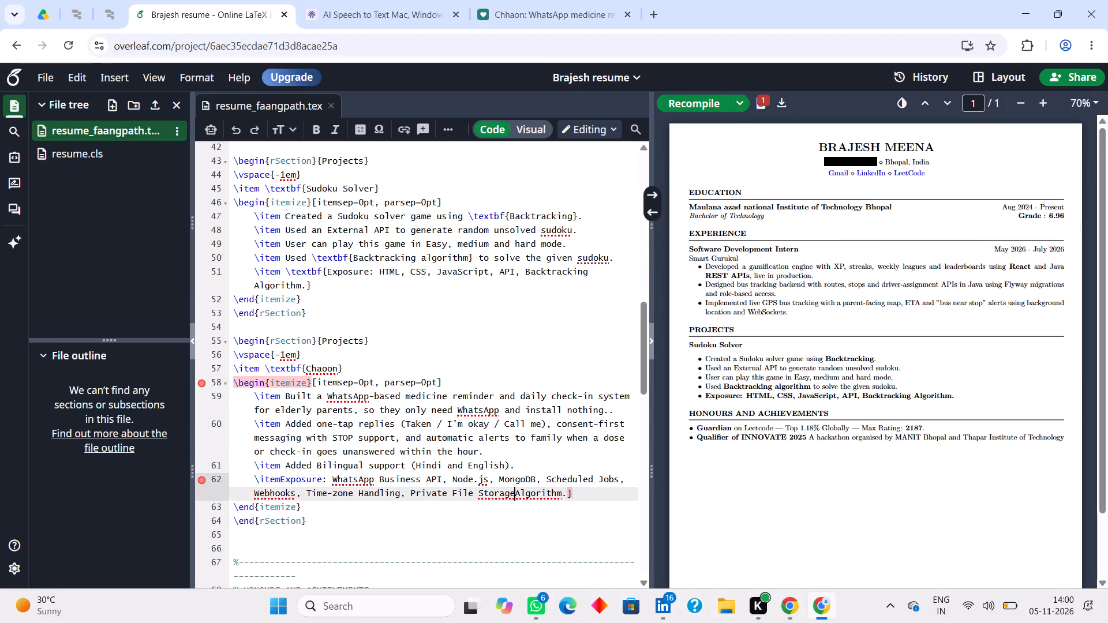
left_click(278, 479)
key("Right")
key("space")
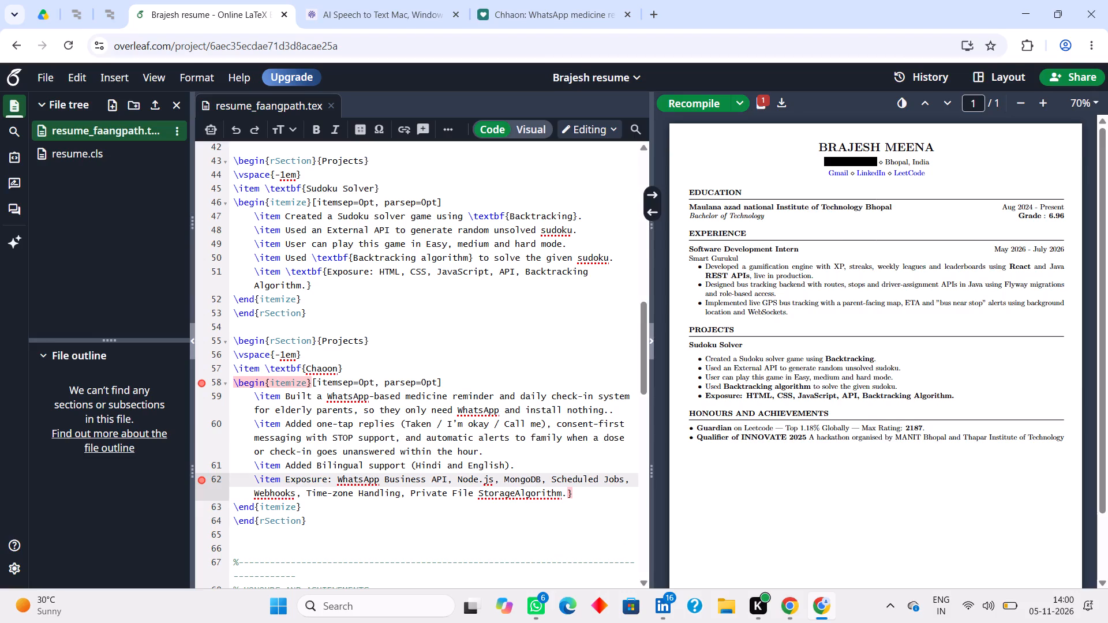
Wrap only the word "Exposure" in \textbf{} in the Chaoon project's last bullet and remove the stray closing brace at its end.
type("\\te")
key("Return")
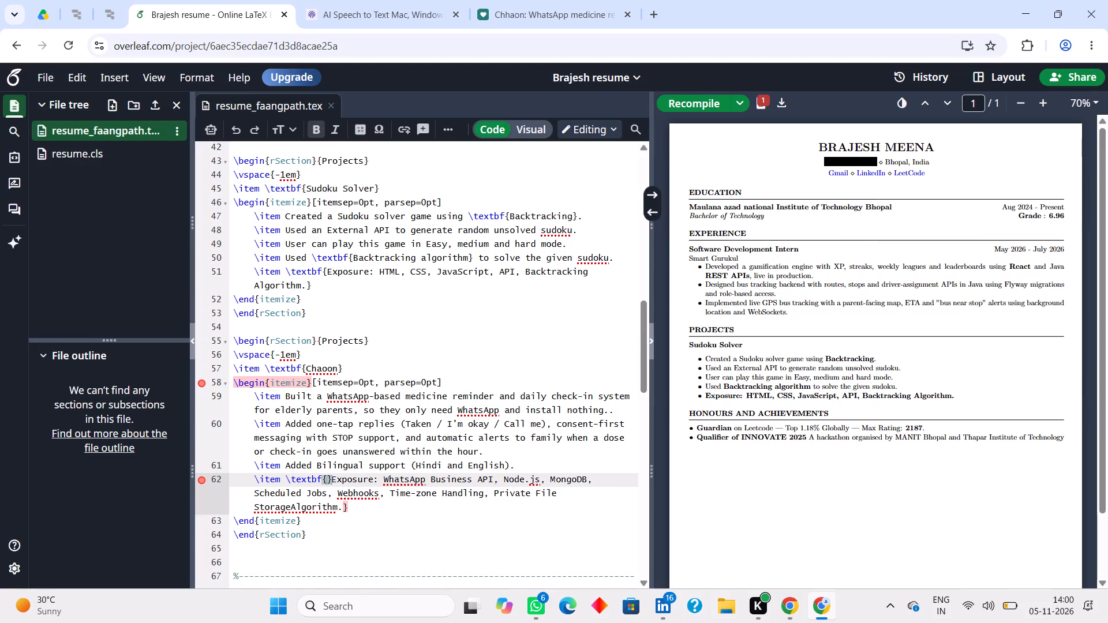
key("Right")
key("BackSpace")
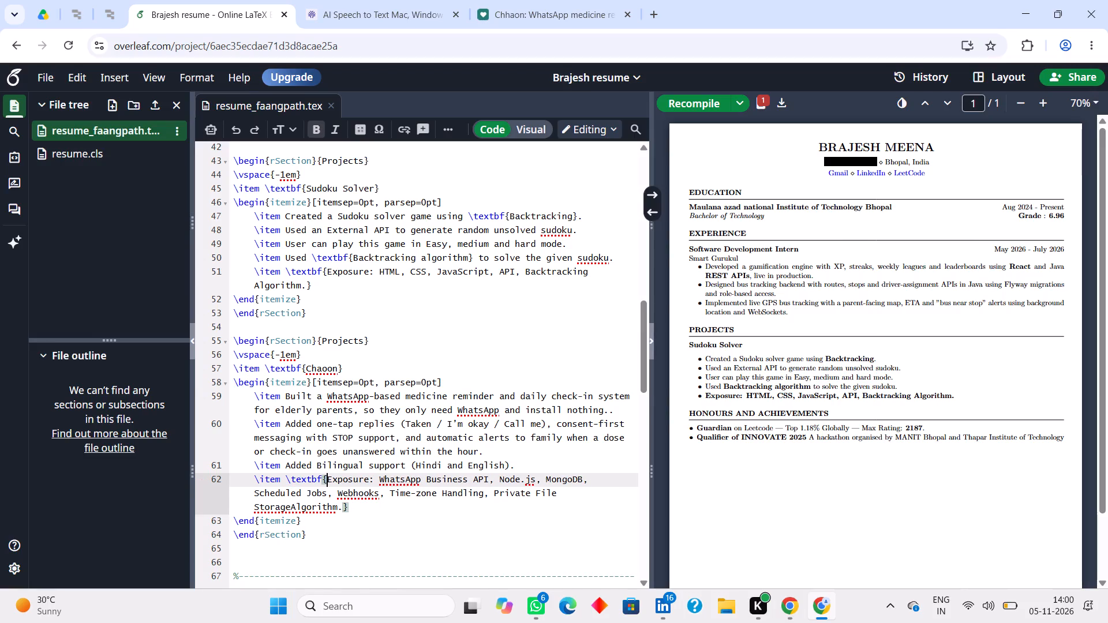
left_click(368, 478)
key("shift+braceright")
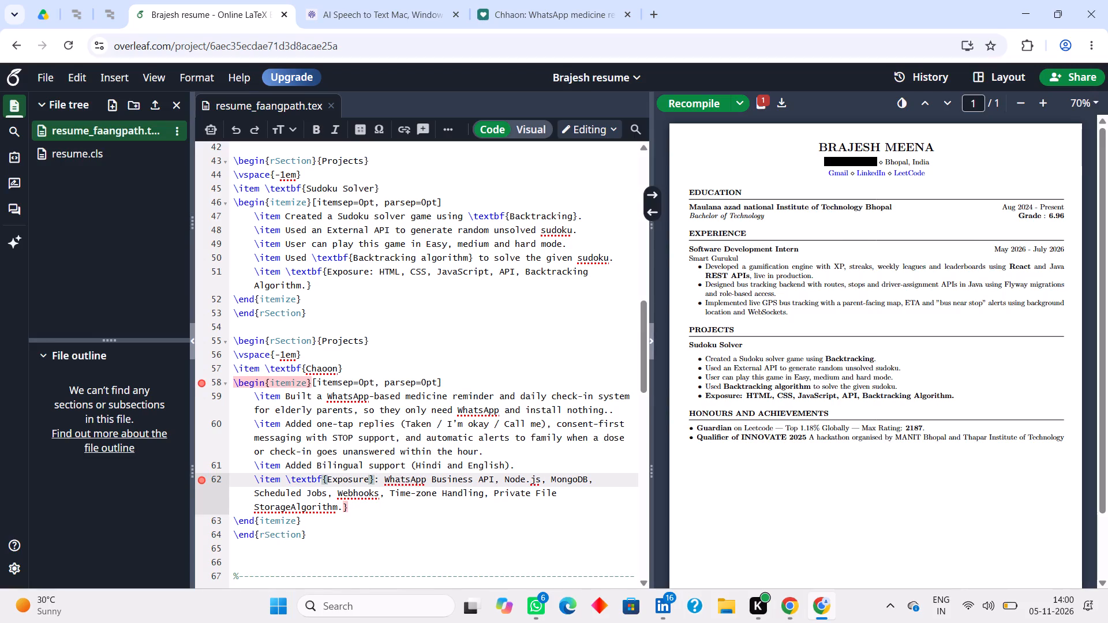
left_click(357, 509)
key("BackSpace")
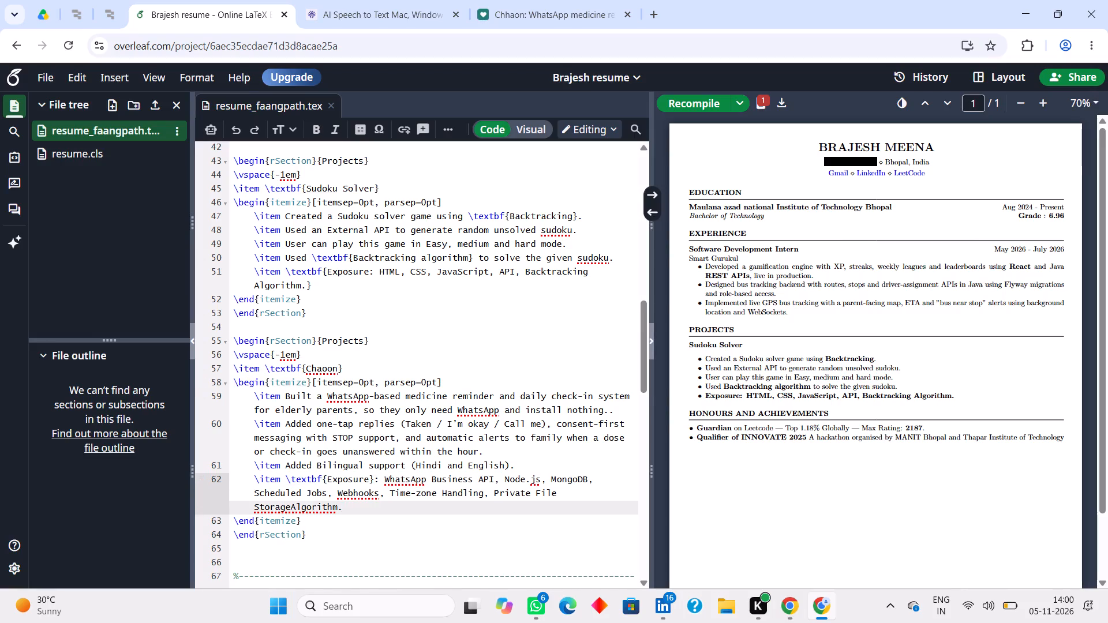
Replace everything after Node.js in the Chaoon project's Exposure line with "Supabase , SQL.".
key("BackSpace")
key("BackSpace")
key("BackSpace")
key("BackSpace")
key("BackSpace")
key("BackSpace")
key("BackSpace")
key("BackSpace")
key("BackSpace")
key("BackSpace")
key("BackSpace")
key("BackSpace")
key("BackSpace")
key("BackSpace")
key("BackSpace")
key("BackSpace")
key("BackSpace")
key("BackSpace")
key("BackSpace")
key("BackSpace")
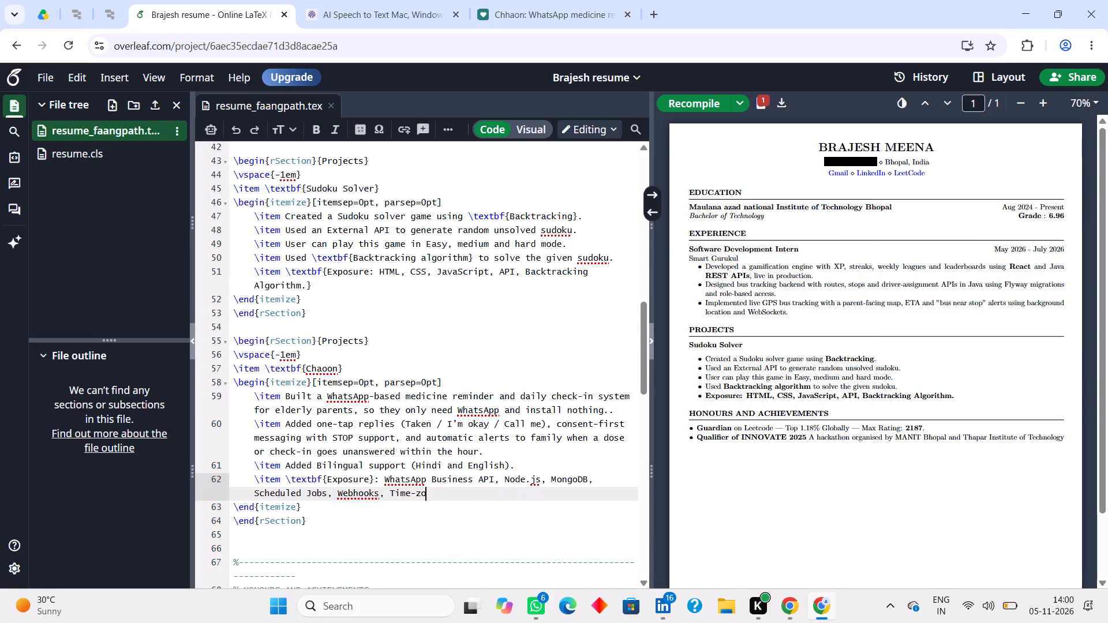
key("BackSpace")
key("BackSpace")
key("BackSpace")
key("BackSpace")
key("BackSpace")
key("BackSpace")
key("BackSpace")
key("BackSpace")
key("BackSpace")
key("BackSpace")
key("BackSpace")
key("BackSpace")
key("BackSpace")
key("BackSpace")
key("BackSpace")
key("BackSpace")
key("BackSpace")
key("BackSpace")
key("BackSpace")
key("BackSpace")
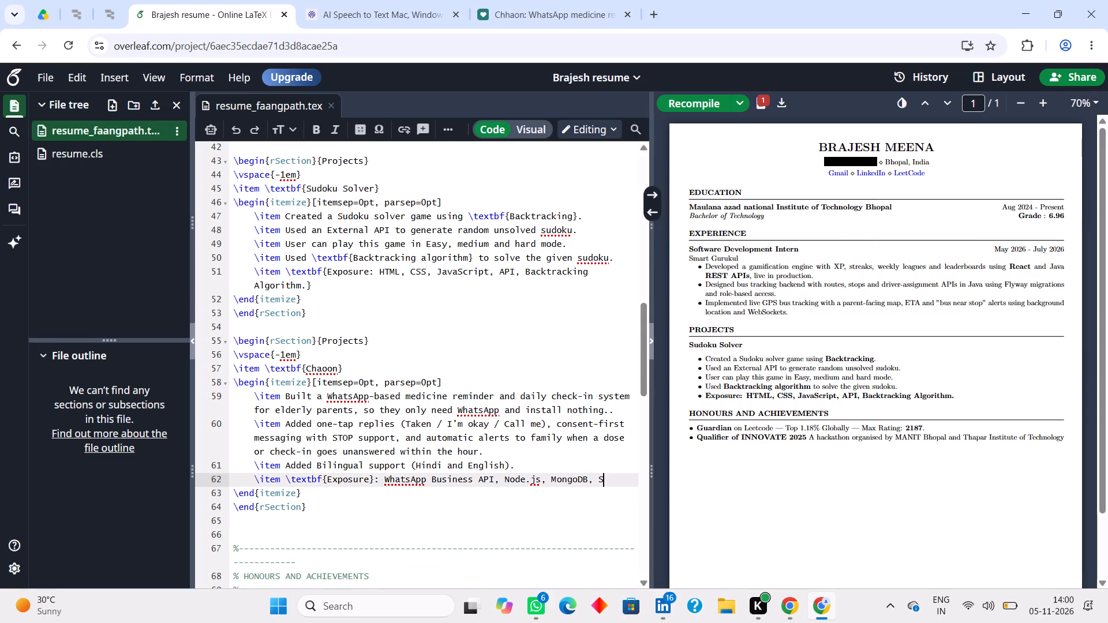
key("BackSpace")
key("BackSpace")
key("BackSpace")
key("BackSpace")
key("BackSpace")
key("BackSpace")
key("BackSpace")
key("BackSpace")
key("BackSpace")
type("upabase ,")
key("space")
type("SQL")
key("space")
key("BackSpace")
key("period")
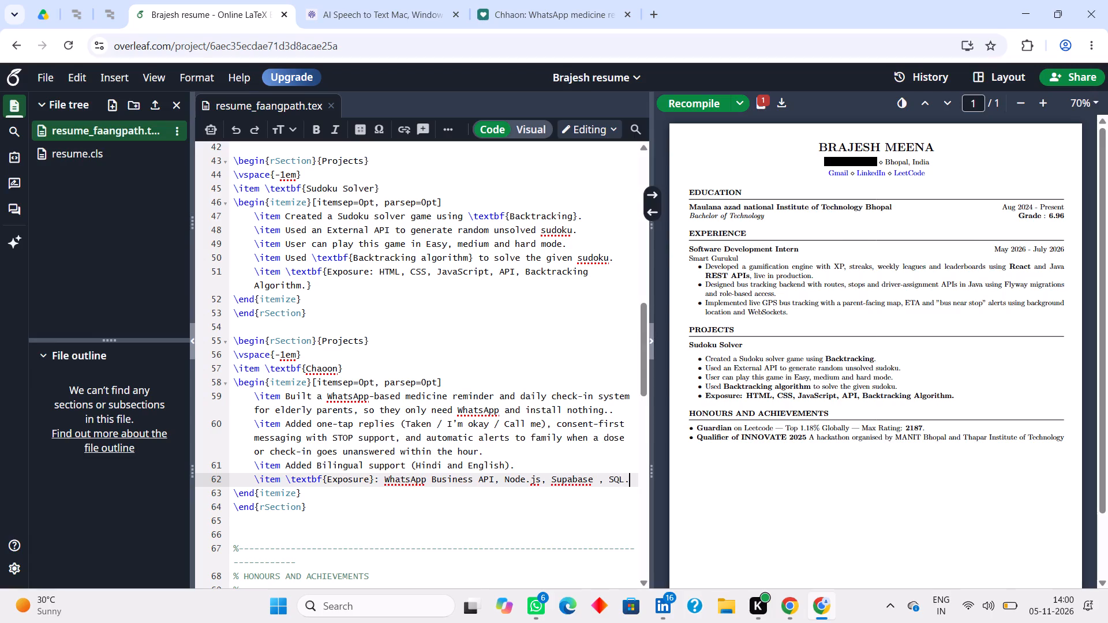
Replace SQL with "AWS S3." at the end of the Chaoon project's Exposure line.
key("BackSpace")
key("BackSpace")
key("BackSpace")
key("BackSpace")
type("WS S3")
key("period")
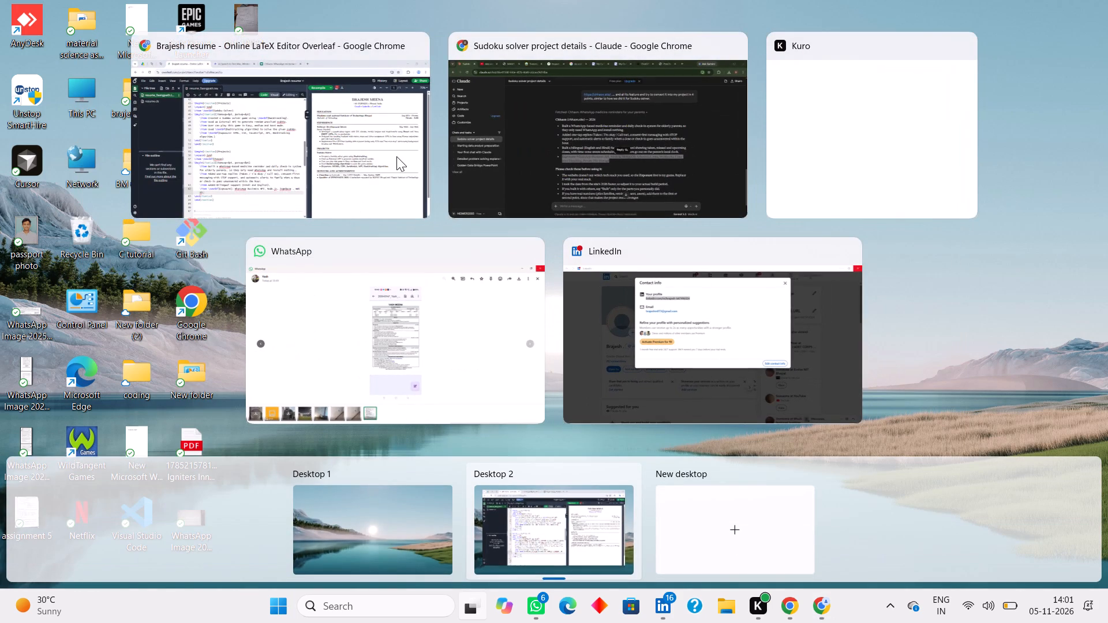
Change "Business API" after WhatsApp to "Open source API's" in the Chaoon project's Exposure line.
left_click(396, 156)
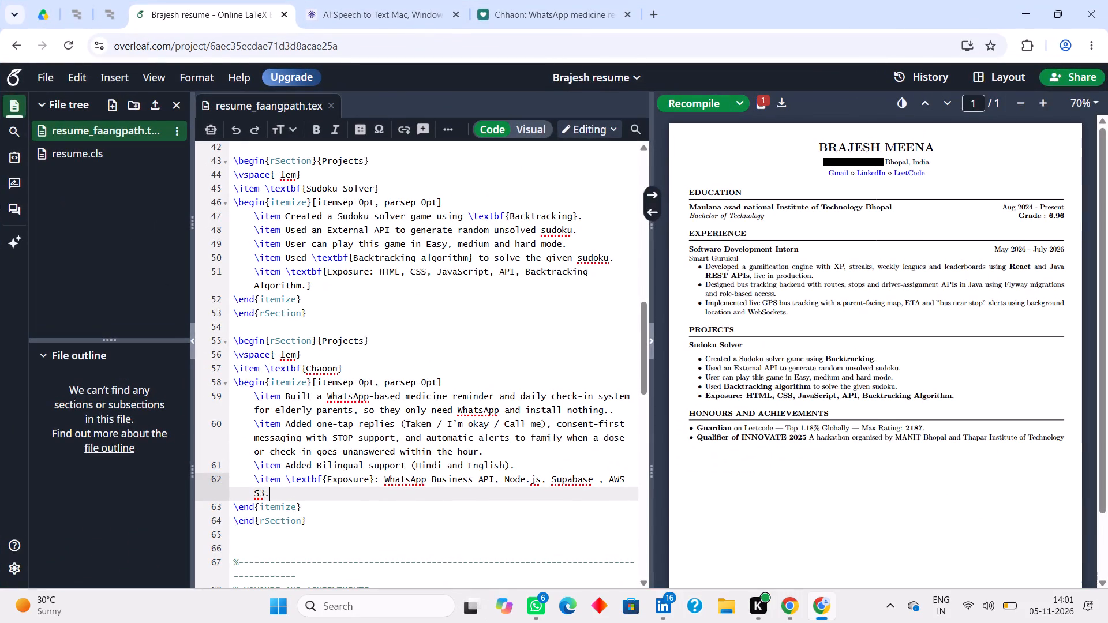
left_click_drag(491, 476, 437, 481)
key("BackSpace")
key("Right")
key("Right")
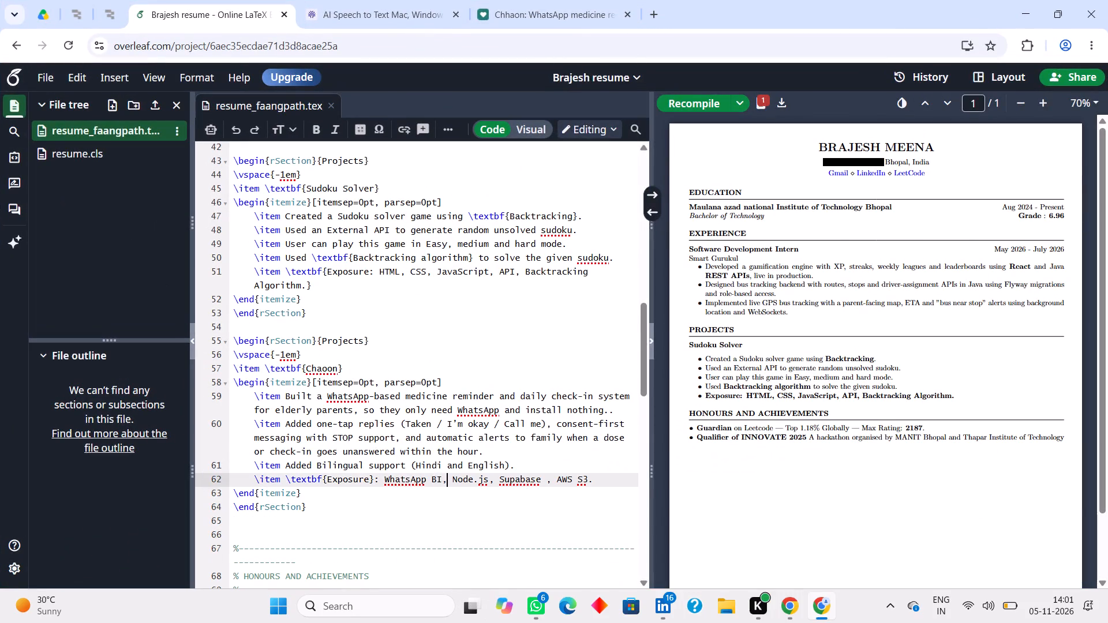
key("Left")
key("BackSpace")
key("BackSpace")
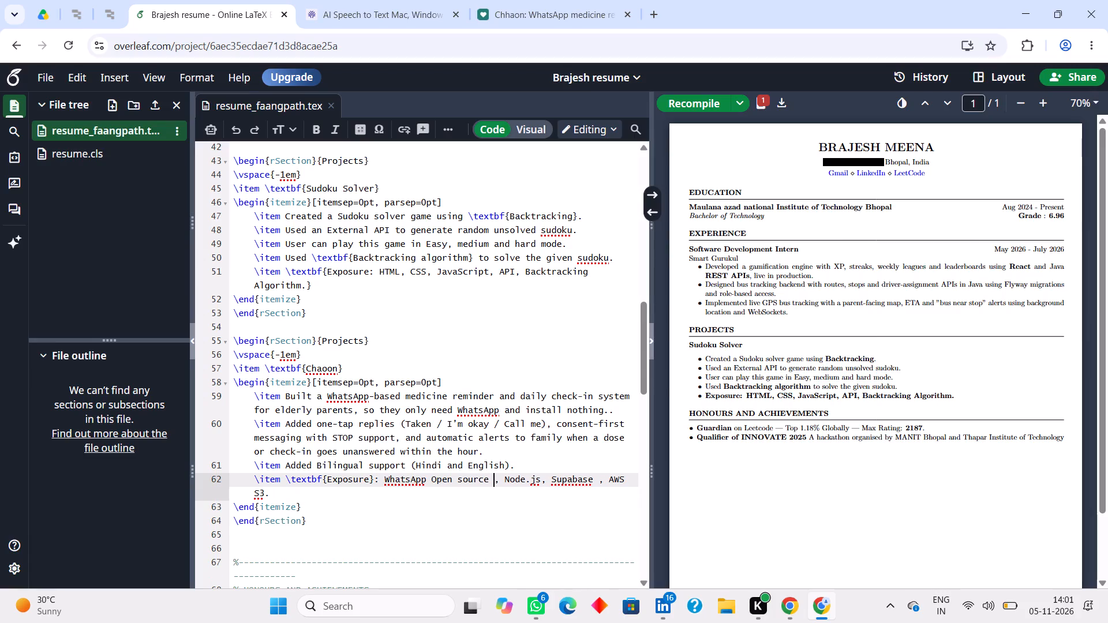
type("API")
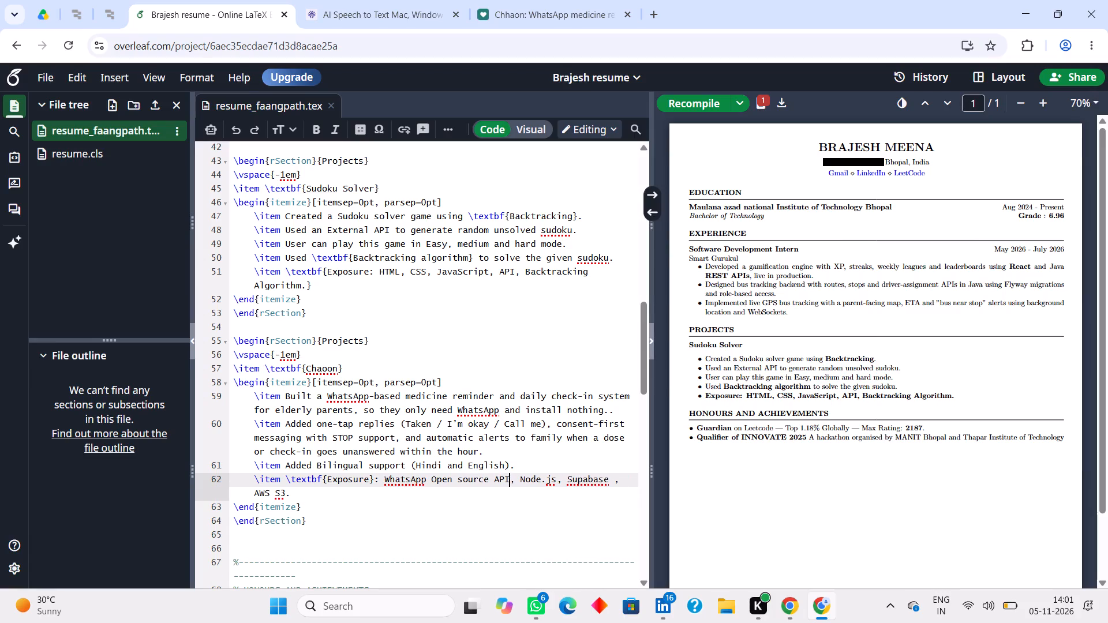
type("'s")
left_click(446, 528)
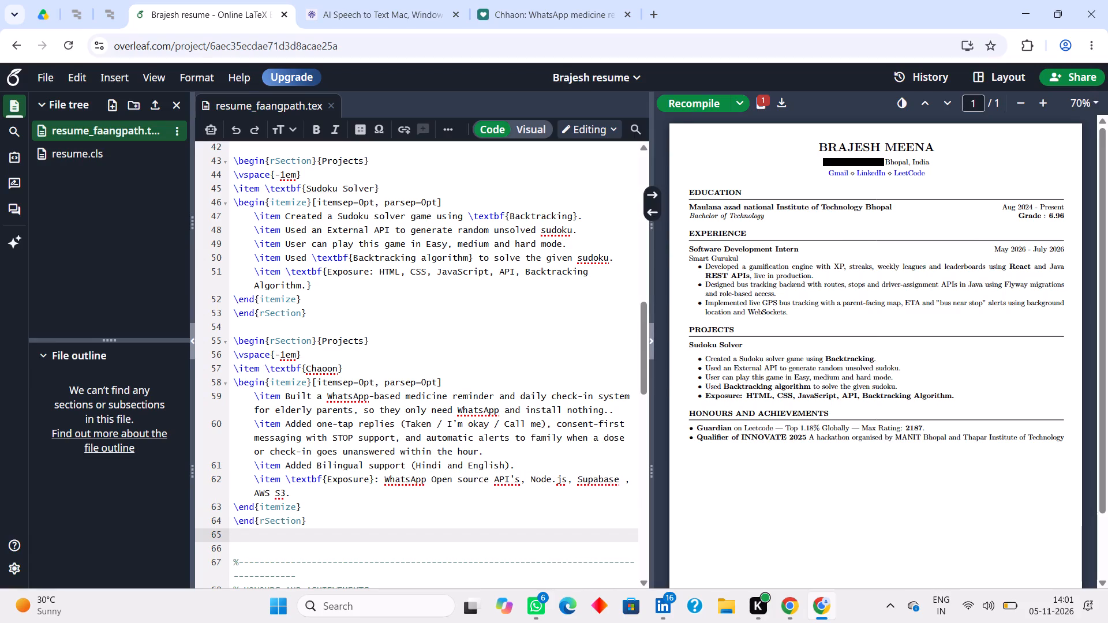
Recompile the resume PDF.
left_click(683, 110)
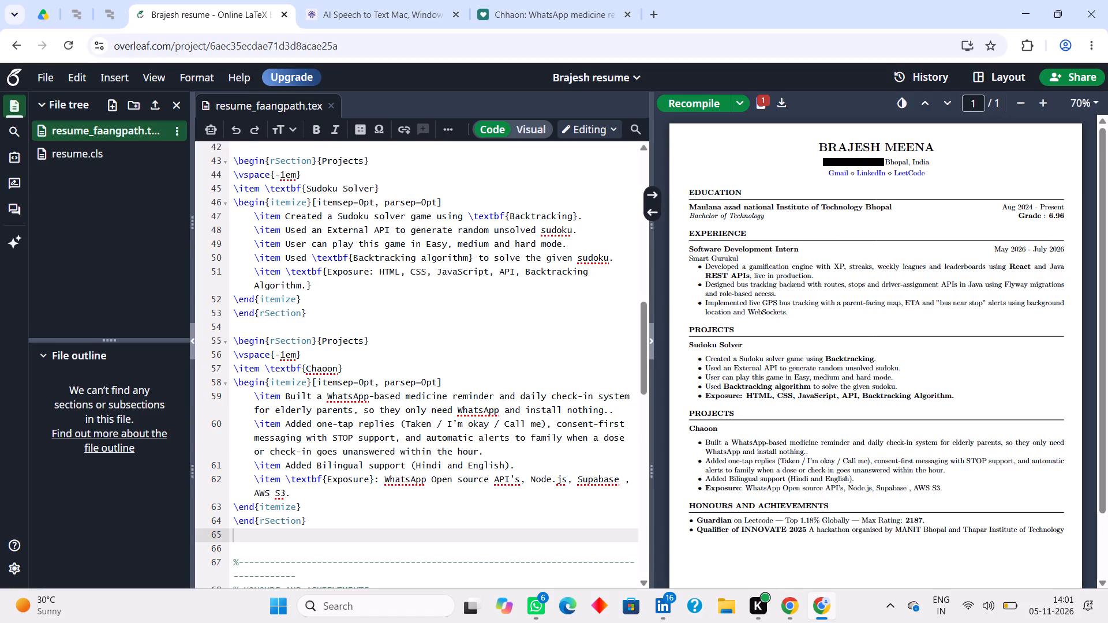
Merge Chaoon into the first Projects section by deleting the second Projects begin line and the section end before it, and recompile.
left_click_drag(386, 342, 228, 332)
key("BackSpace")
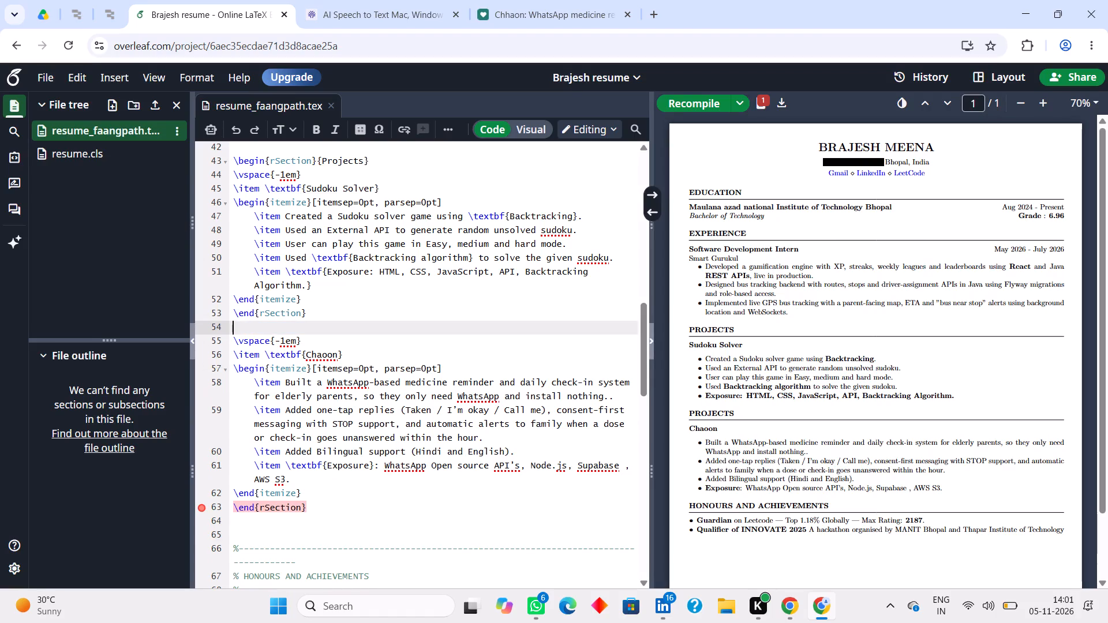
triple_click(266, 318)
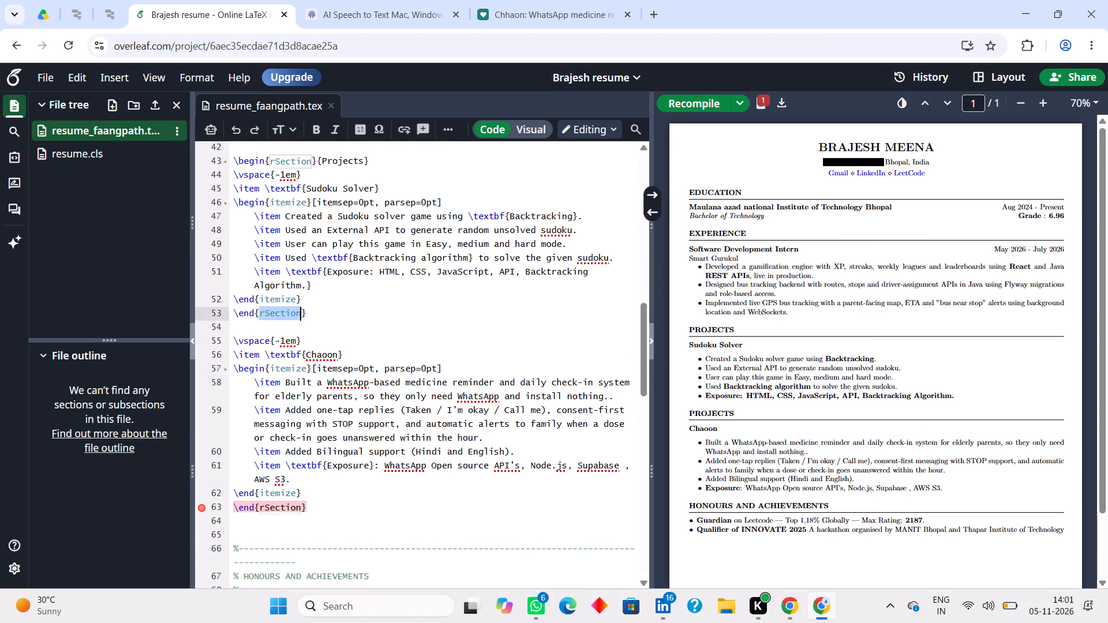
key("BackSpace")
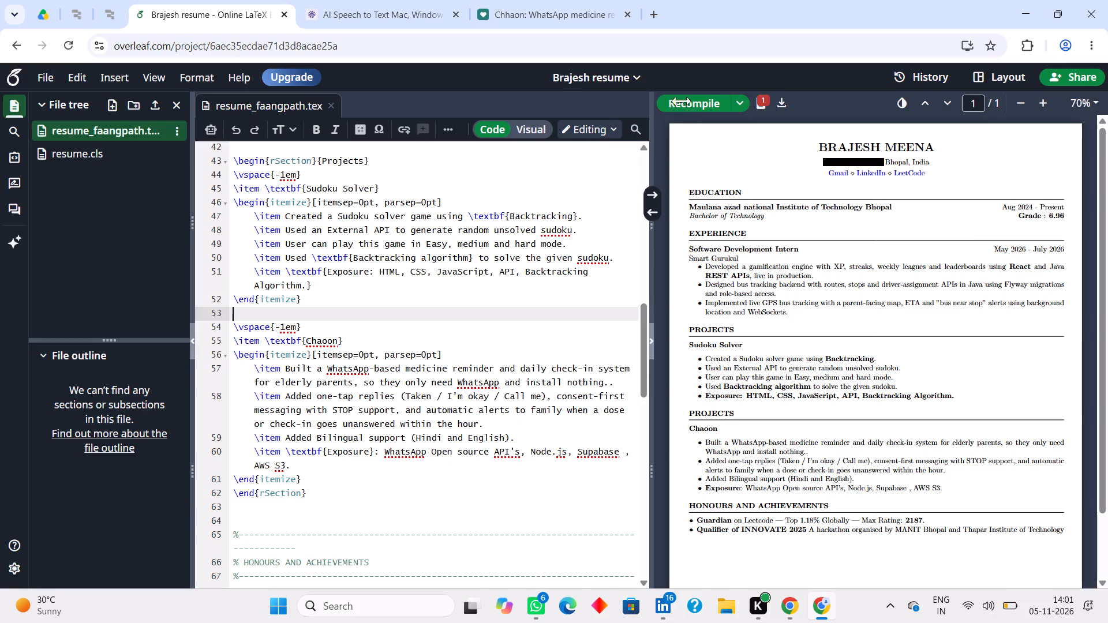
left_click(689, 99)
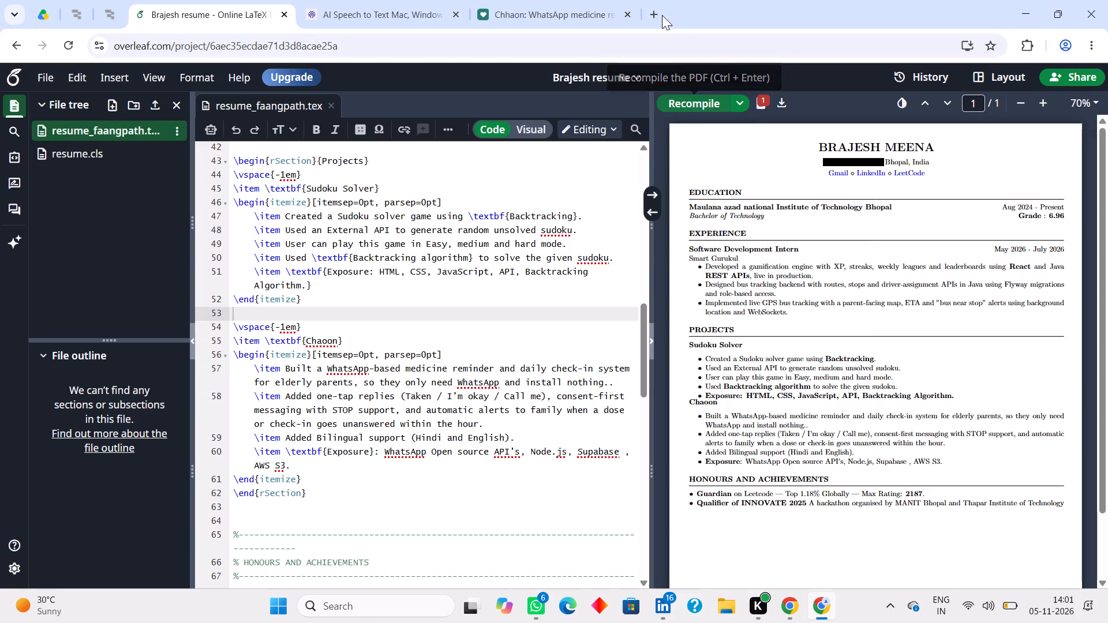
Duplicate the institute line of the Education section below the Grade line, separated by blank lines.
scroll(481, 226, "up", 5)
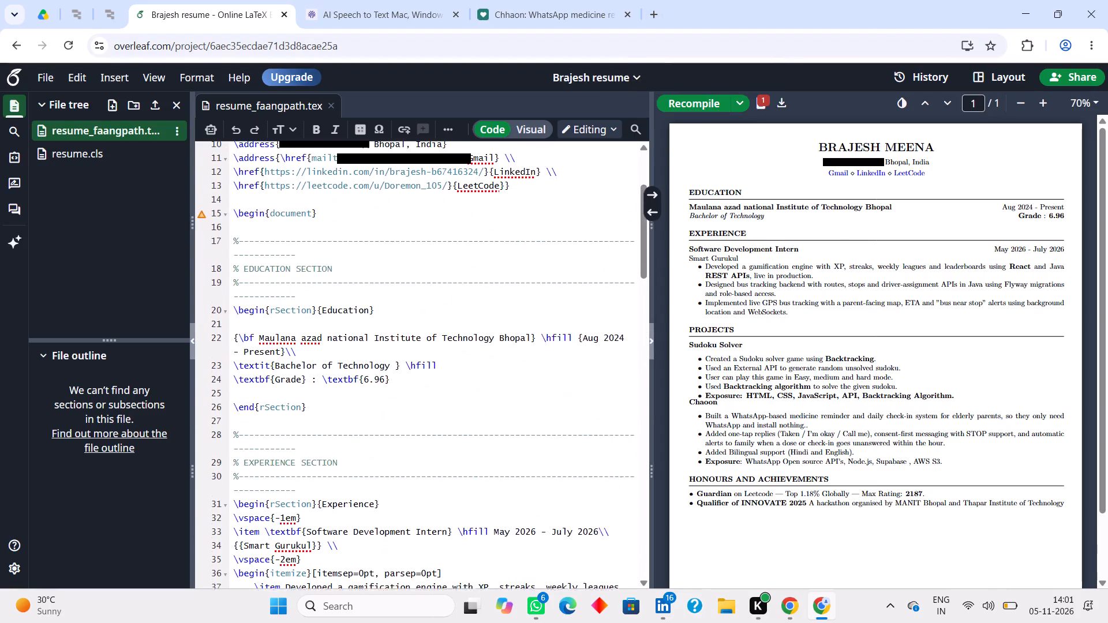
left_click(399, 385)
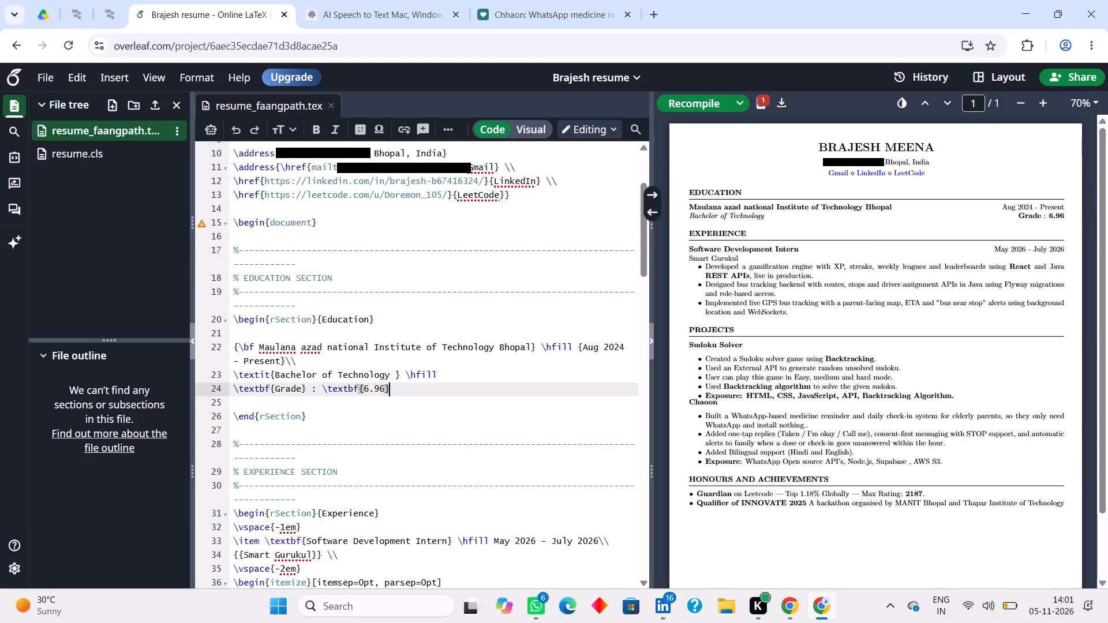
left_click_drag(317, 363, 279, 354)
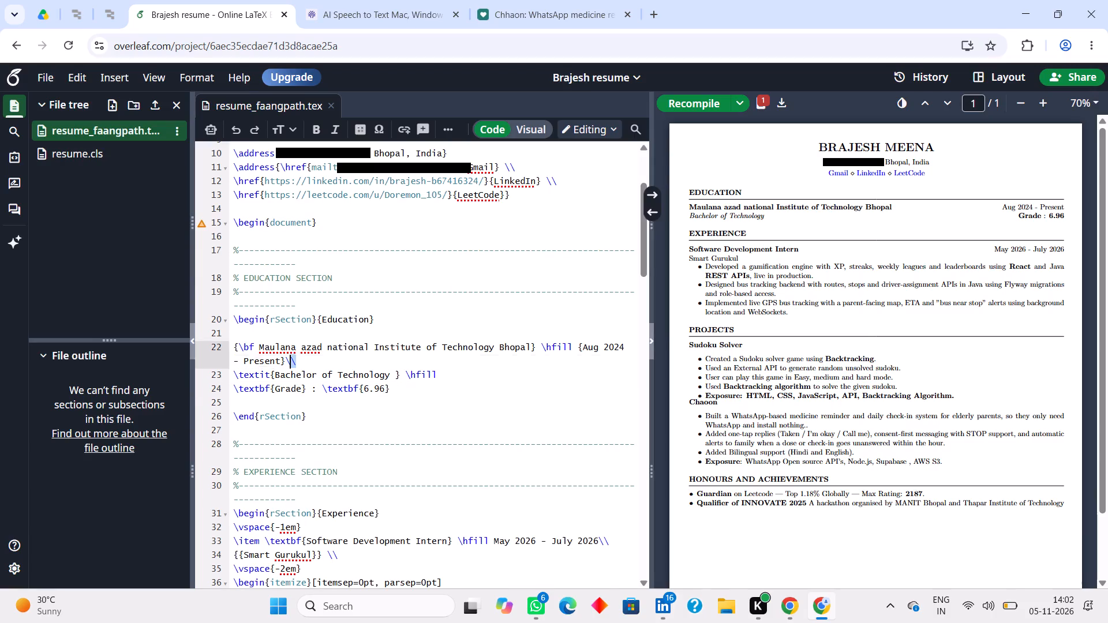
left_click_drag(279, 354, 190, 333)
key("ctrl+c")
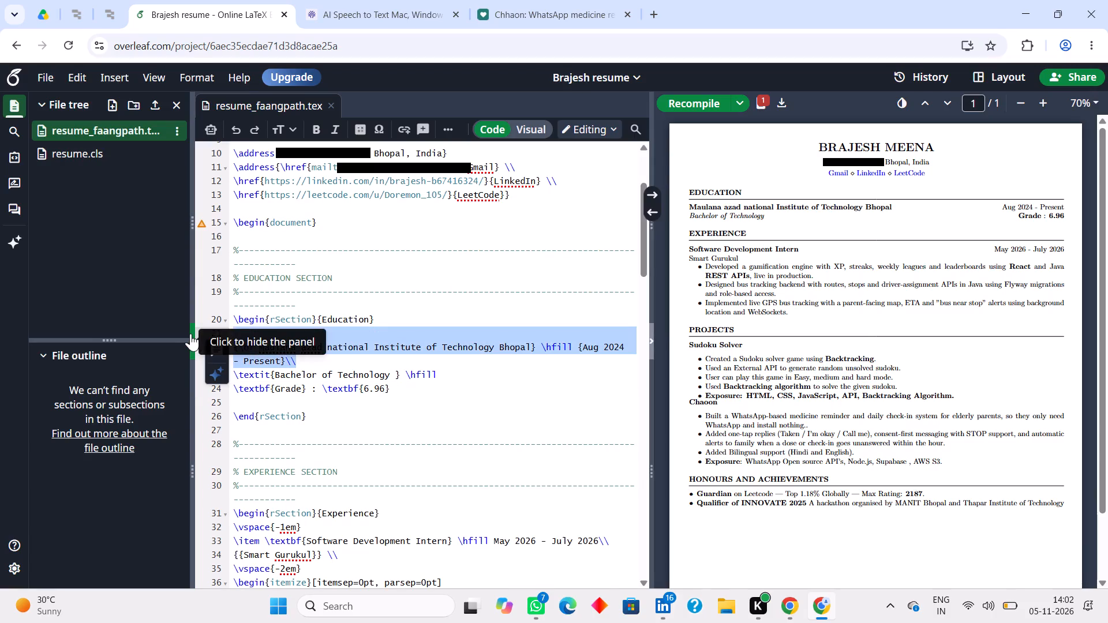
left_click(423, 388)
key("Return")
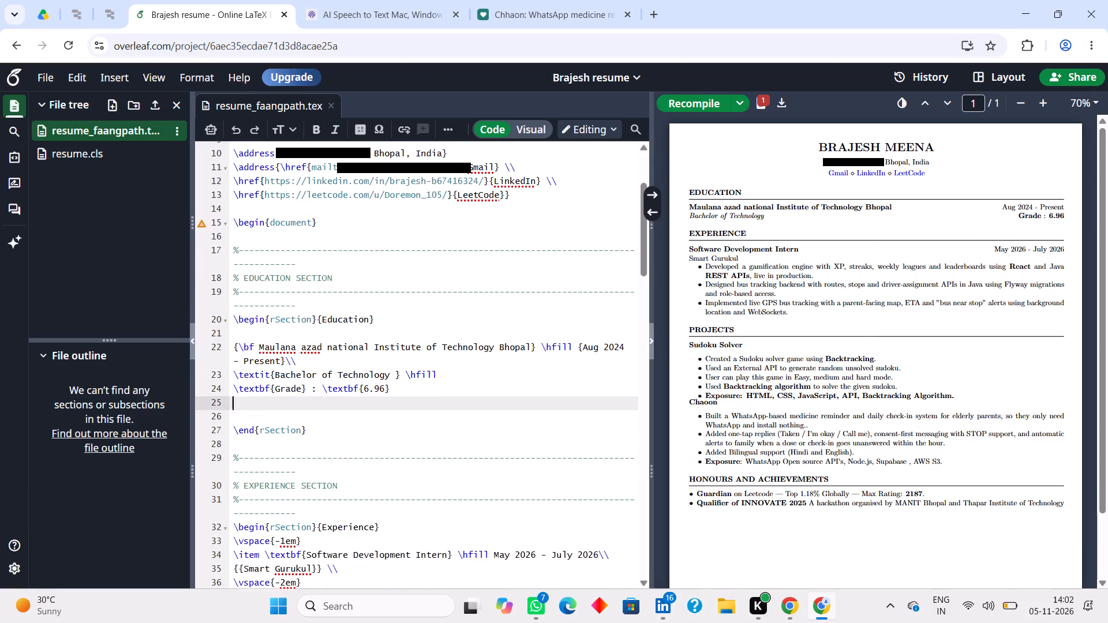
key("Return")
key("ctrl+v")
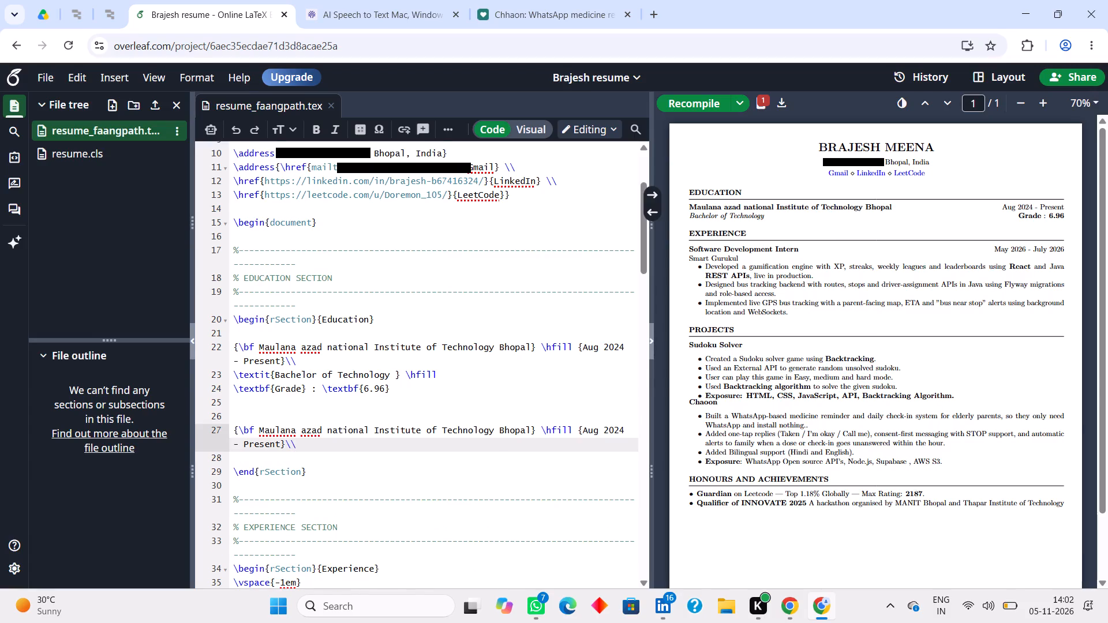
Copy the Grade line beneath the duplicated institute line, add a line break after it, and recompile the PDF.
left_click_drag(399, 386, 205, 398)
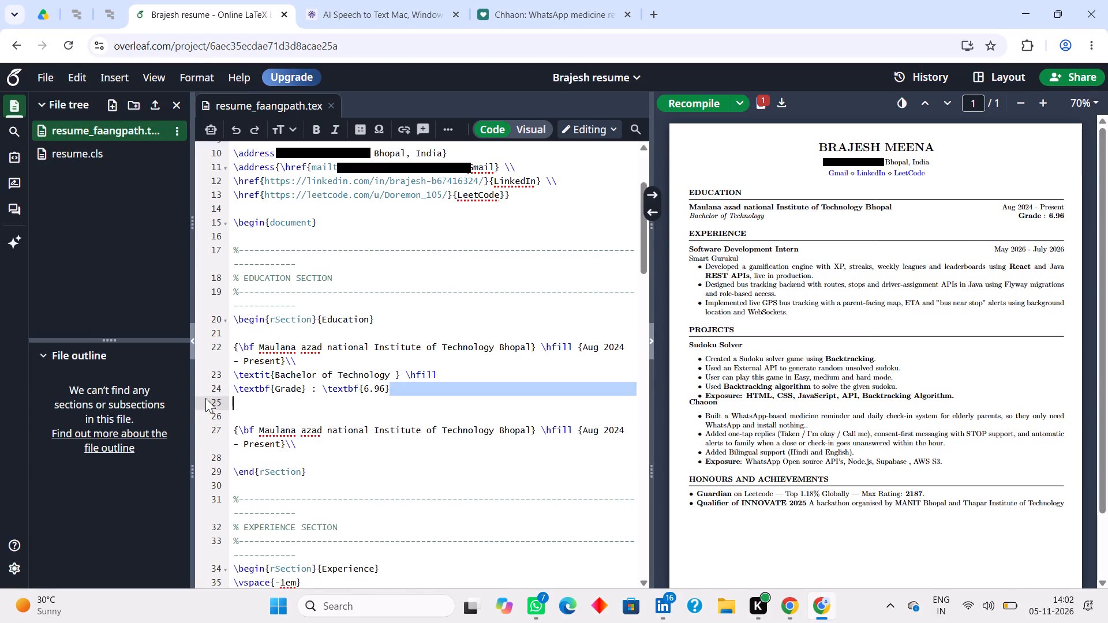
left_click_drag(205, 398, 198, 390)
key("ctrl+c")
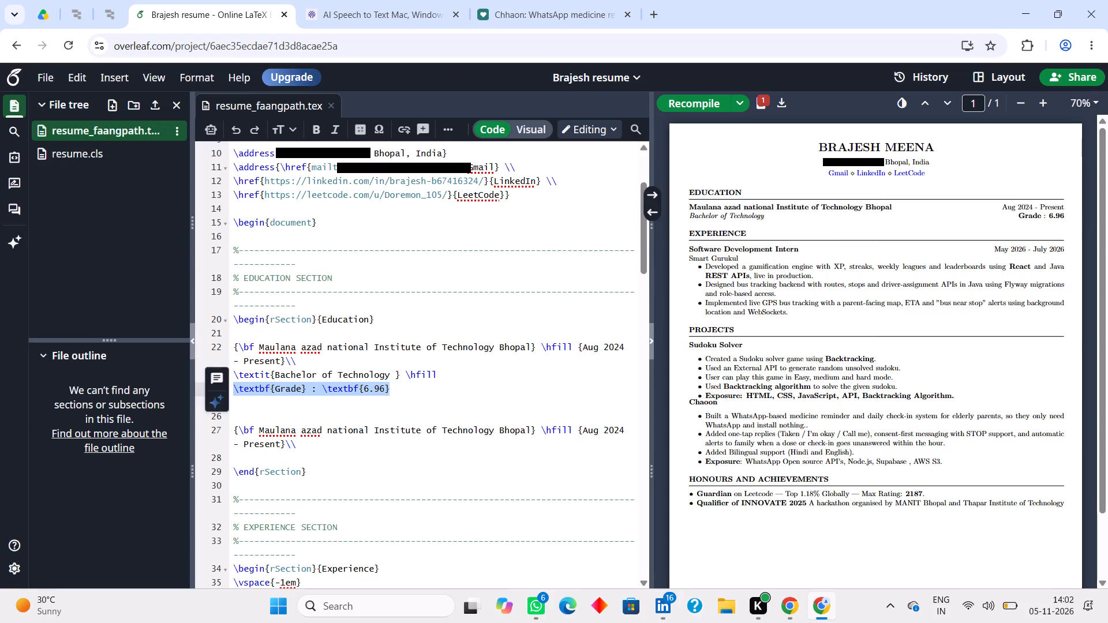
left_click(269, 456)
key("ctrl+v")
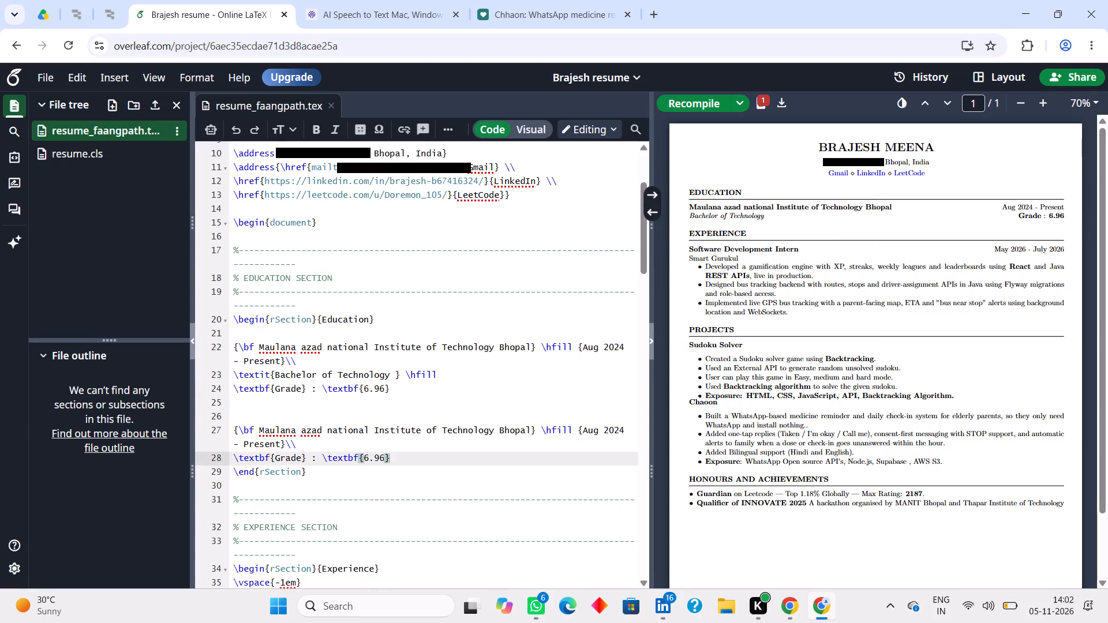
key("Return")
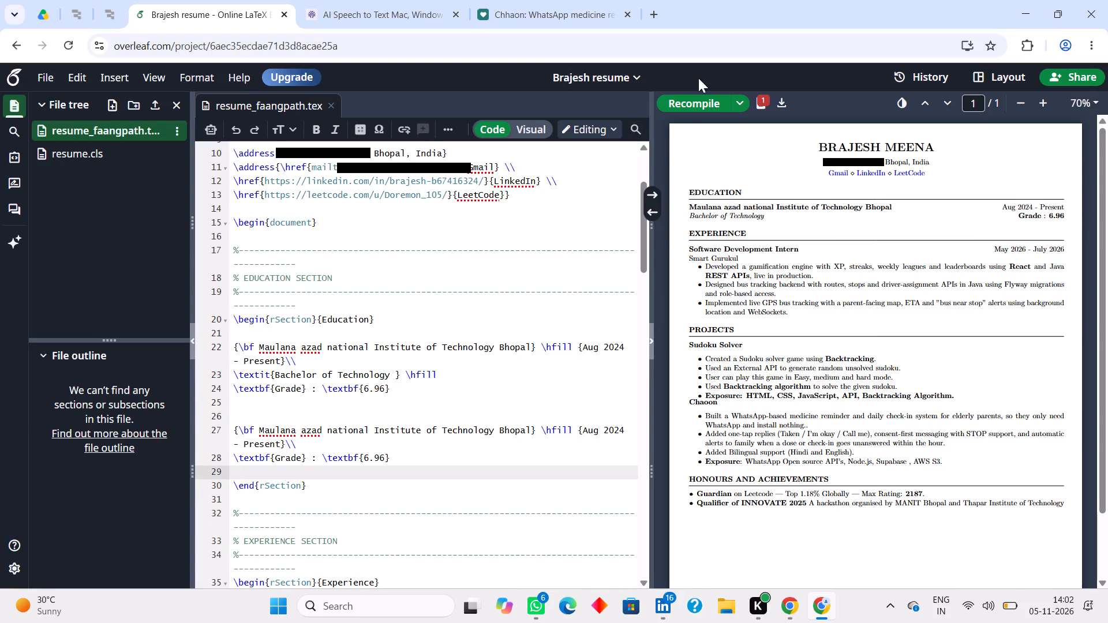
left_click(689, 104)
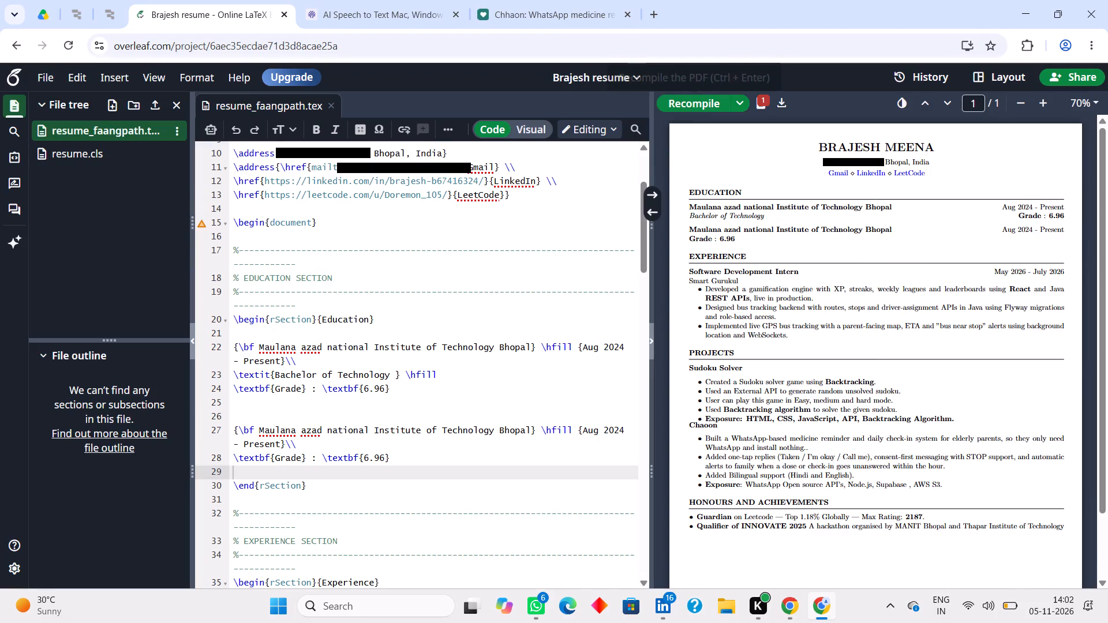
Replace the institute name in the second Education entry with "Adarsh Academy".
left_click_drag(529, 429, 257, 427)
key("a")
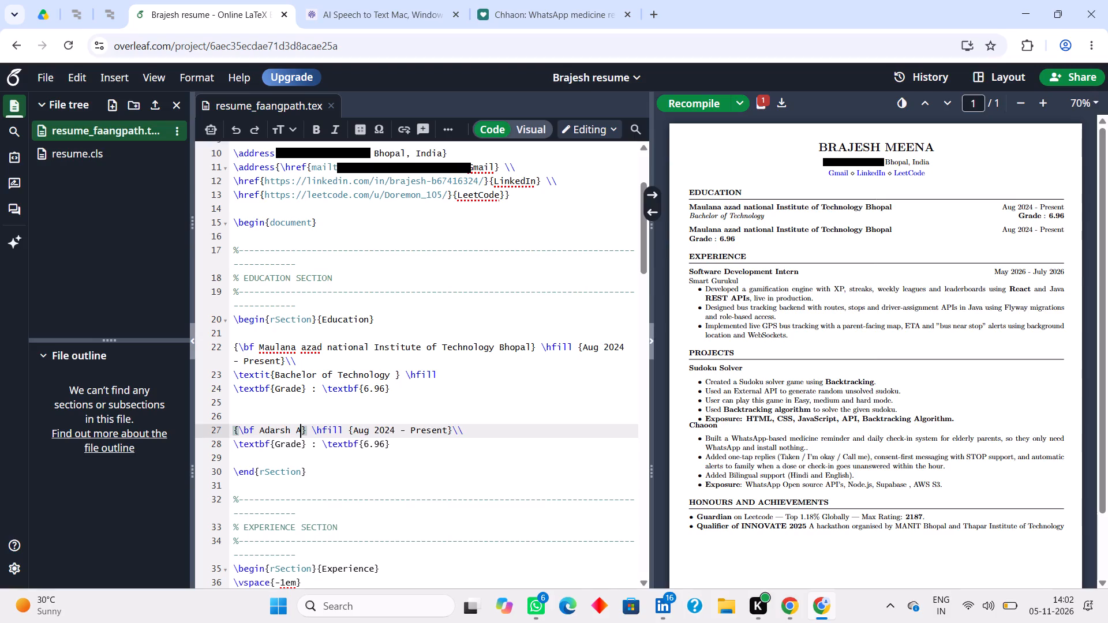
type("cademy")
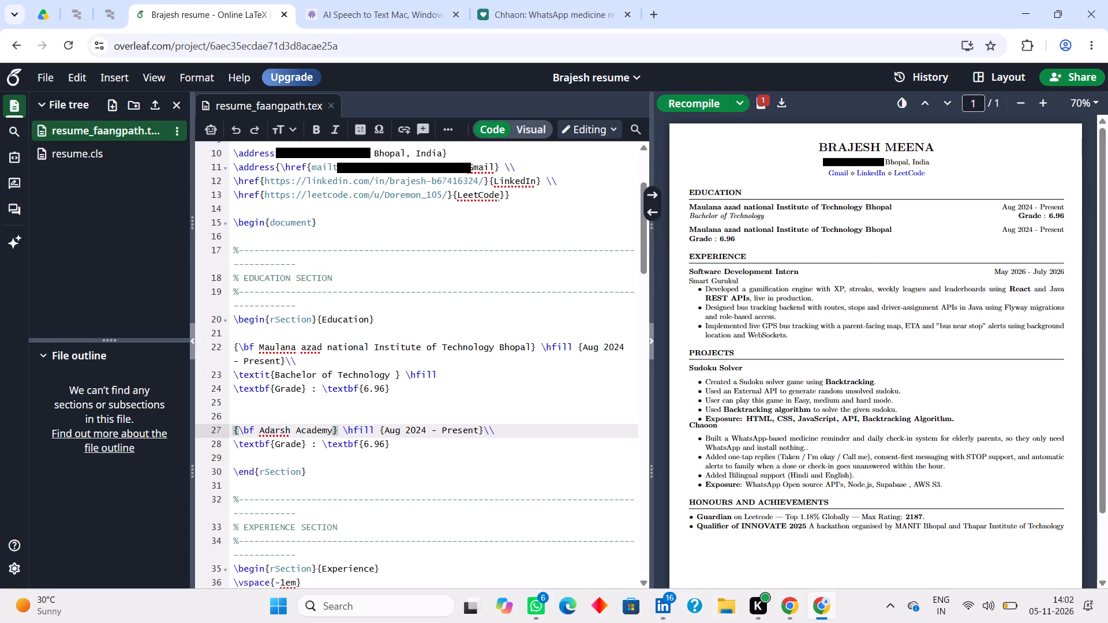
Change the date range of the Adarsh Academy entry to "2022 - 2023".
left_click(425, 425)
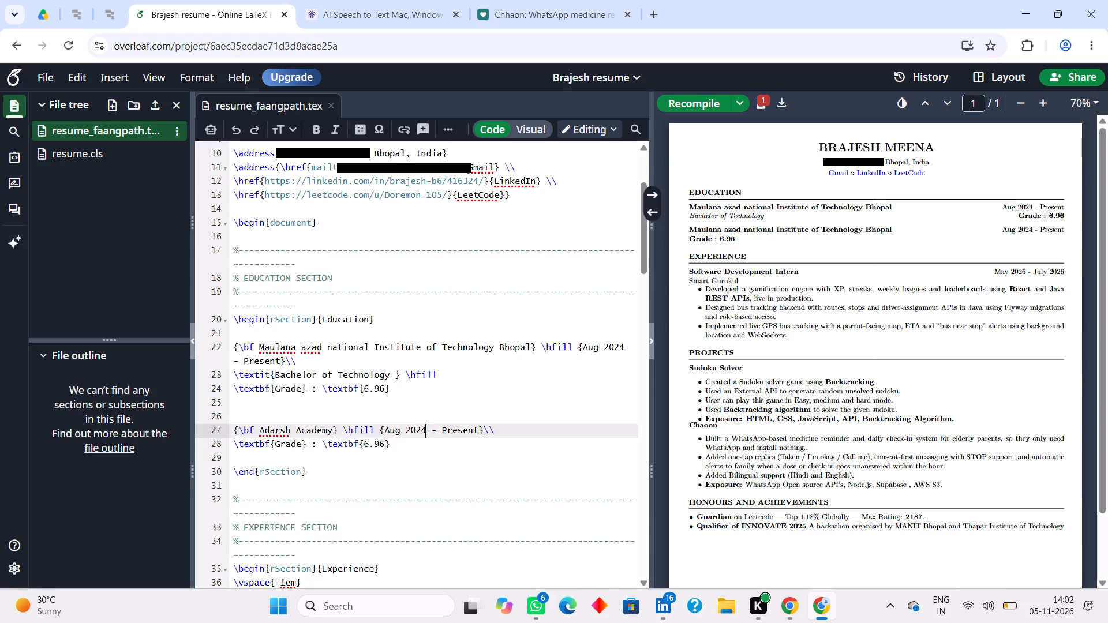
key("BackSpace")
key("BackSpace")
key("BackSpace")
key("BackSpace")
key("BackSpace")
key("BackSpace")
key("BackSpace")
key("BackSpace")
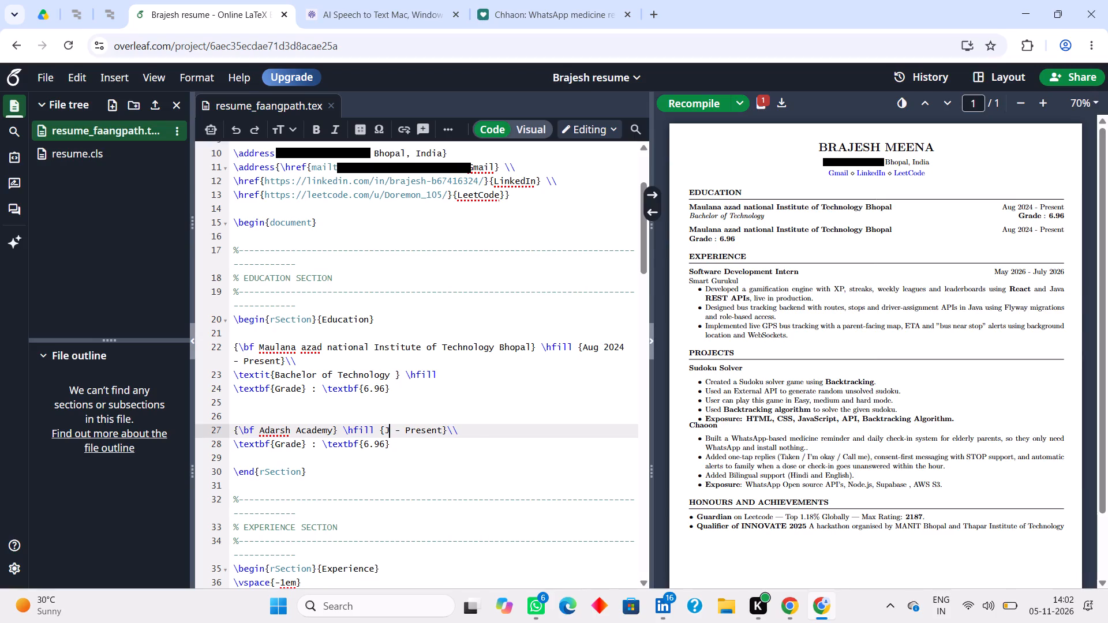
key("BackSpace")
type("2022")
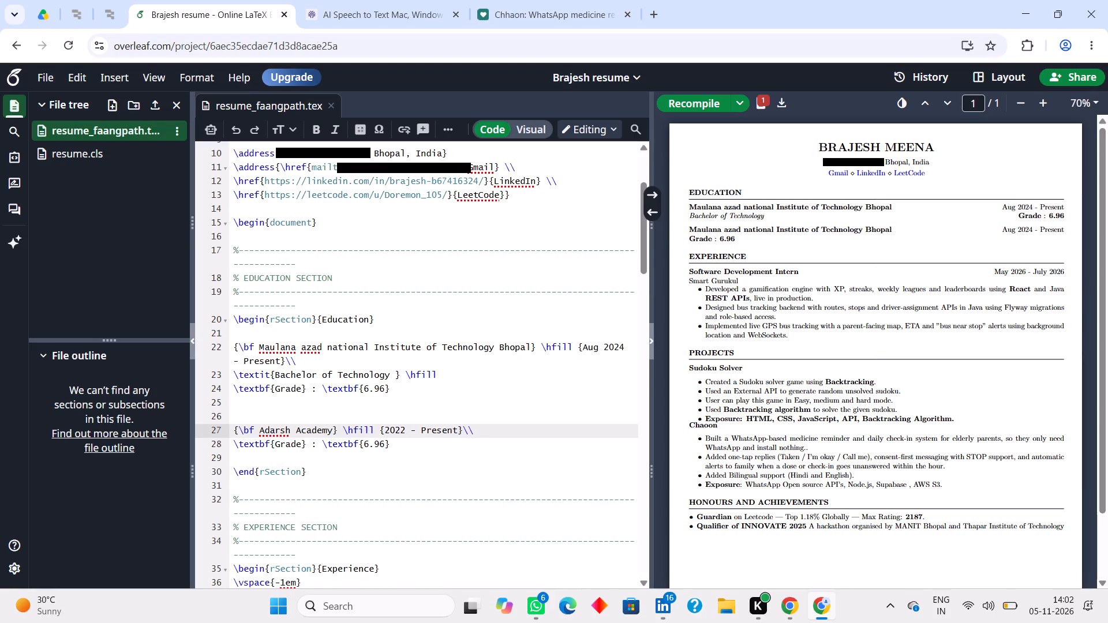
double_click(443, 425)
type("202")
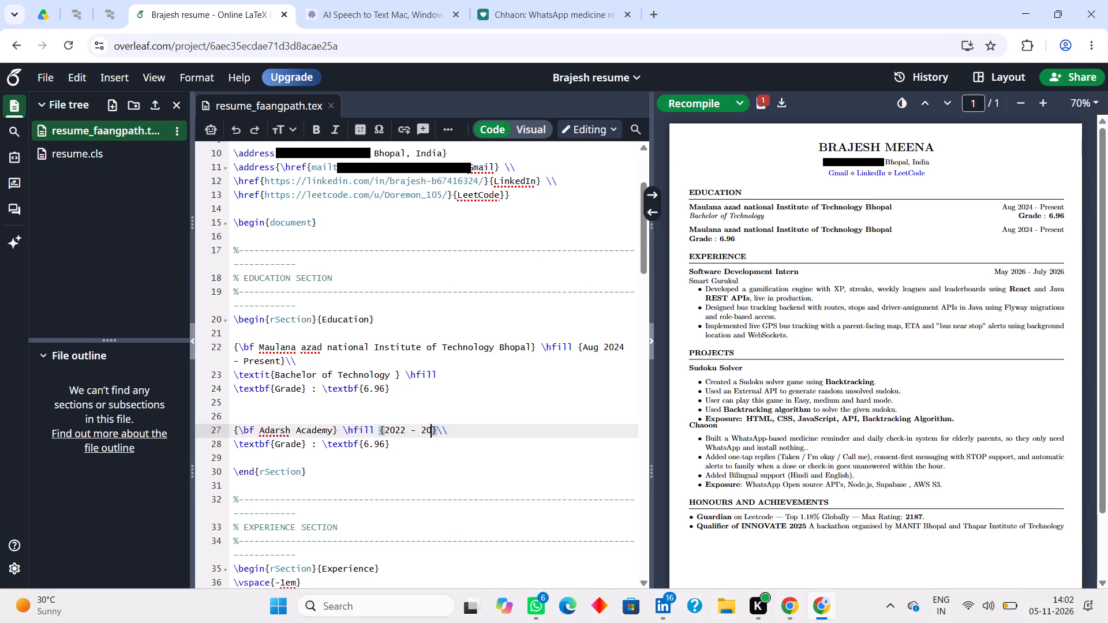
key("3")
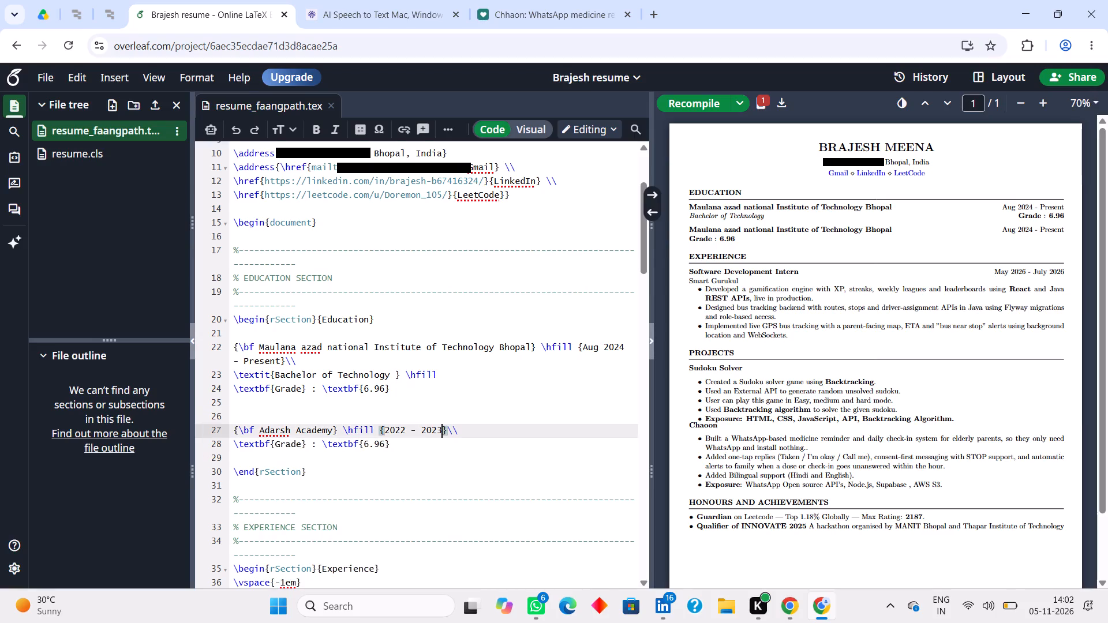
left_click(257, 427)
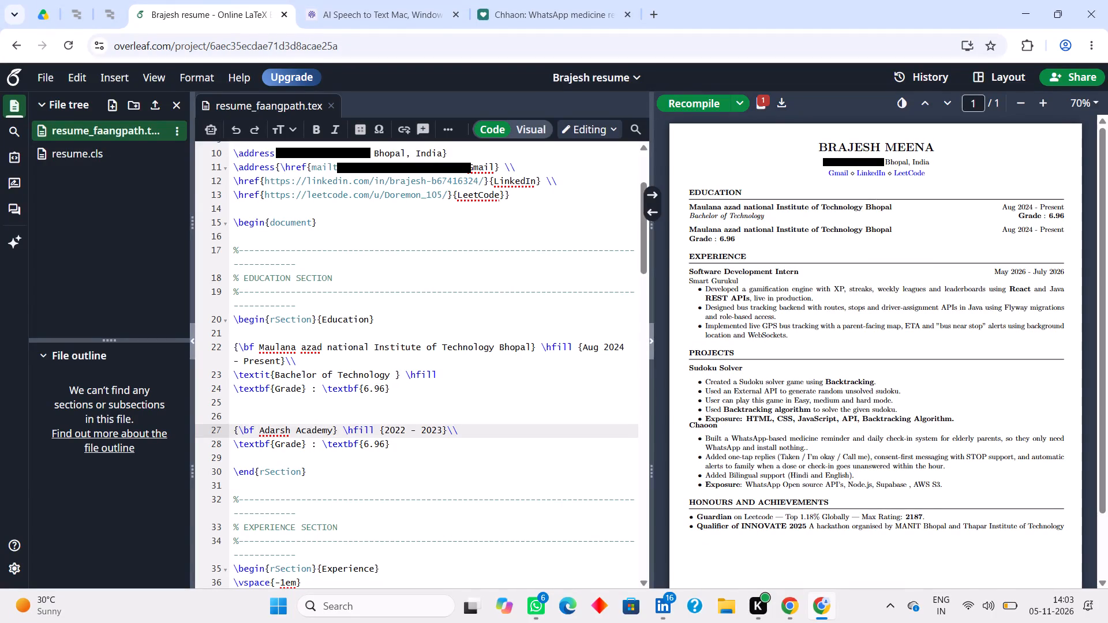
Copy the Bachelor of Technology line beneath the Adarsh Academy line and change its italic text to "Class 12".
left_click_drag(444, 373, 432, 373)
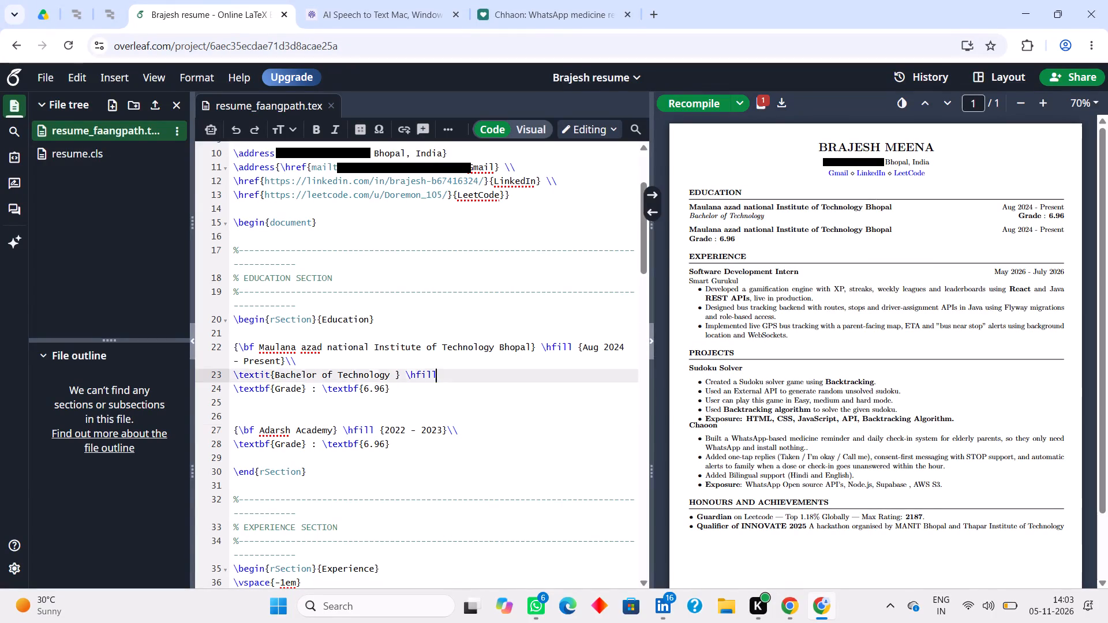
left_click_drag(432, 373, 223, 377)
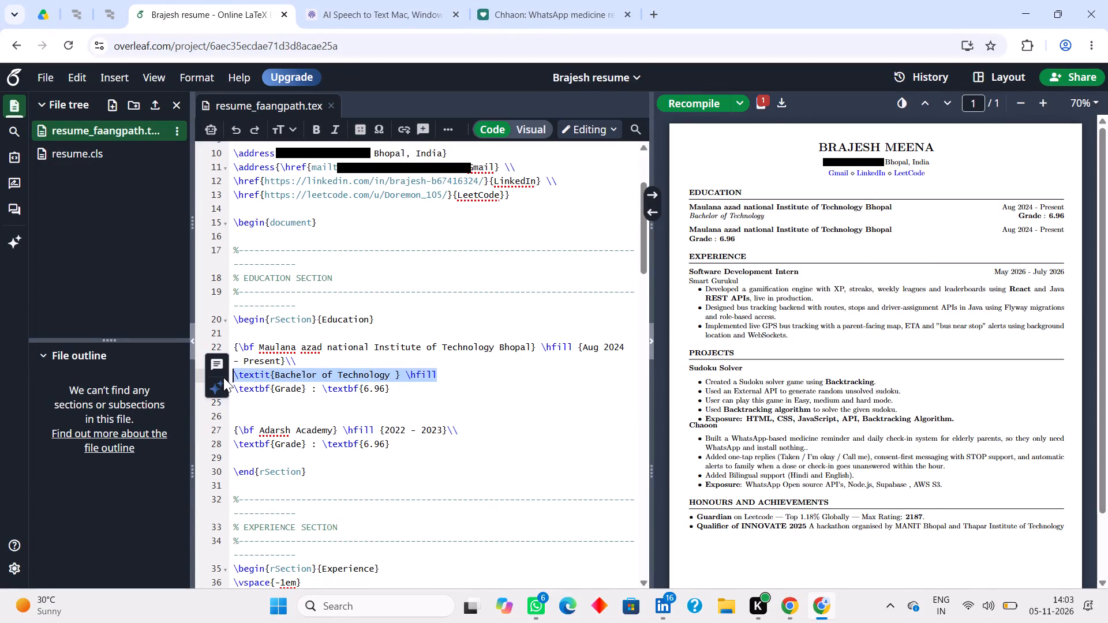
key("ctrl+c")
left_click(476, 429)
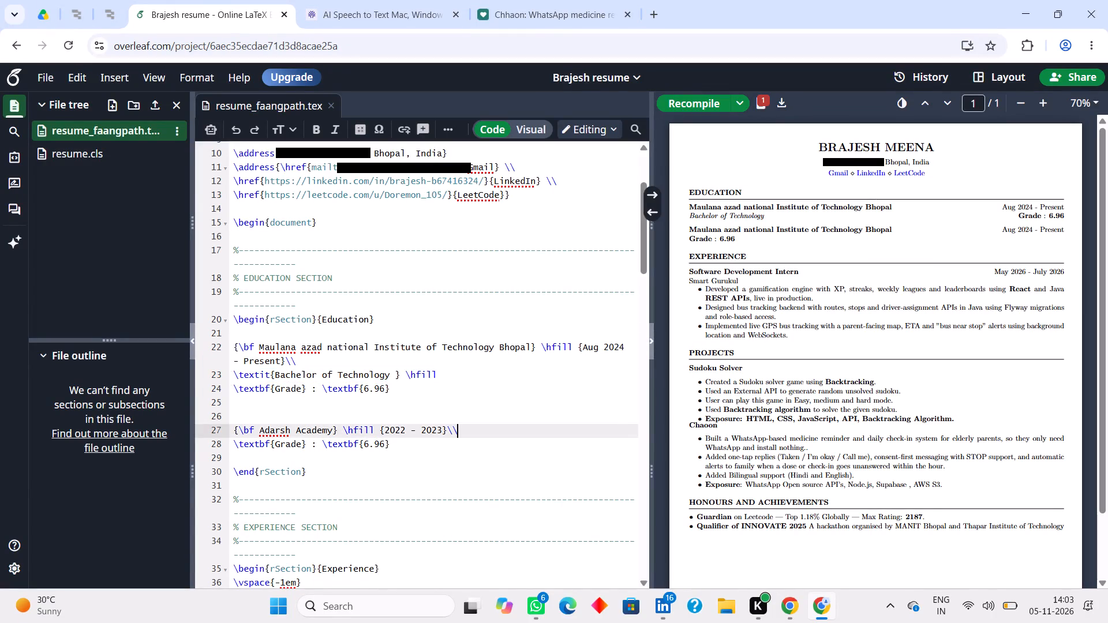
key("Return")
key("ctrl+v")
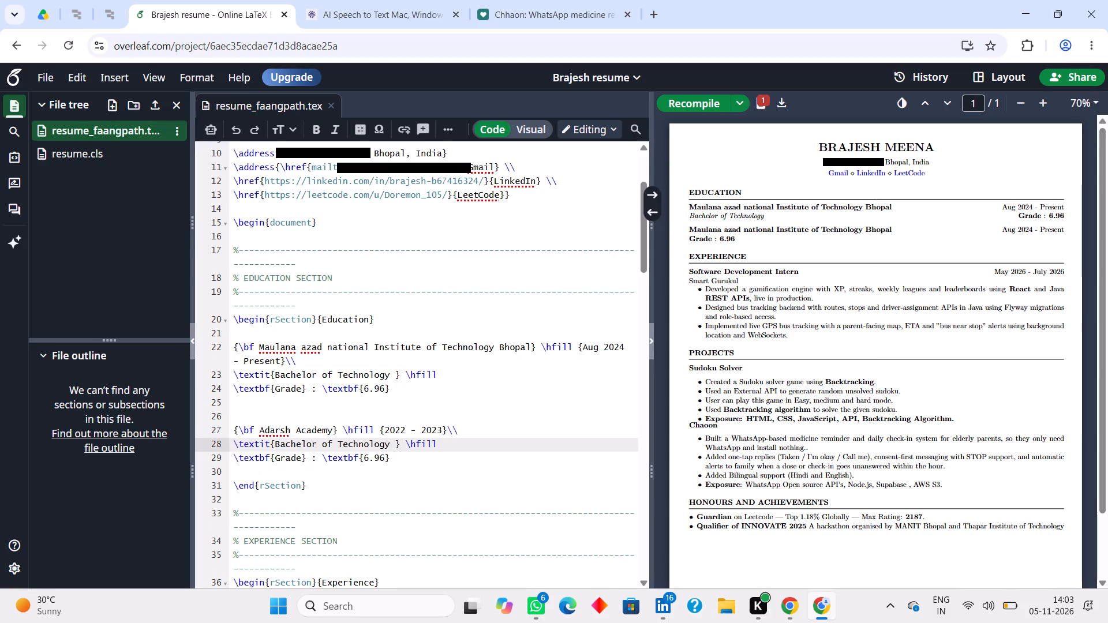
left_click_drag(388, 444, 305, 448)
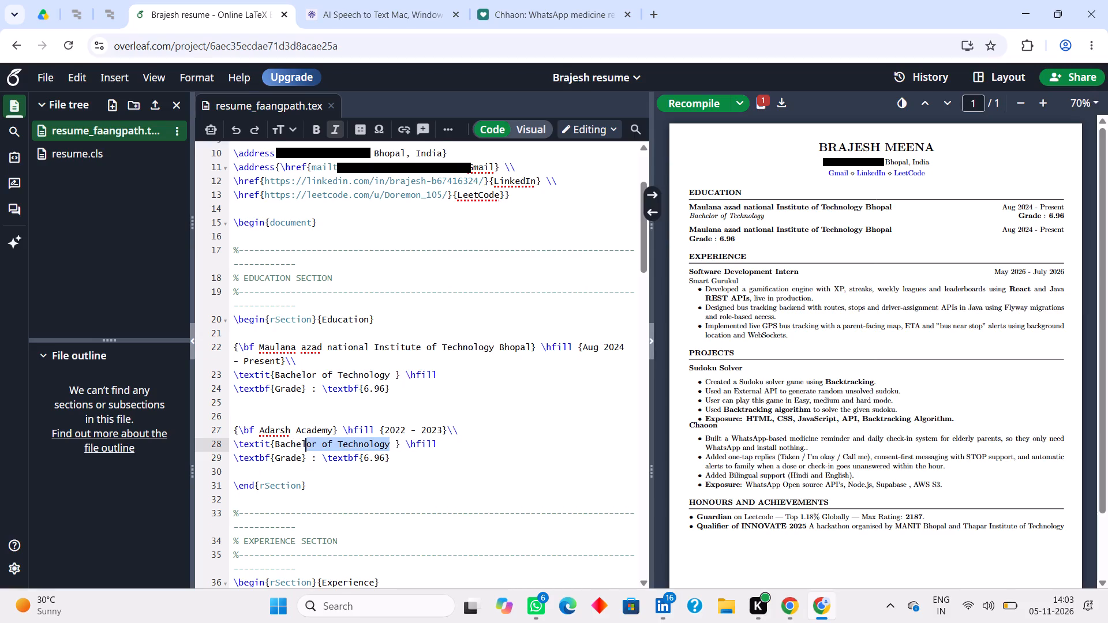
left_click_drag(305, 448, 278, 449)
key("BackSpace")
key("BackSpace")
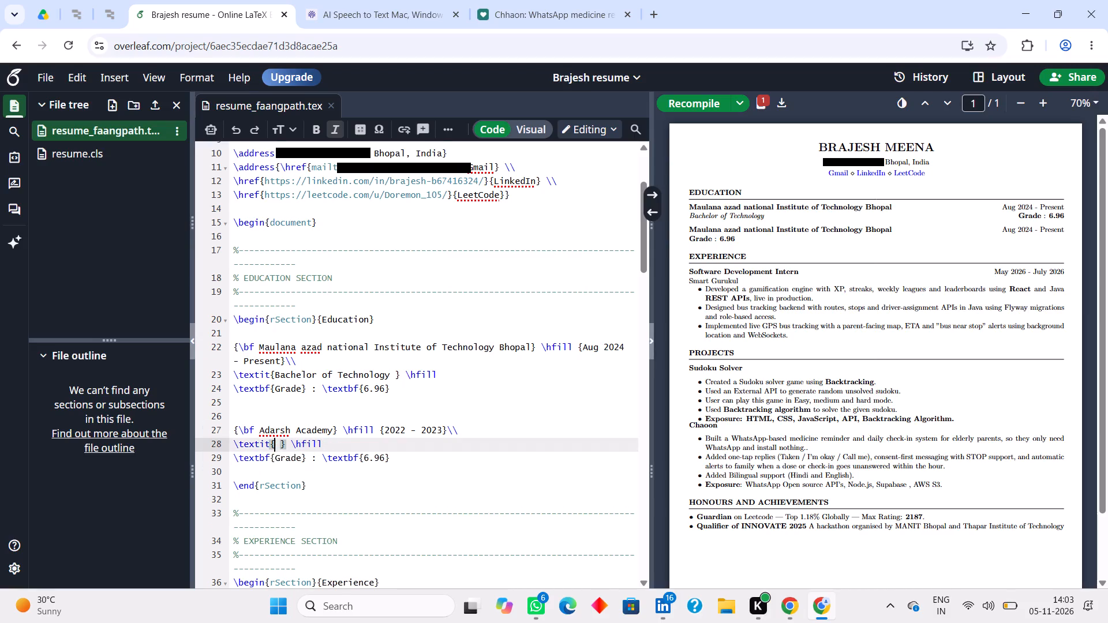
key("c")
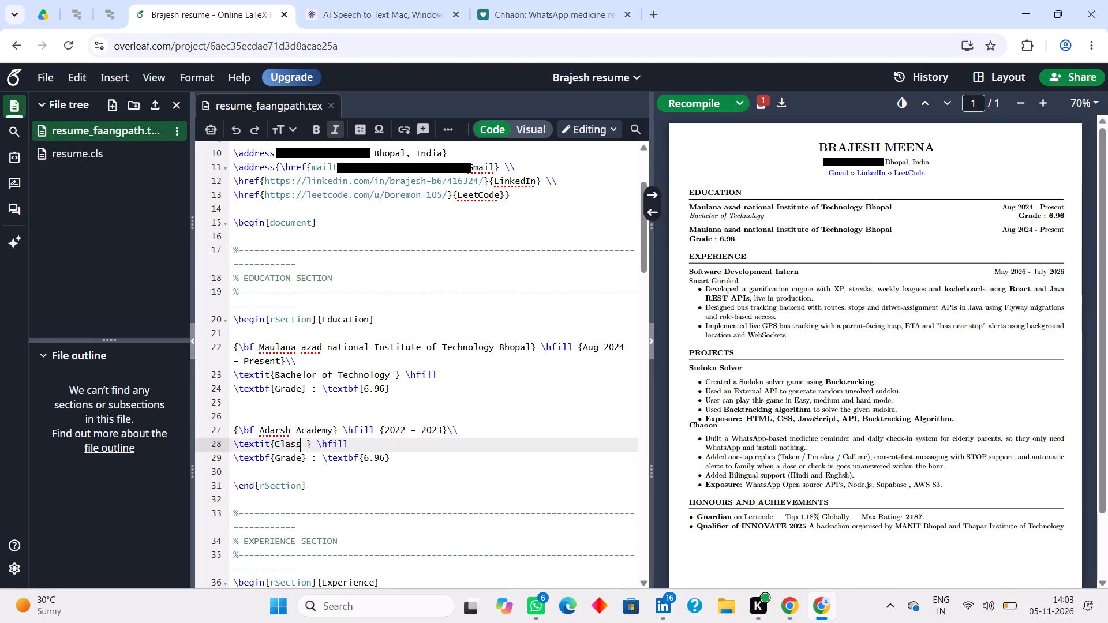
Set the Adarsh Academy entry's grade to 89.2 and recompile the PDF.
left_click(383, 460)
key("BackSpace")
key("BackSpace")
key("BackSpace")
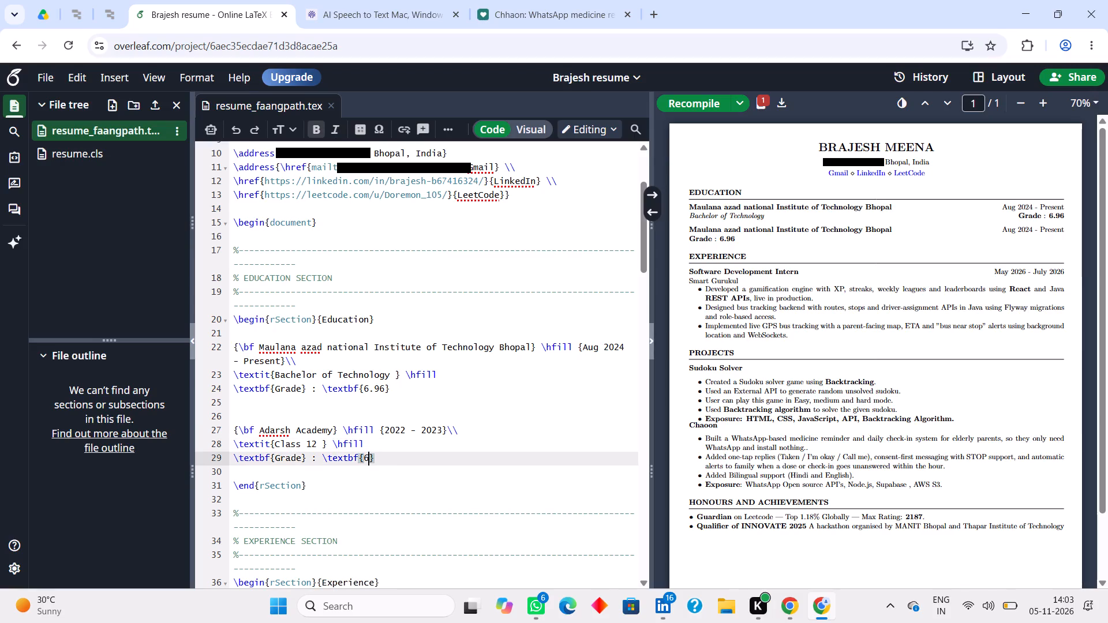
key("BackSpace")
type("89.2")
left_click(691, 98)
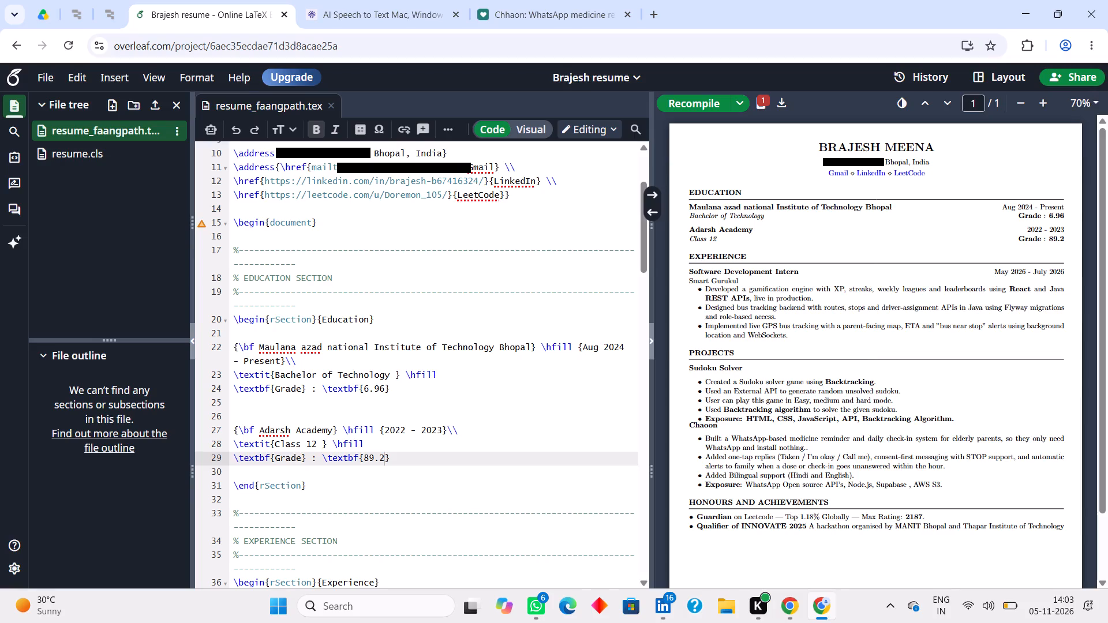
Add the location ", Dhamnod" after Adarsh Academy in the second Education entry.
left_click(332, 427)
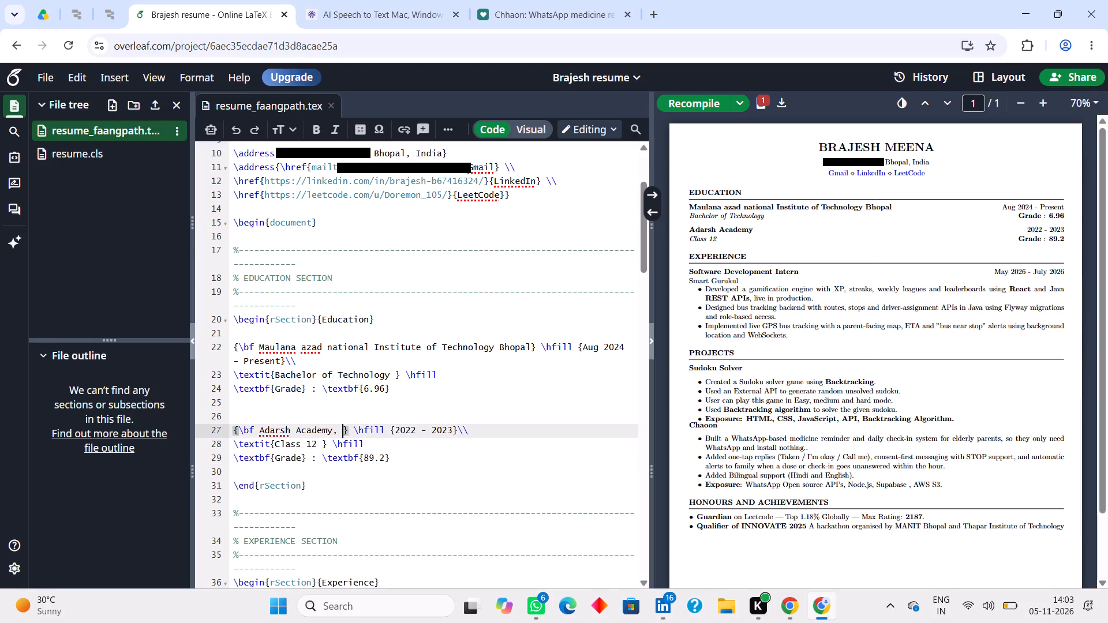
type("hamnod")
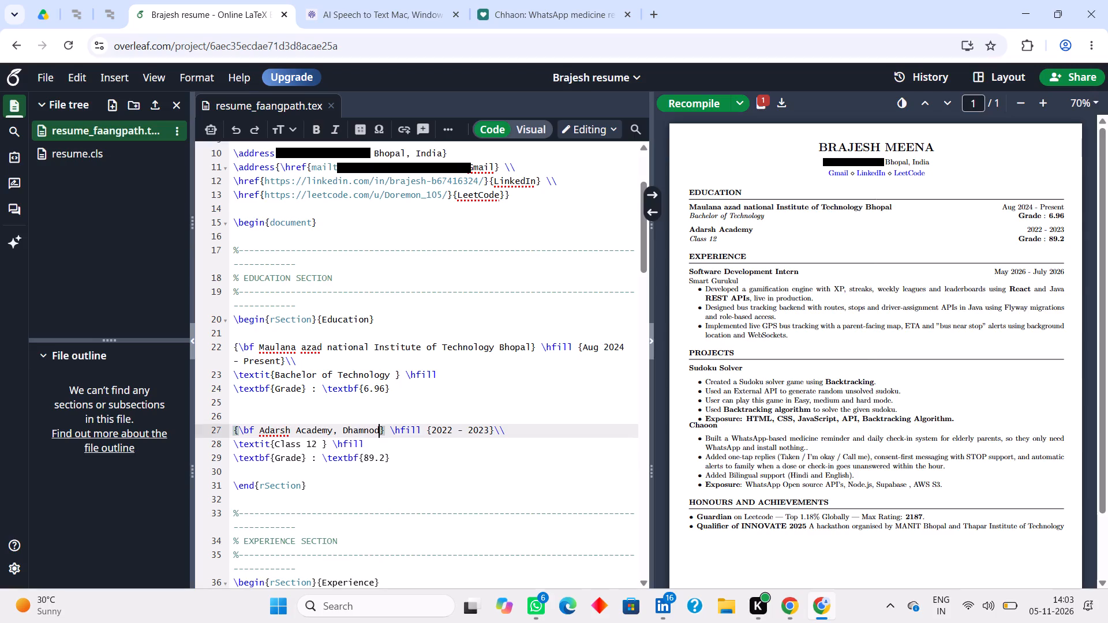
left_click(402, 443)
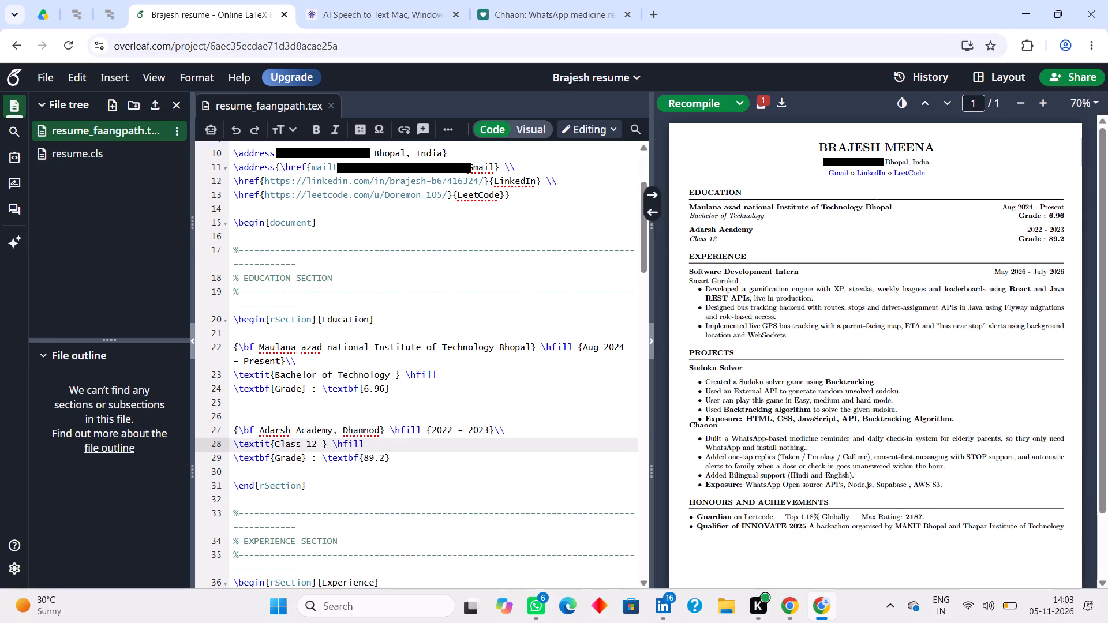
Duplicate the three-line Adarsh Academy entry below itself in the Education section, separated by a blank line.
left_click_drag(399, 460, 214, 425)
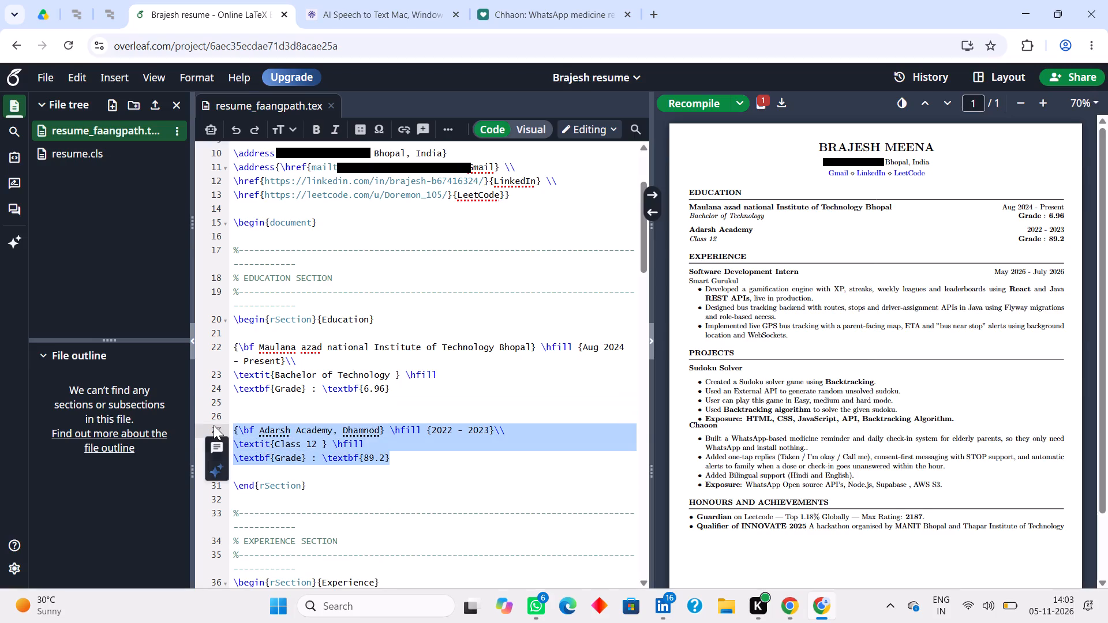
key("ctrl+c")
left_click(416, 458)
key("Return")
key("Return")
key("ctrl+v")
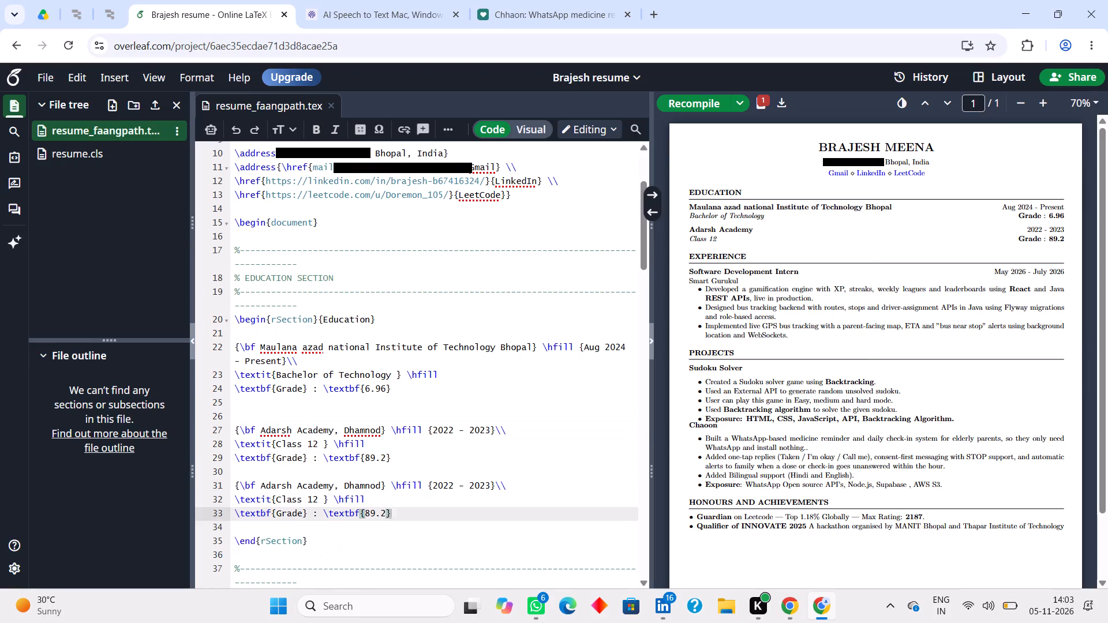
Change the italic text of the last Adarsh Academy entry to "Class 10".
left_click(317, 491)
key("Down")
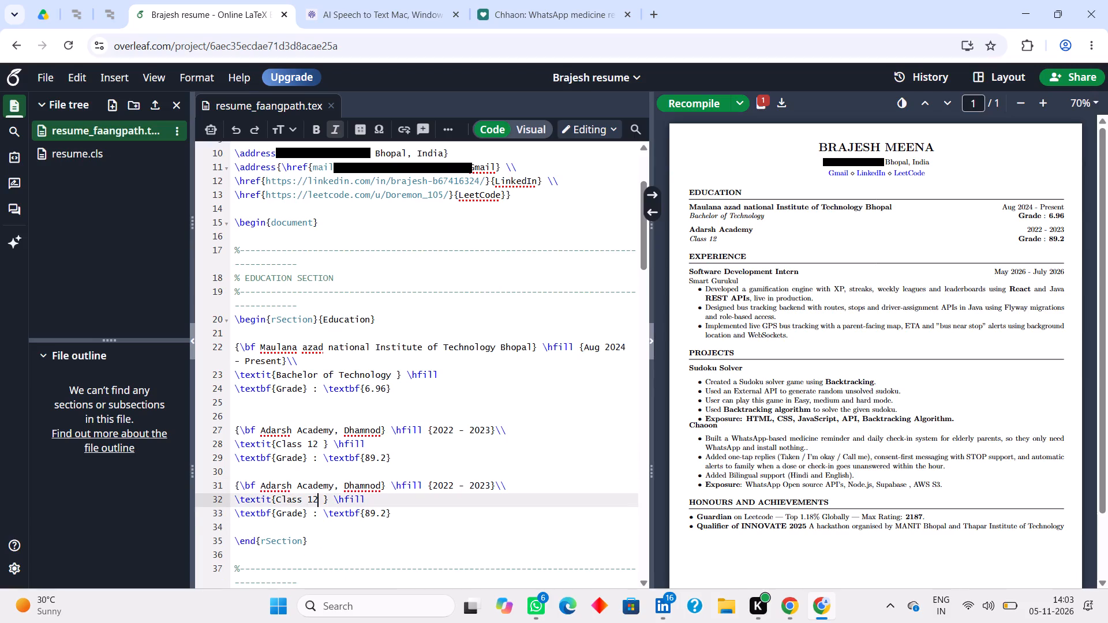
key("BackSpace")
key("0")
Change the date range of the Class 10 entry to "2020 - 2021".
left_click(450, 485)
key("Right")
key("BackSpace")
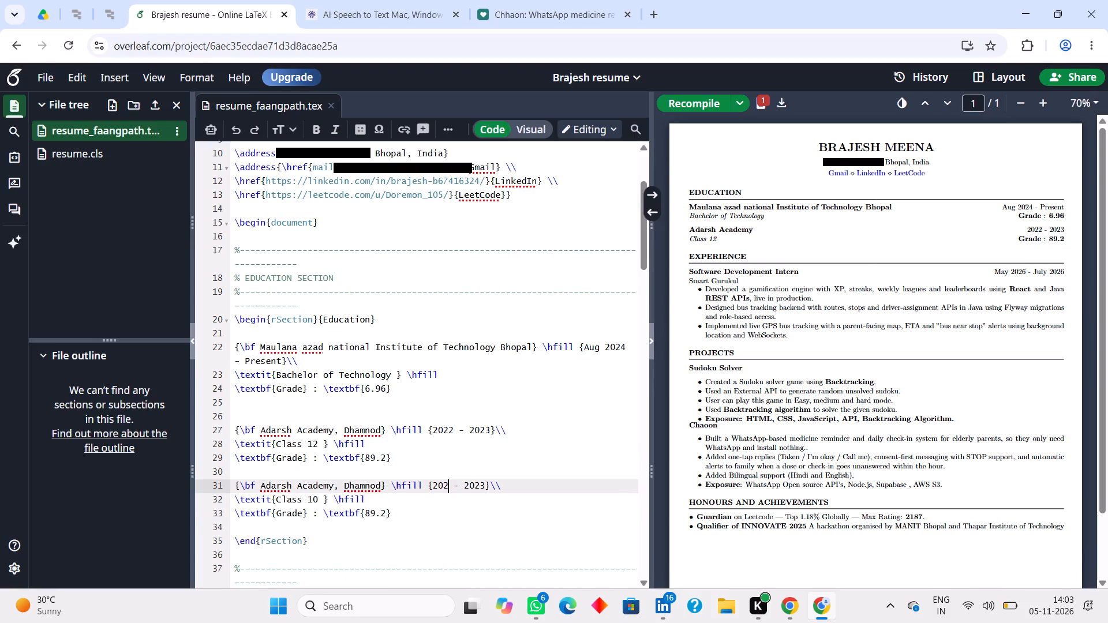
key("0")
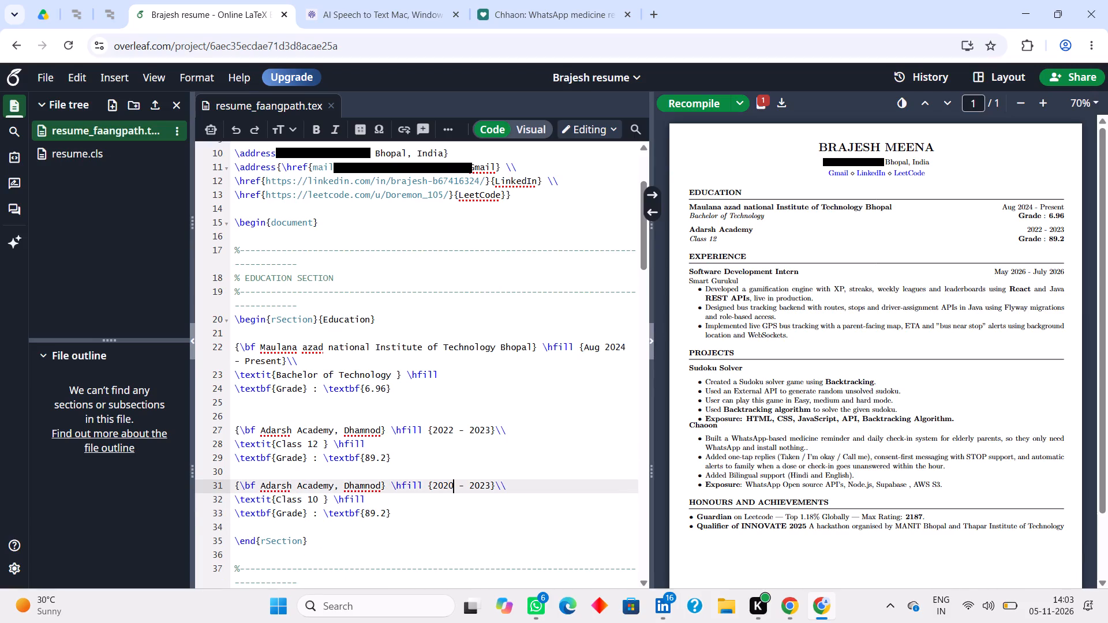
left_click(489, 482)
key("BackSpace")
key("1")
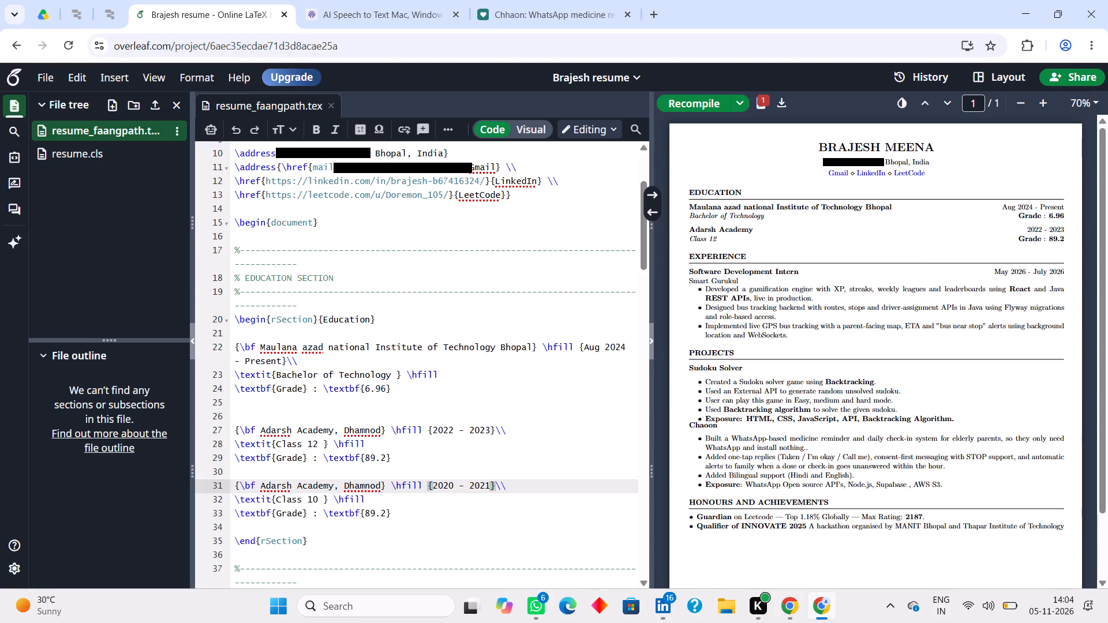
Set the Class 10 entry's grade to 91.0 and recompile the PDF.
left_click(415, 508)
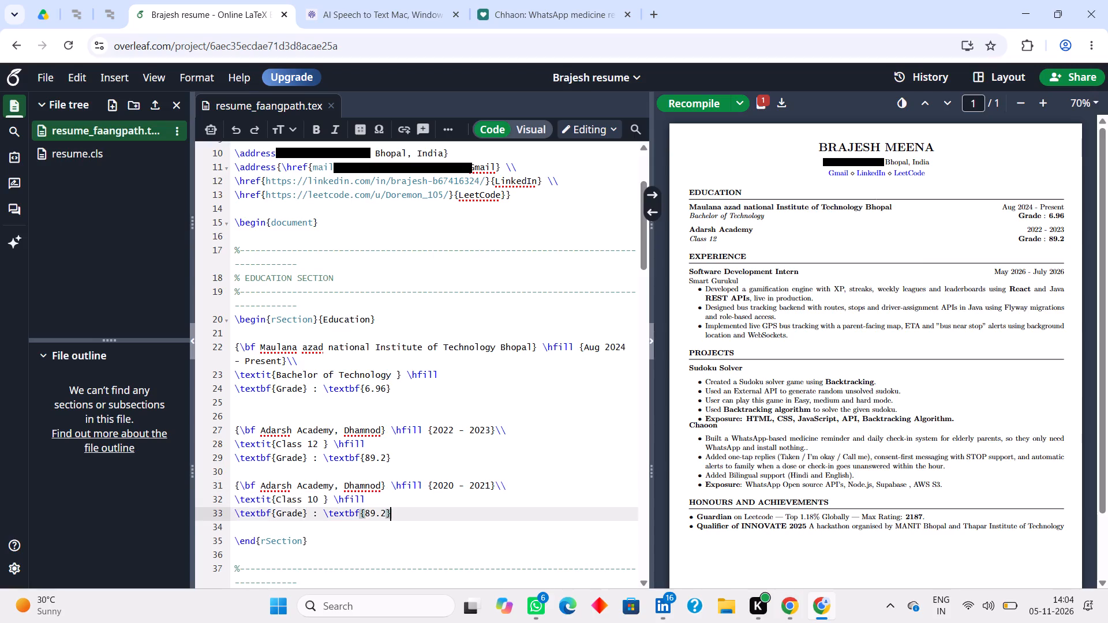
key("Left")
key("BackSpace")
key("BackSpace")
key("BackSpace")
key("BackSpace")
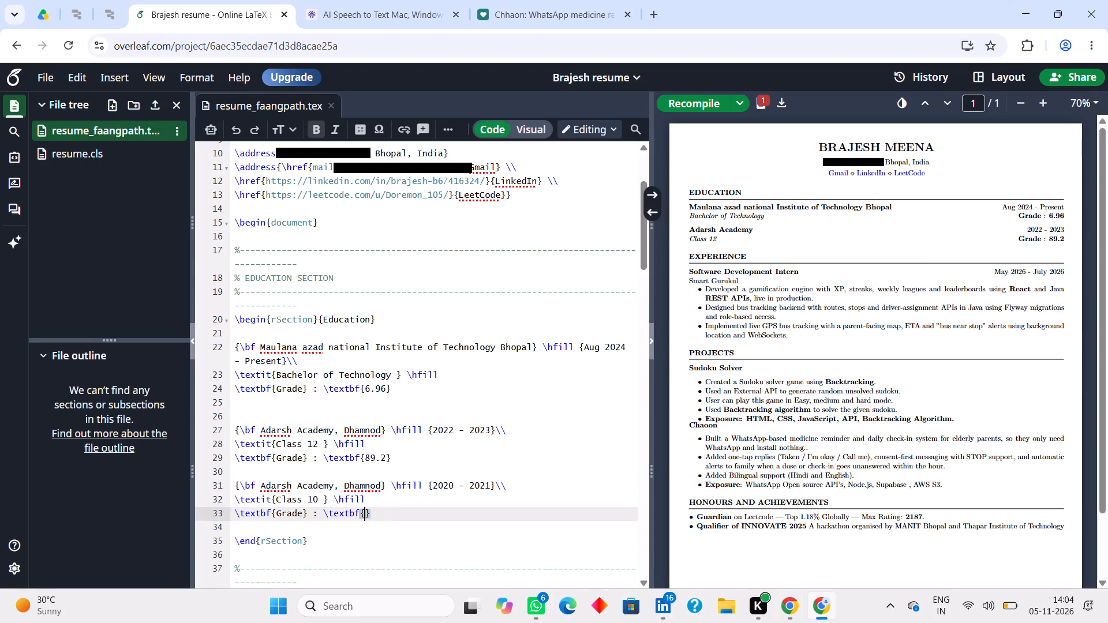
type("91.0")
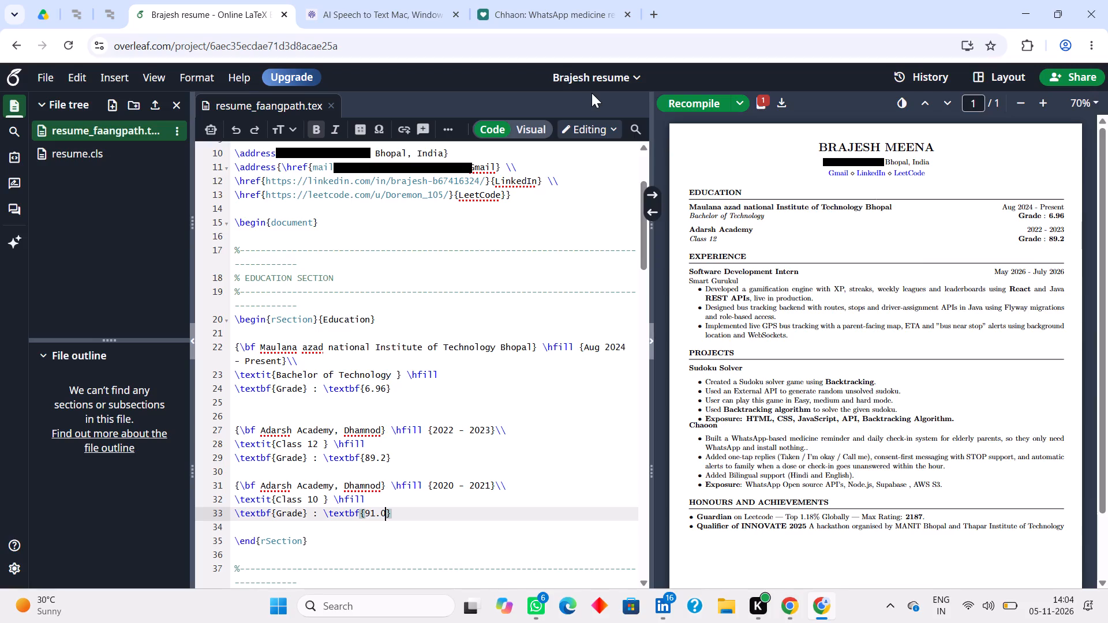
left_click(677, 96)
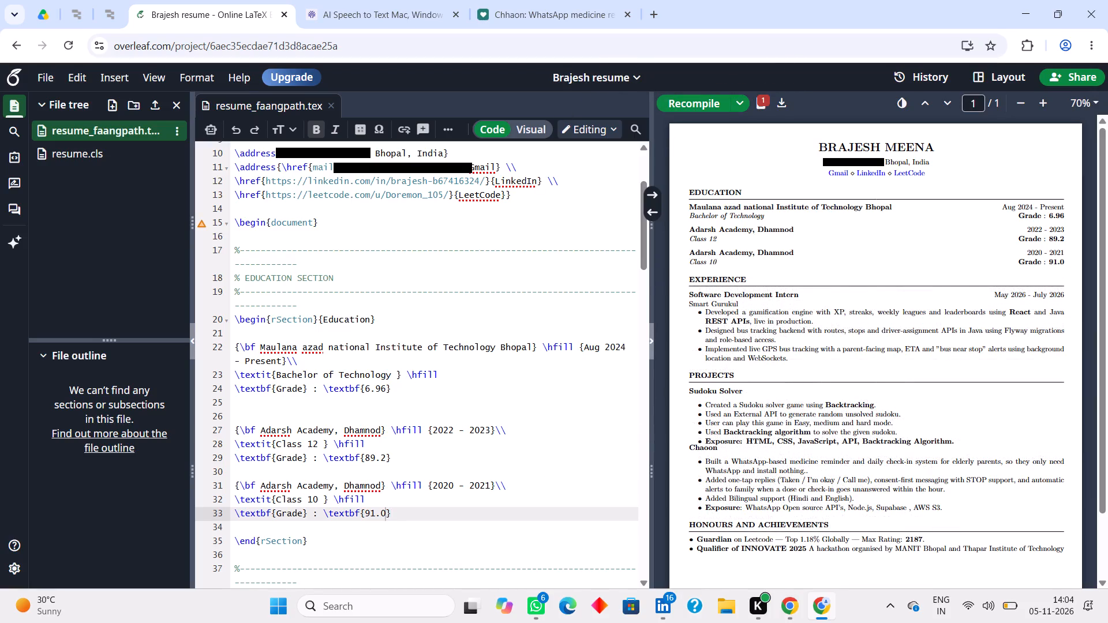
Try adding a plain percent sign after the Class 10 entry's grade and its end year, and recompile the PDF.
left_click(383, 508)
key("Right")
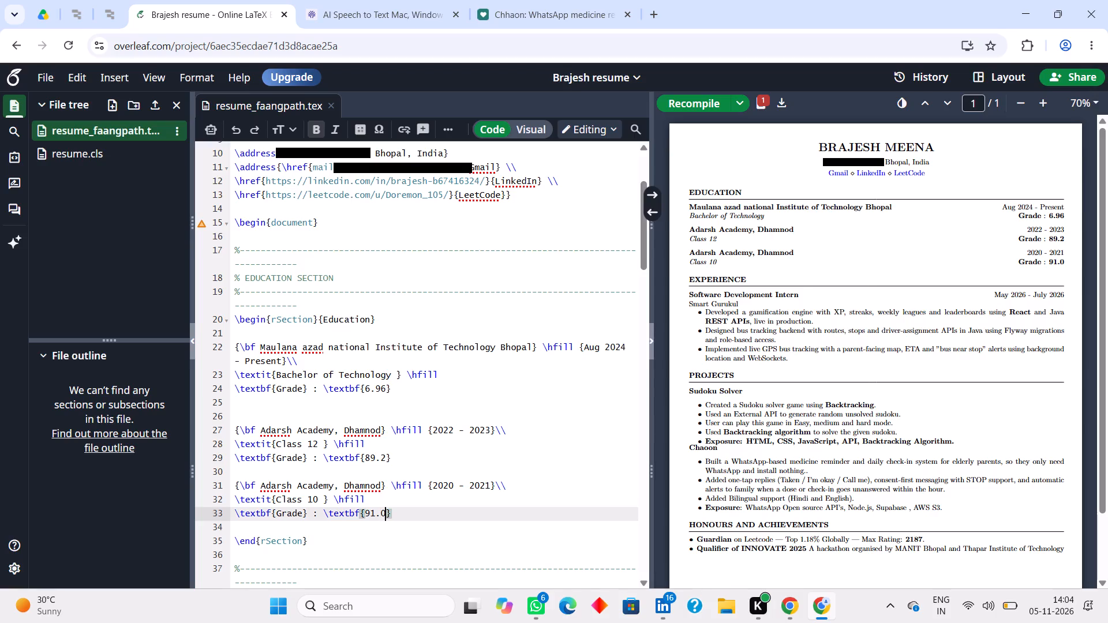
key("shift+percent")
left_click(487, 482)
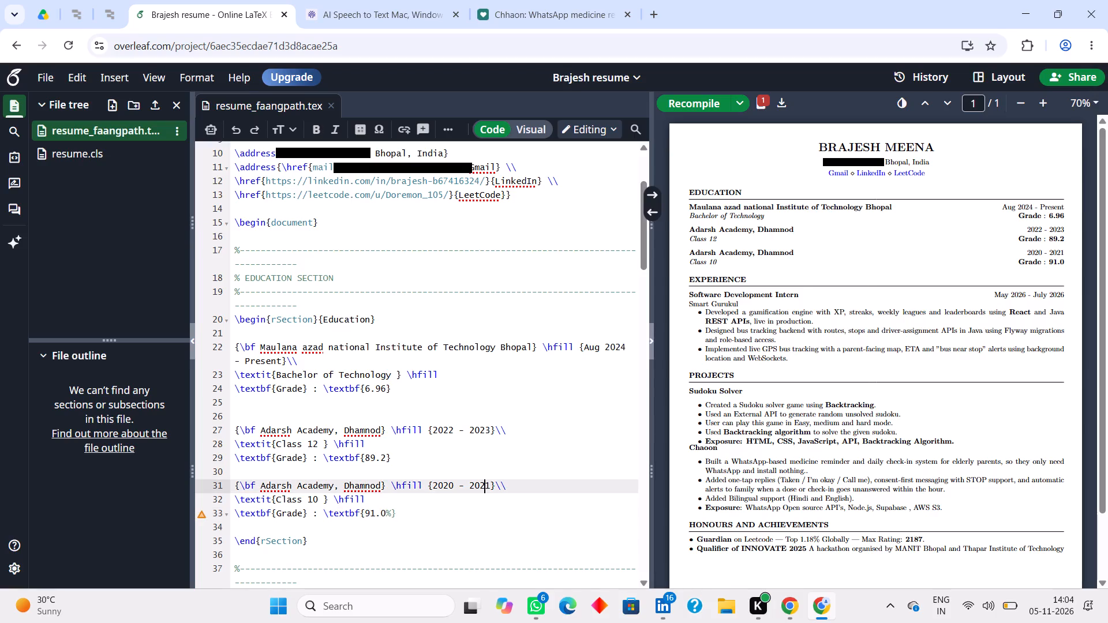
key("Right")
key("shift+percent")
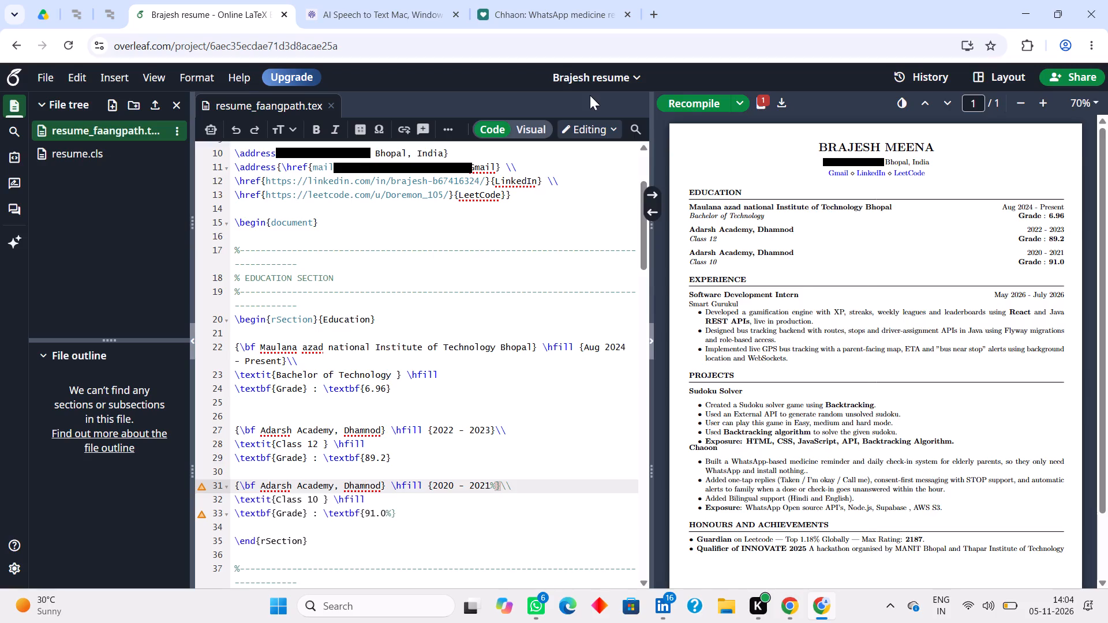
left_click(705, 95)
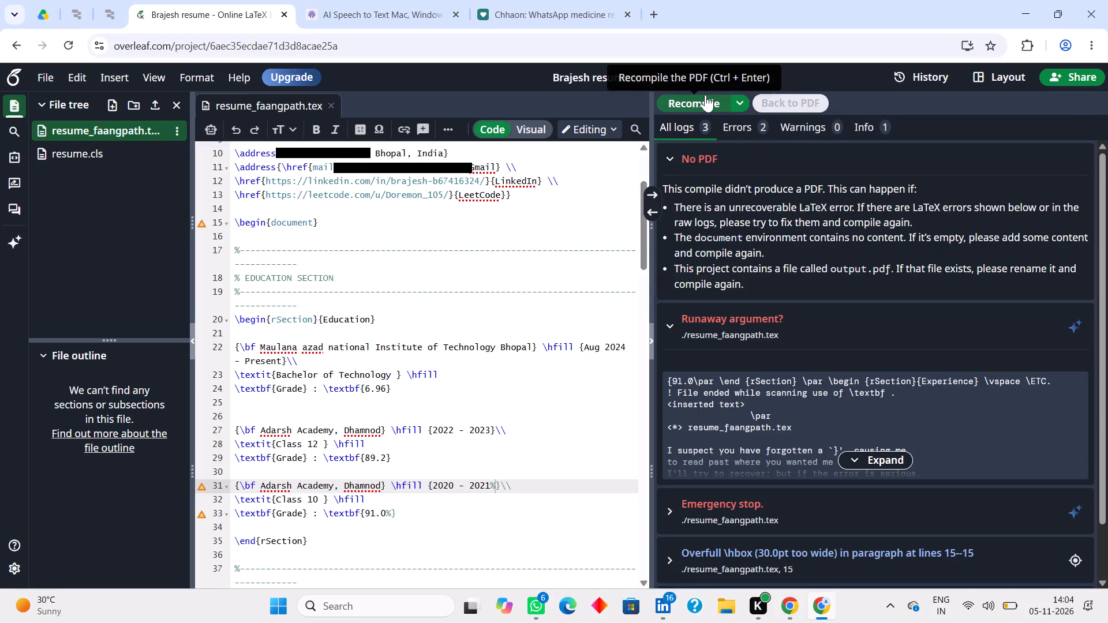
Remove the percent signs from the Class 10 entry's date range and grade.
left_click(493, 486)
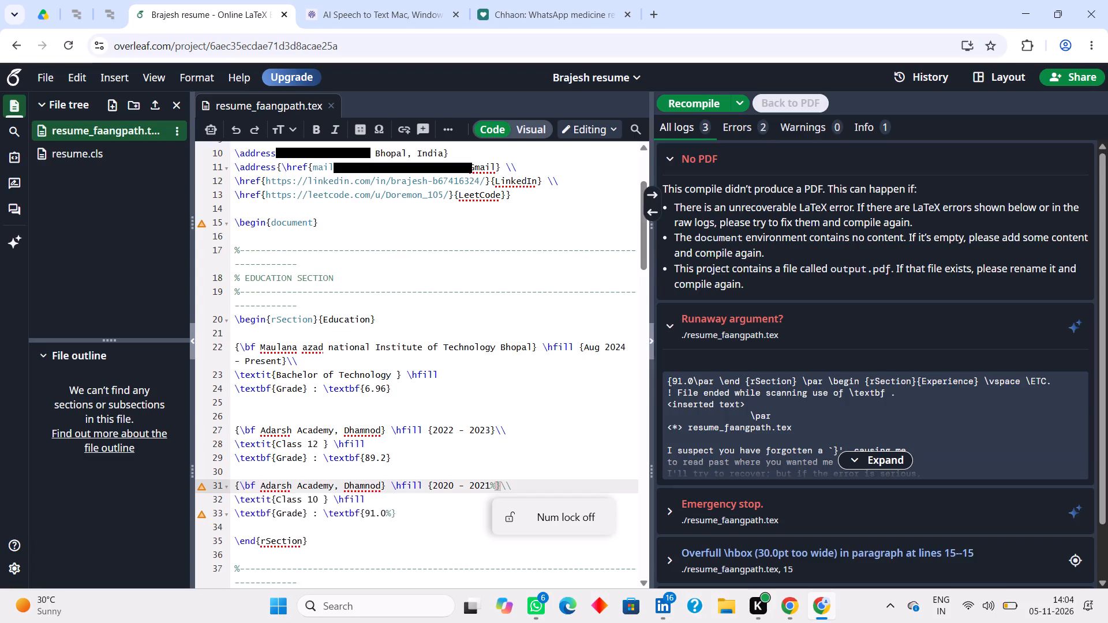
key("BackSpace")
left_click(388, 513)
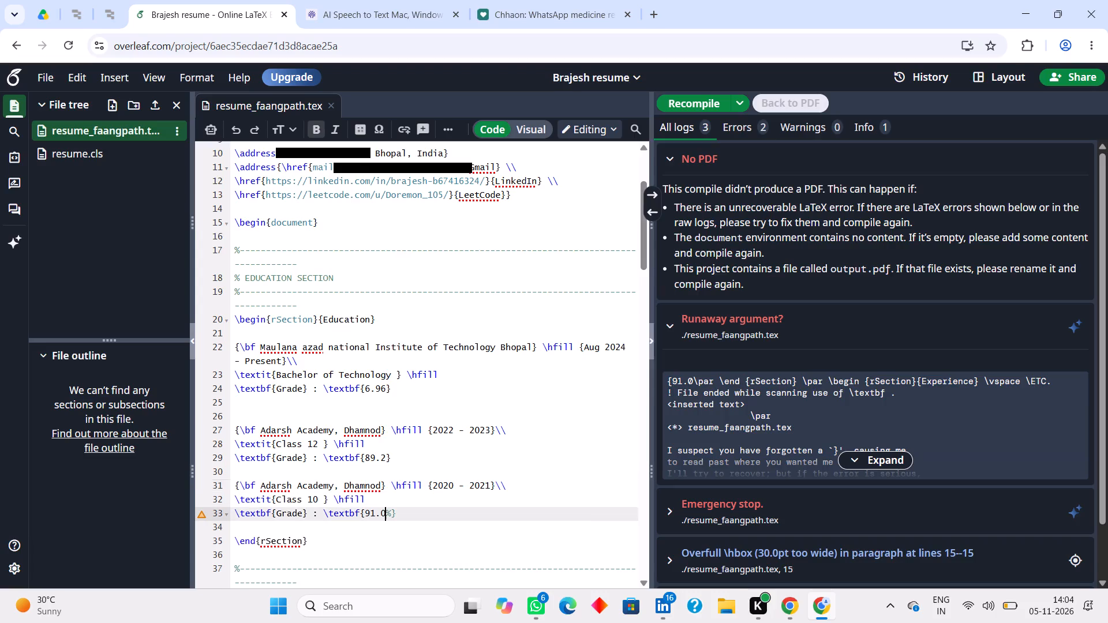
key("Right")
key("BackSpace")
Search the web in a new browser tab for "percentage in latex".
left_click(660, 14)
type("percentage in latex")
key("Return")
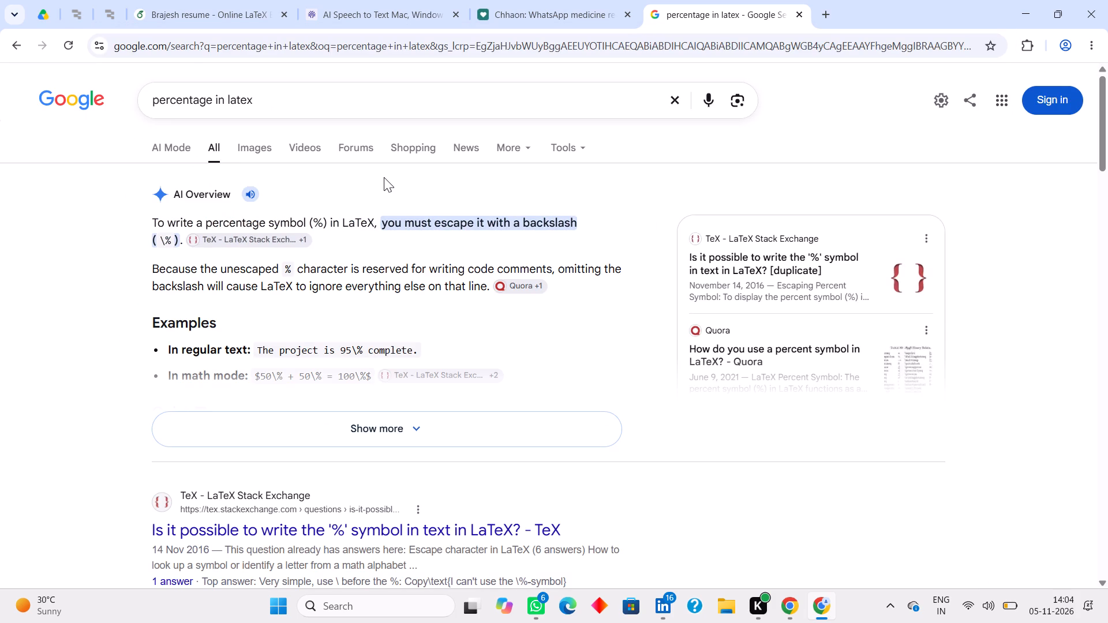
Back in the Overleaf resume, append an escaped percent sign (\%) to the 91.0 and 89.2 grades and recompile the PDF.
left_click(226, 14)
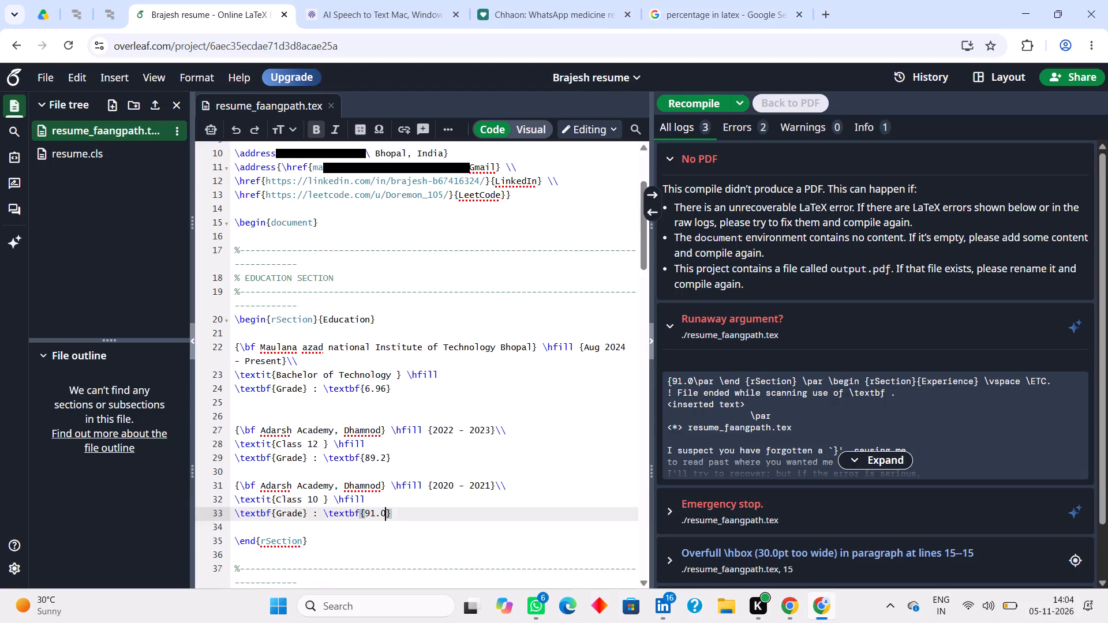
key("backslash")
key("shift+ampersand")
key("BackSpace")
key("shift+percent")
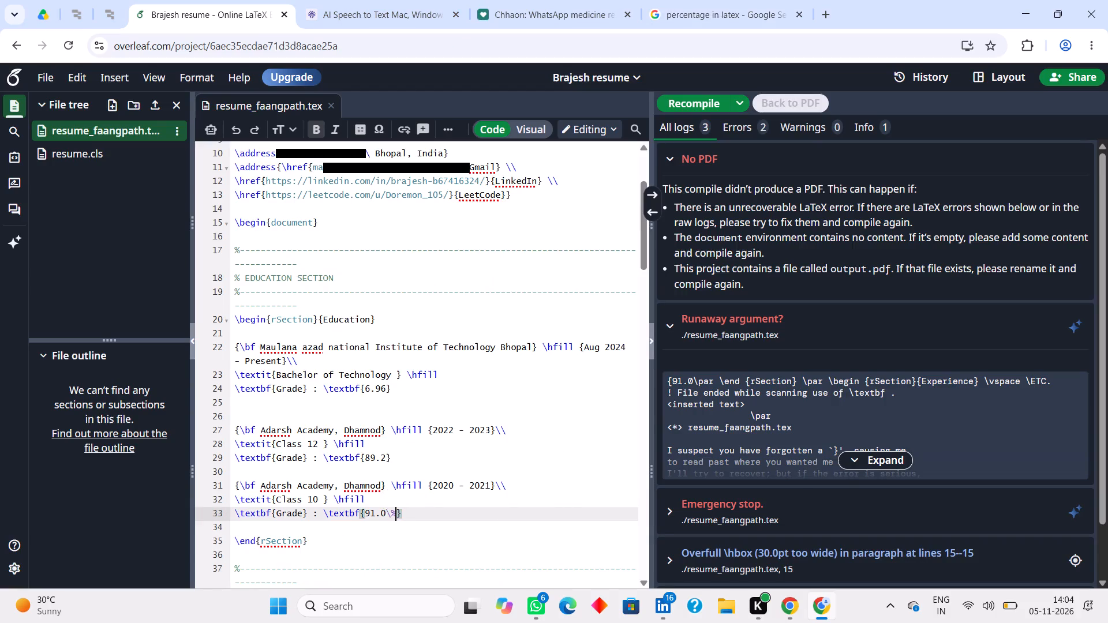
left_click(384, 456)
key("backslash")
key("shift+percent")
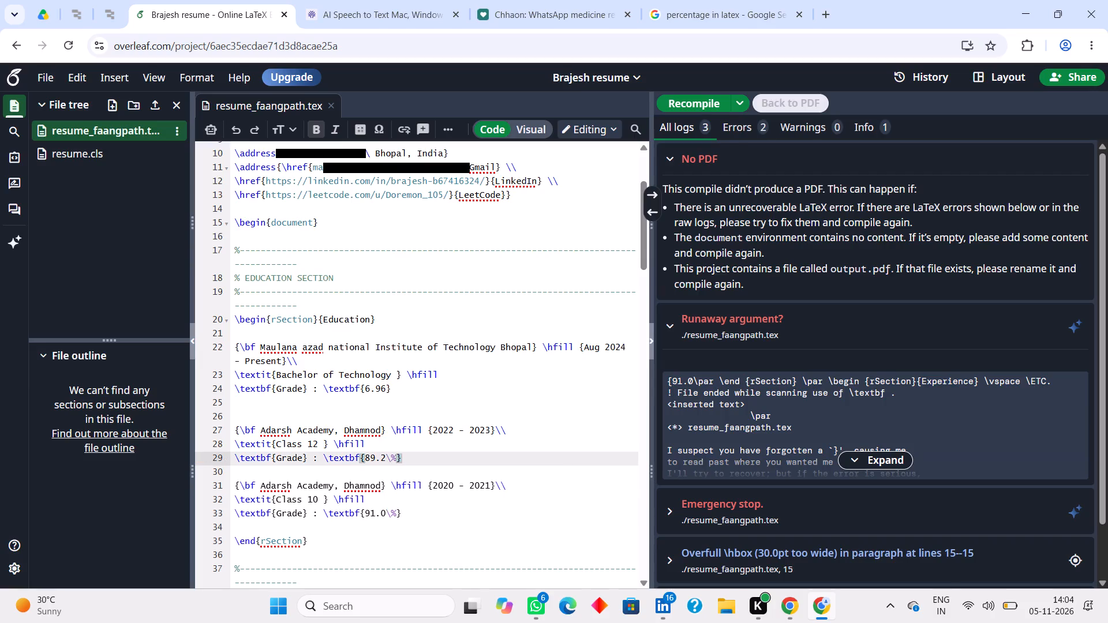
left_click(422, 437)
left_click(691, 96)
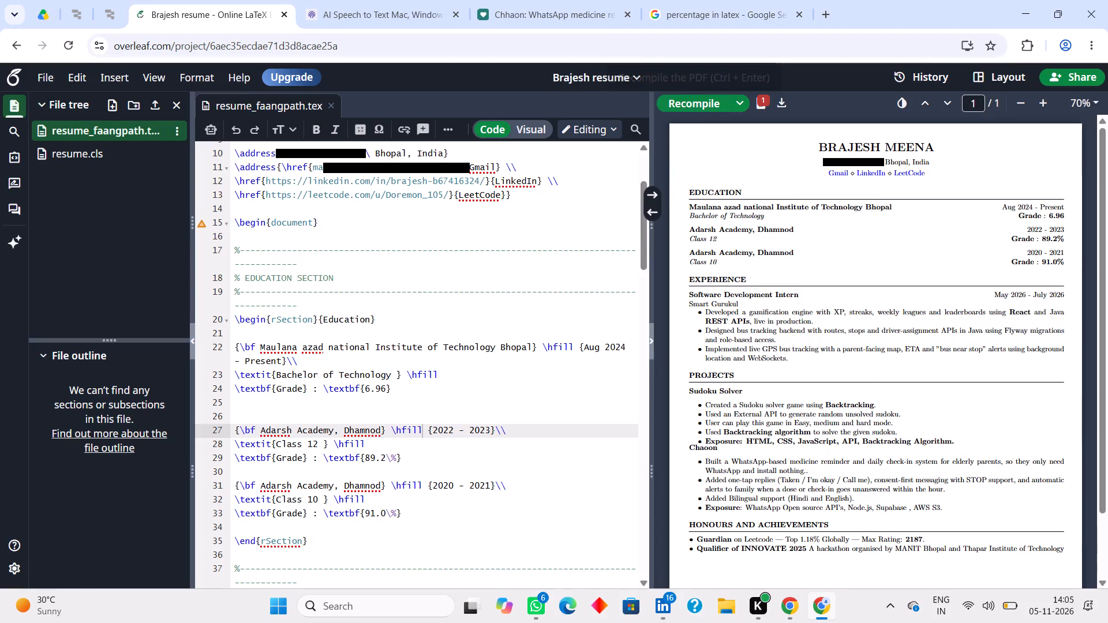
Change the class labels of the two Adarsh Academy entries to "Class 12th" and "Class 10th" and recompile the PDF.
left_click(316, 442)
type("th")
left_click(316, 496)
type("th")
key("BackSpace")
key("BackSpace")
key("Right")
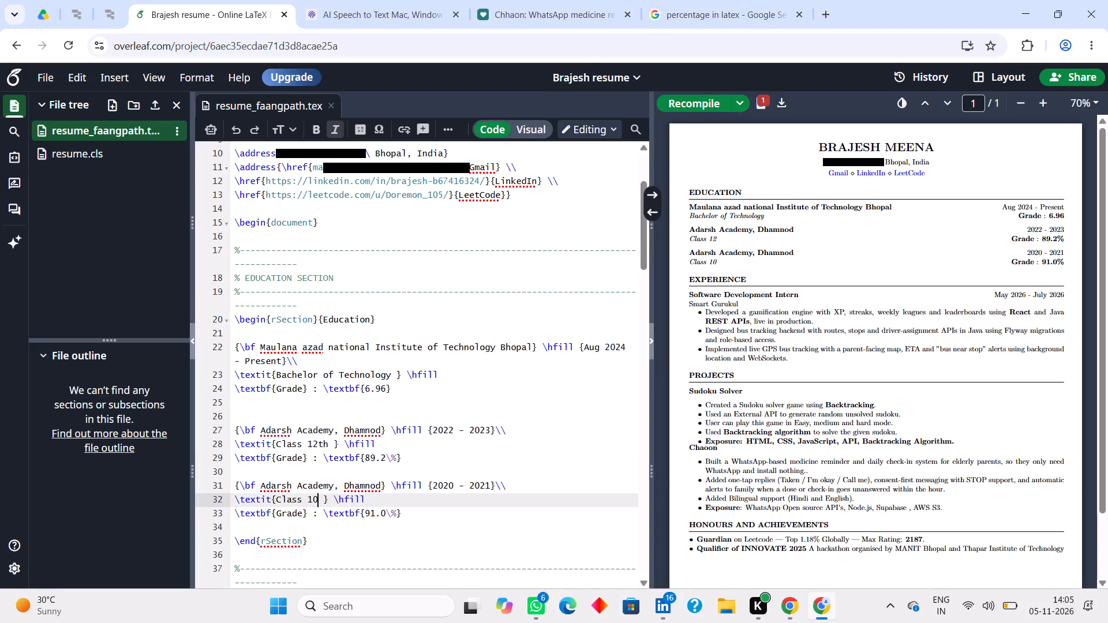
key("t")
key("h")
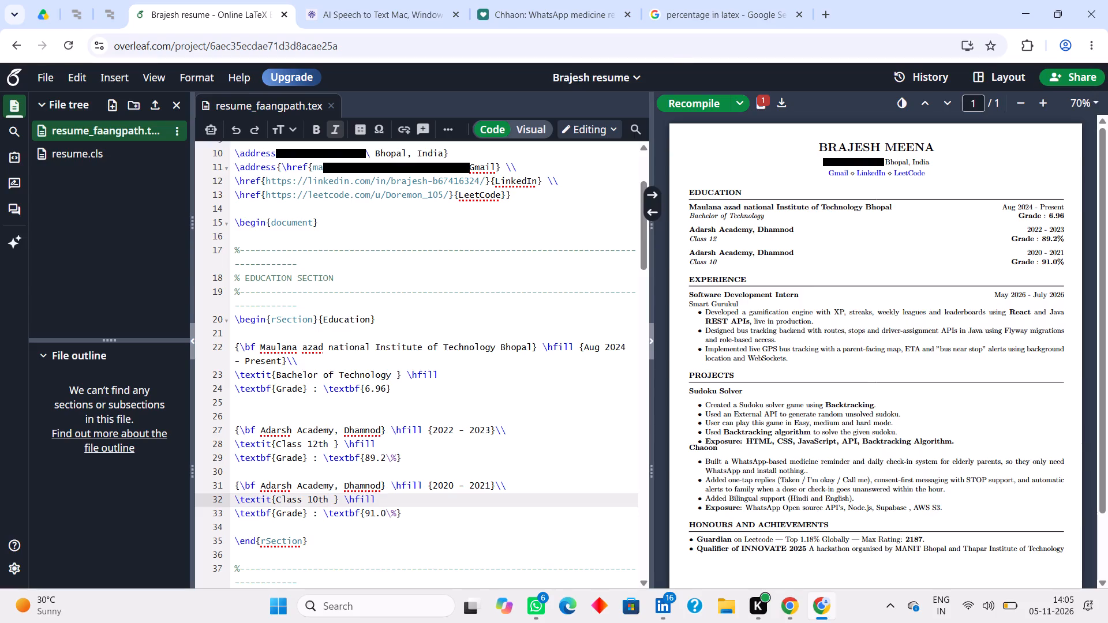
left_click(676, 99)
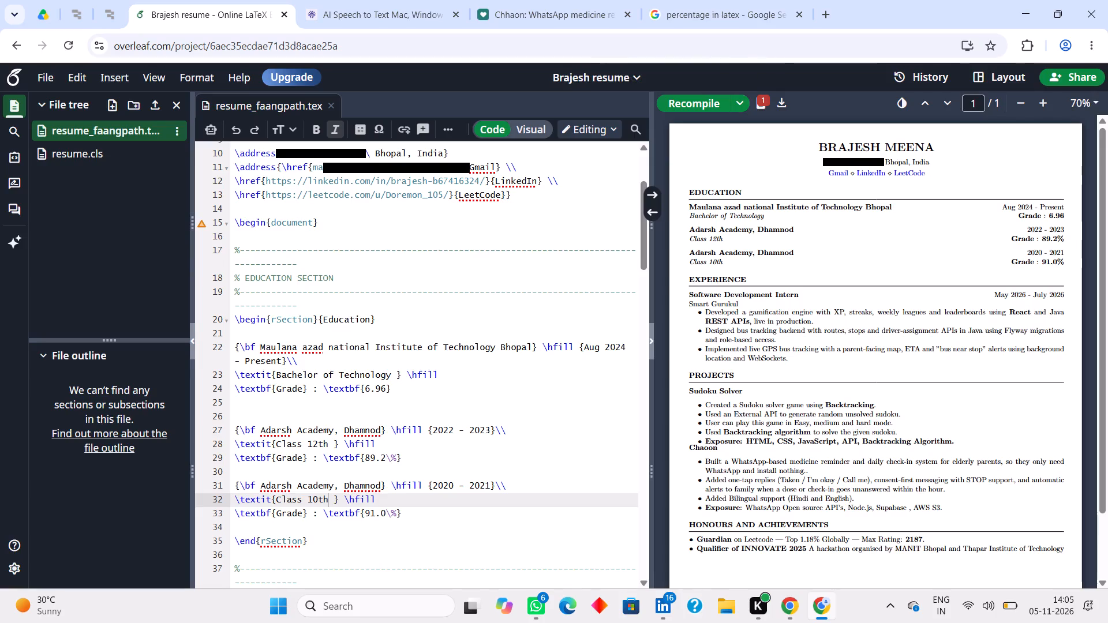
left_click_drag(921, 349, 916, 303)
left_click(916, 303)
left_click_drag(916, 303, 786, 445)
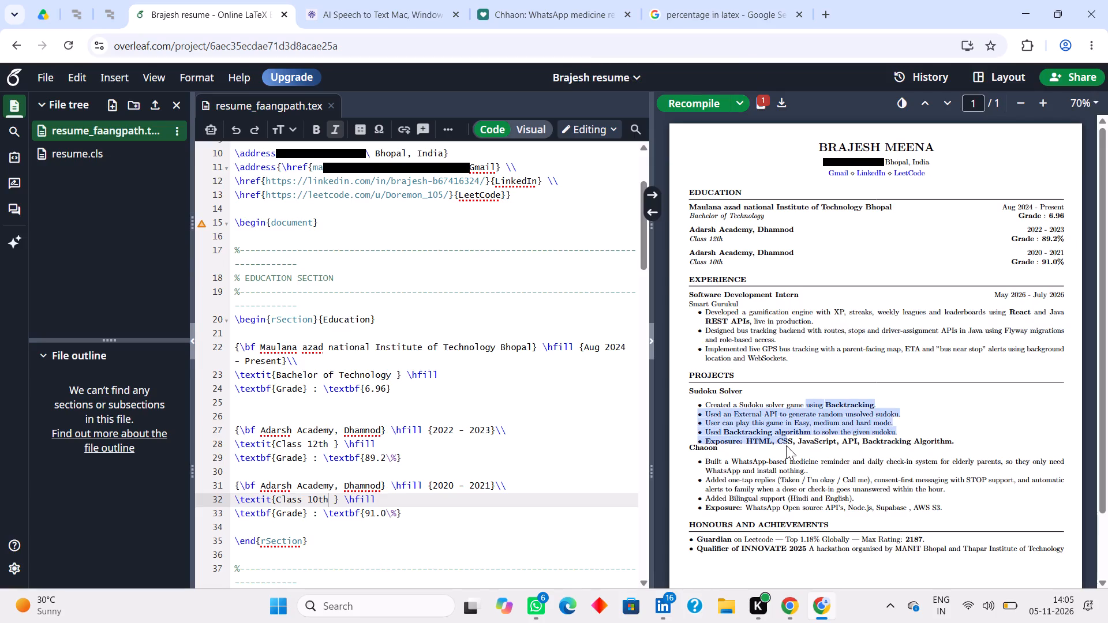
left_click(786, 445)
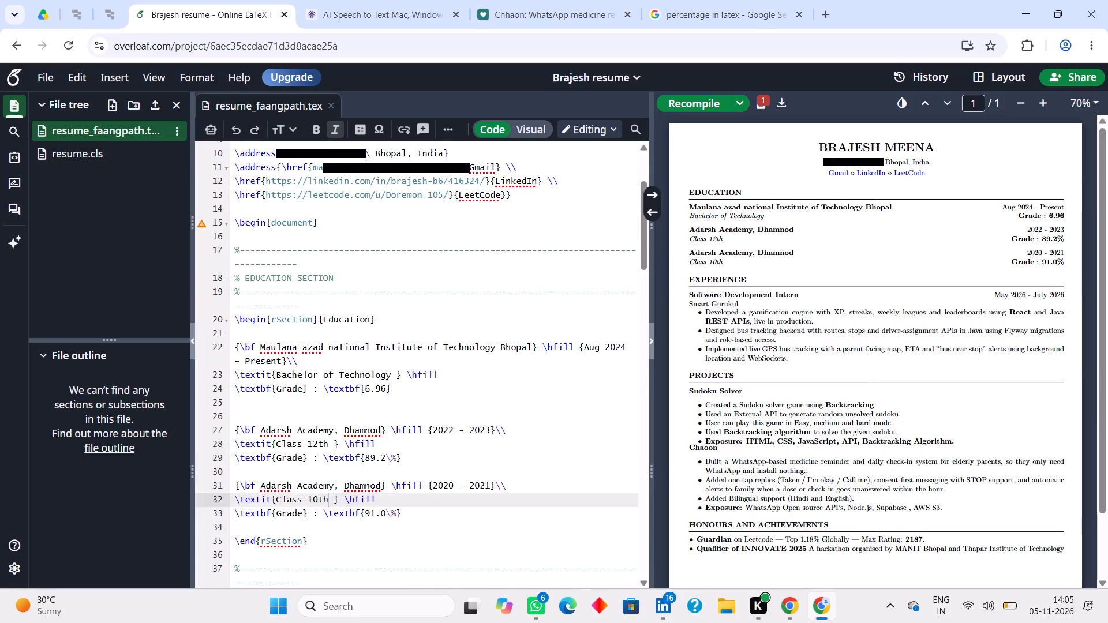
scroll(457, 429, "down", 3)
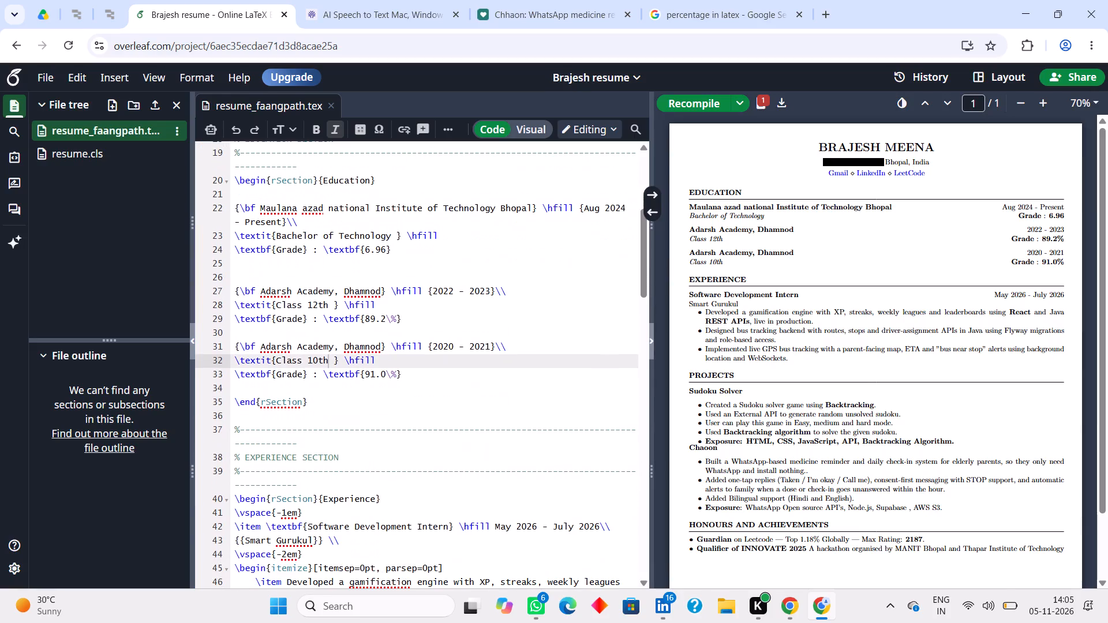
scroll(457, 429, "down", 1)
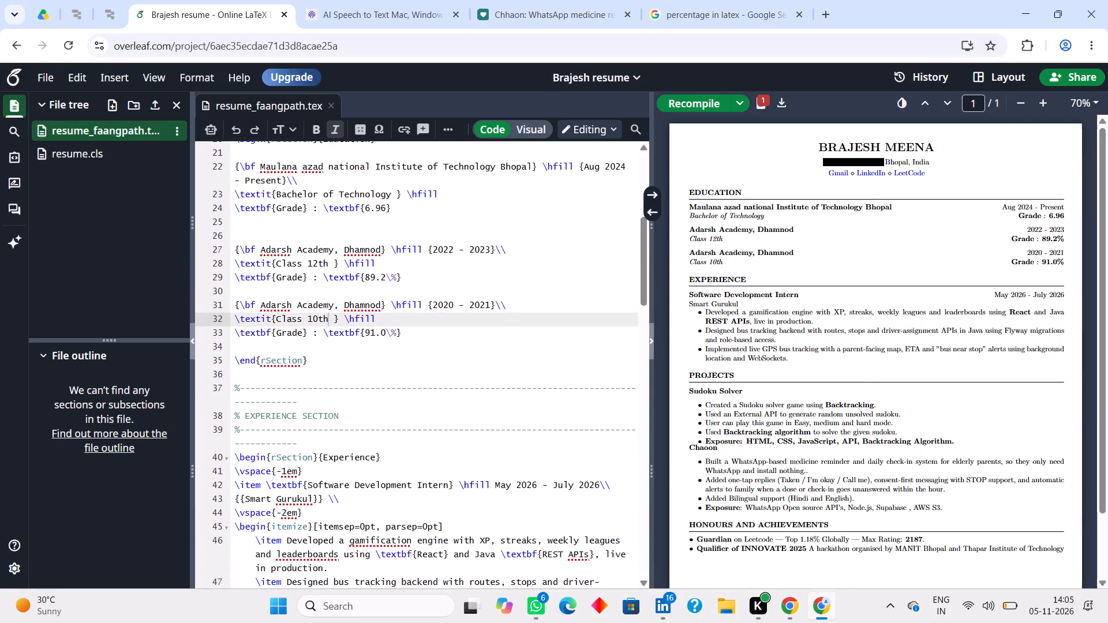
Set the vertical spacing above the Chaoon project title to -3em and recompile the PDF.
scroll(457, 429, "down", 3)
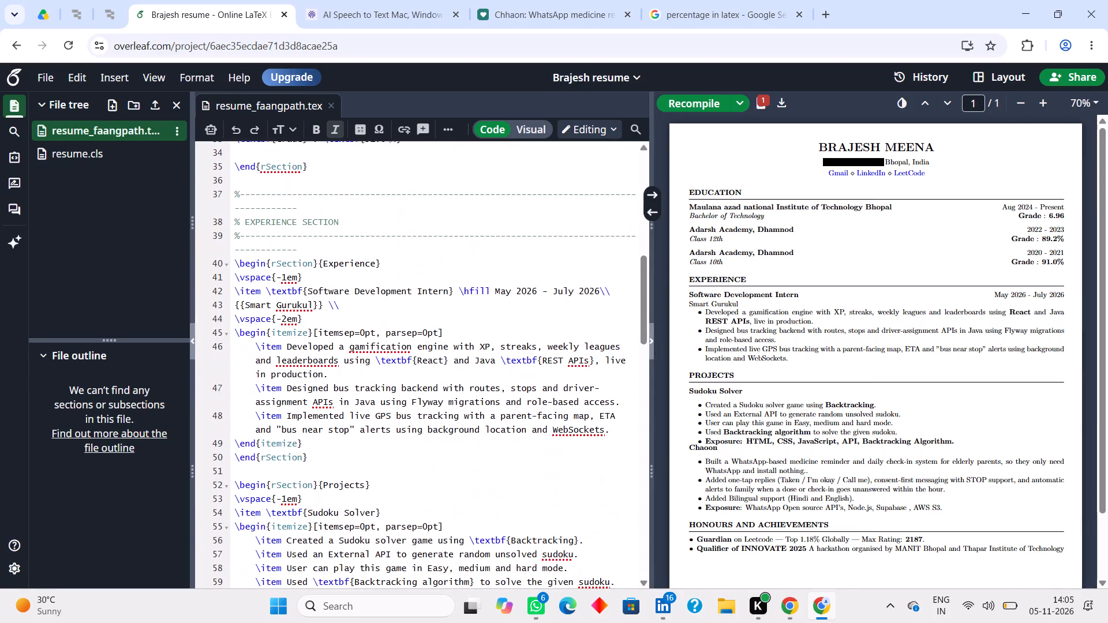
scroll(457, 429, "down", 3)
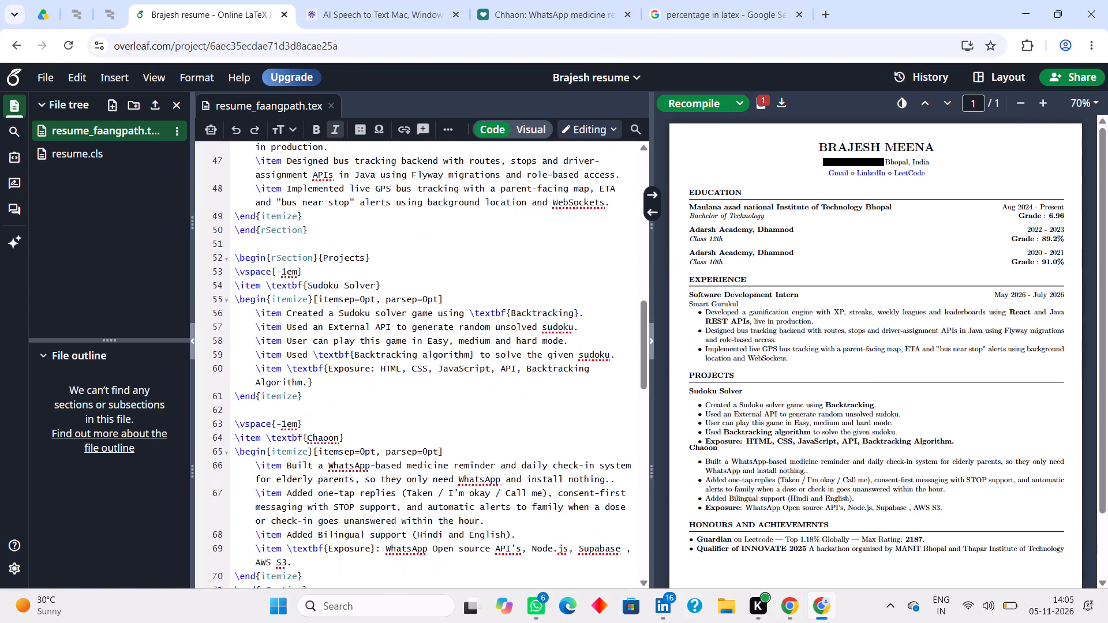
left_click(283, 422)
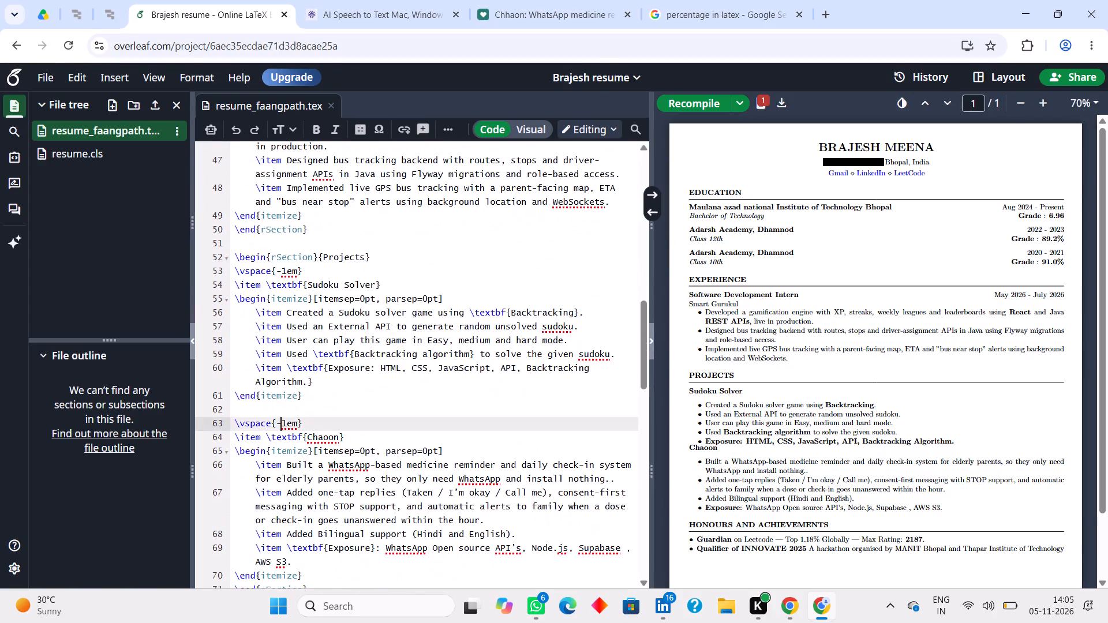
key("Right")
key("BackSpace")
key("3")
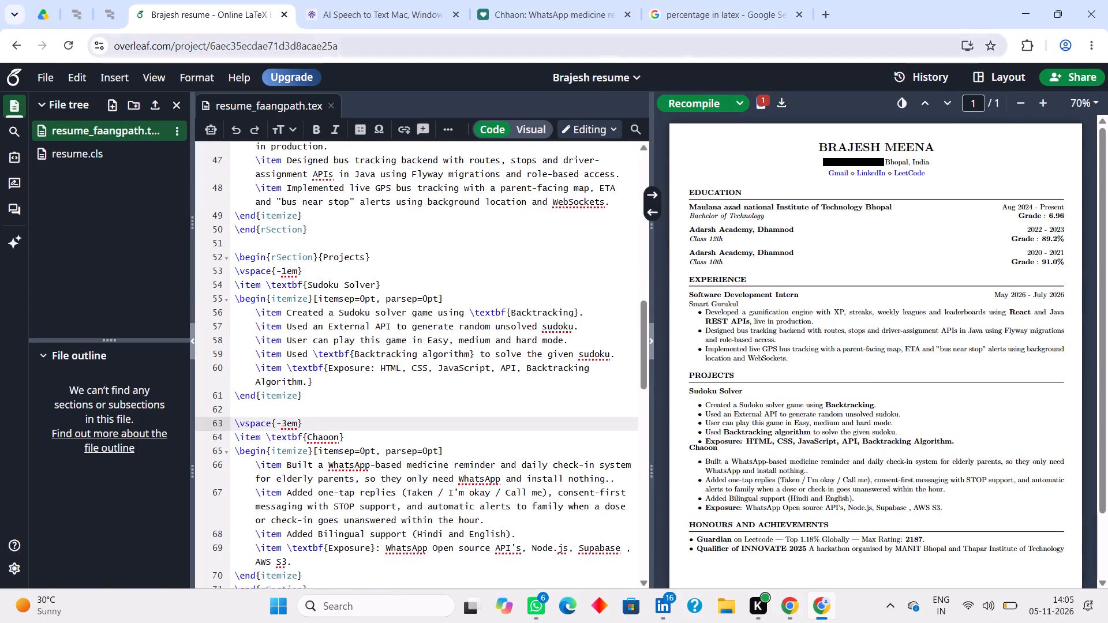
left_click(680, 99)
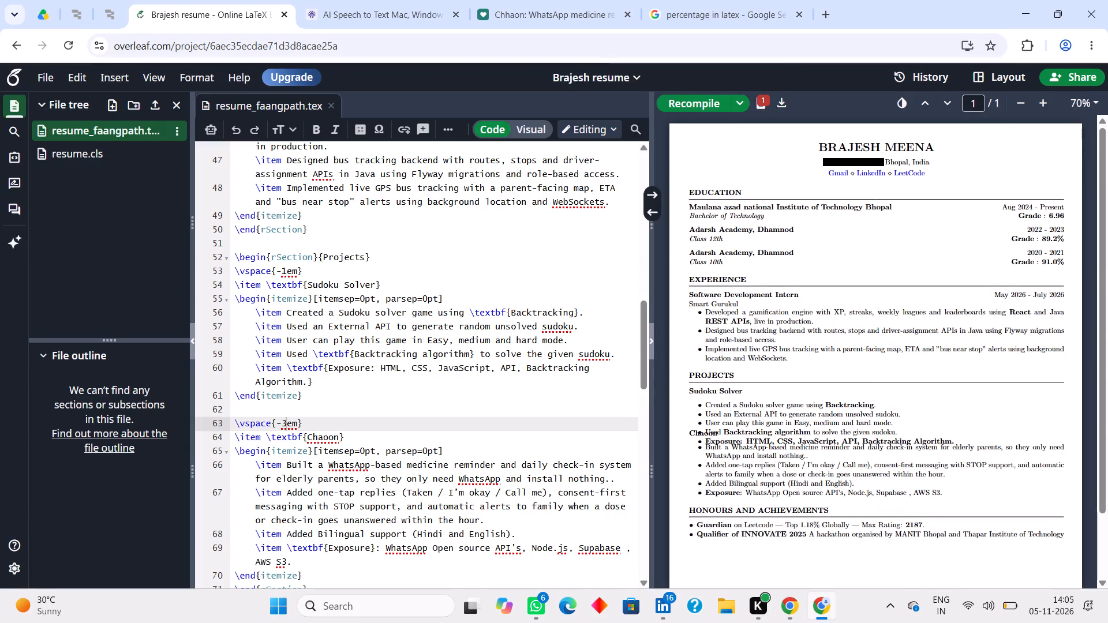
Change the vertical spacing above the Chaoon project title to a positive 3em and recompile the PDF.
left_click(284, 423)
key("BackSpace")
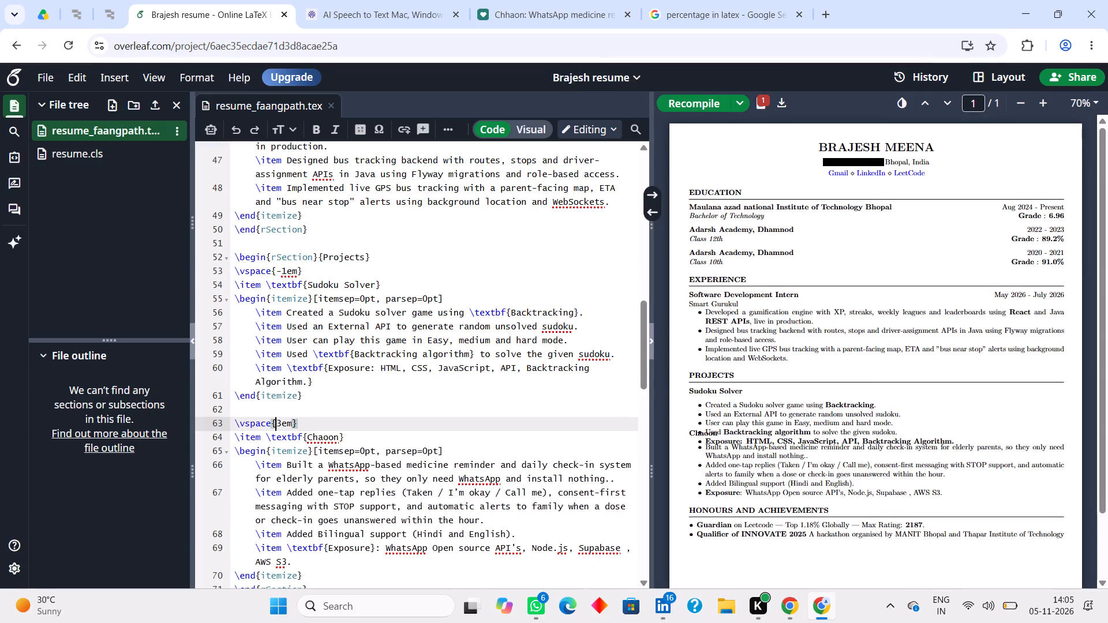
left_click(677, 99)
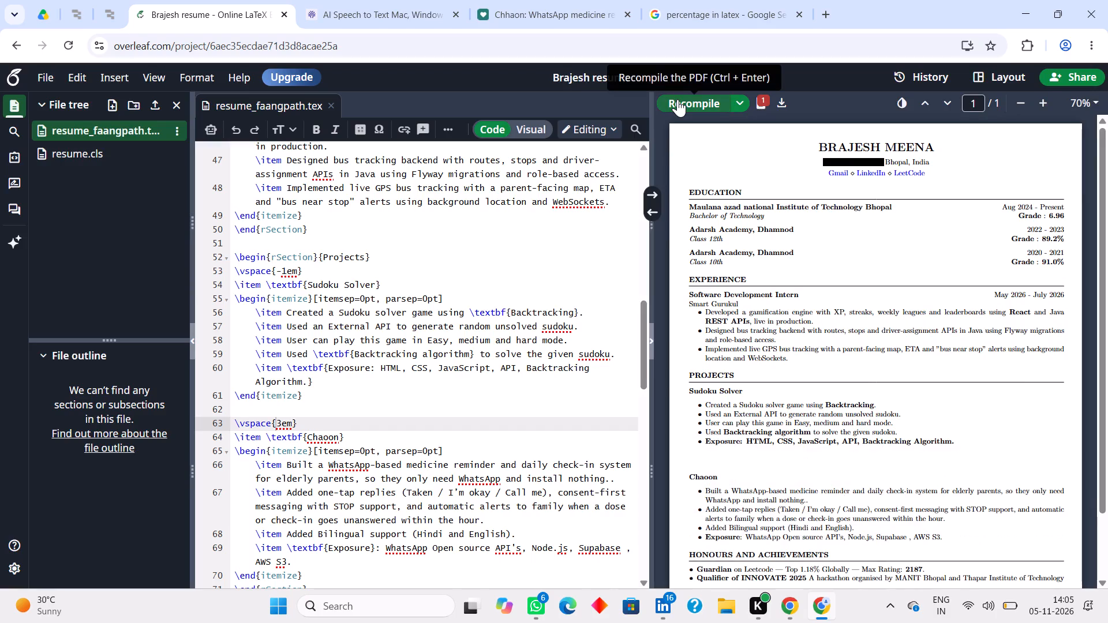
Delete the entire \vspace line above the Chaoon project title.
triple_click(277, 422)
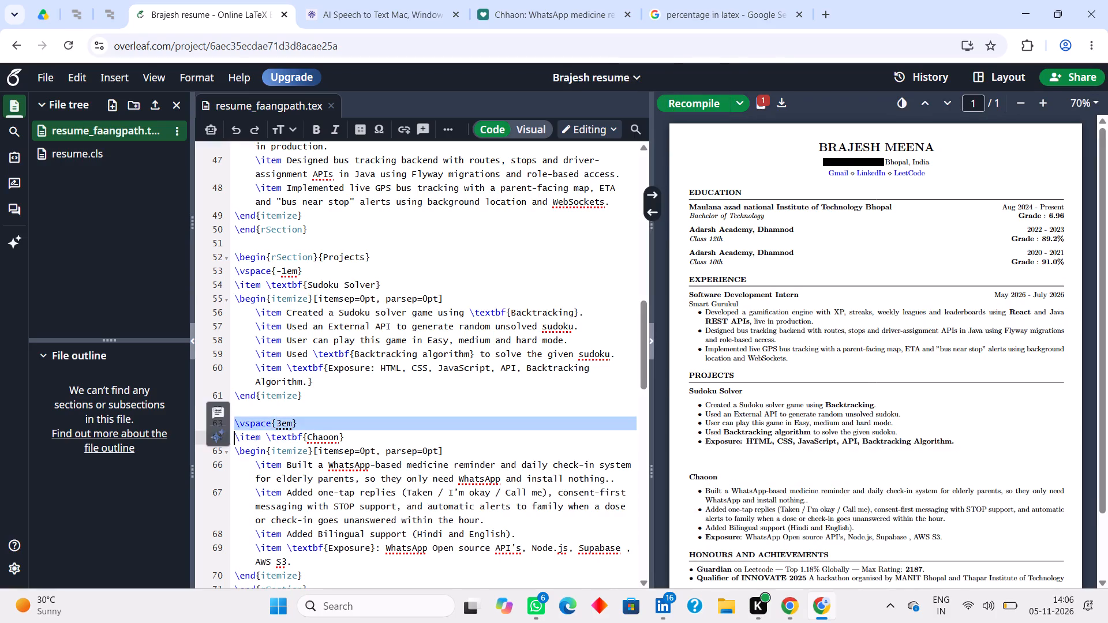
key("BackSpace")
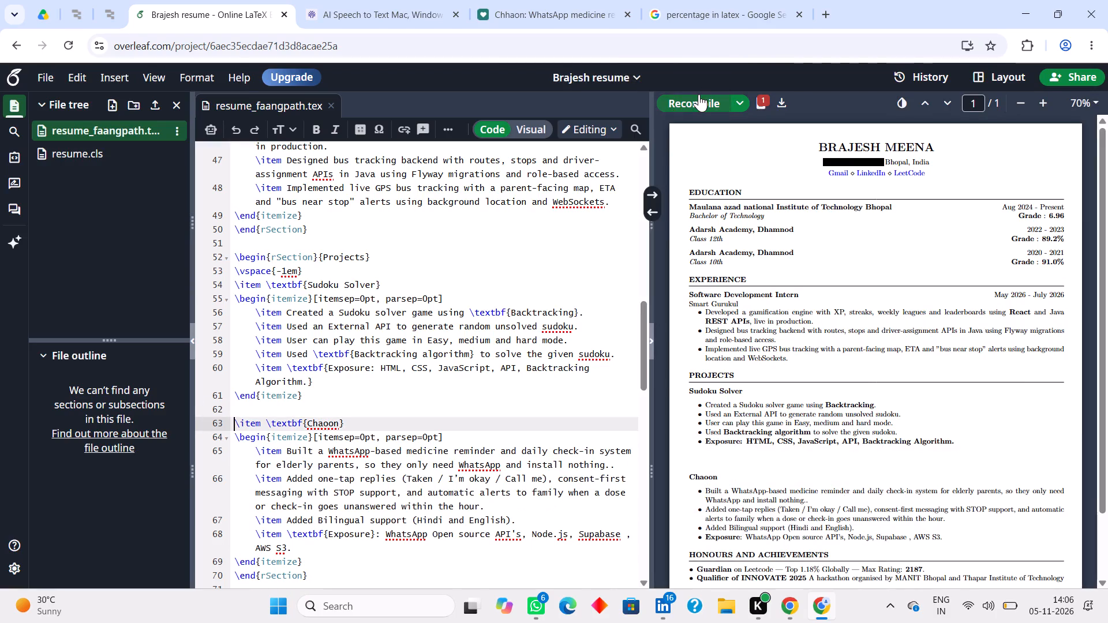
Recompile the resume PDF.
left_click(699, 94)
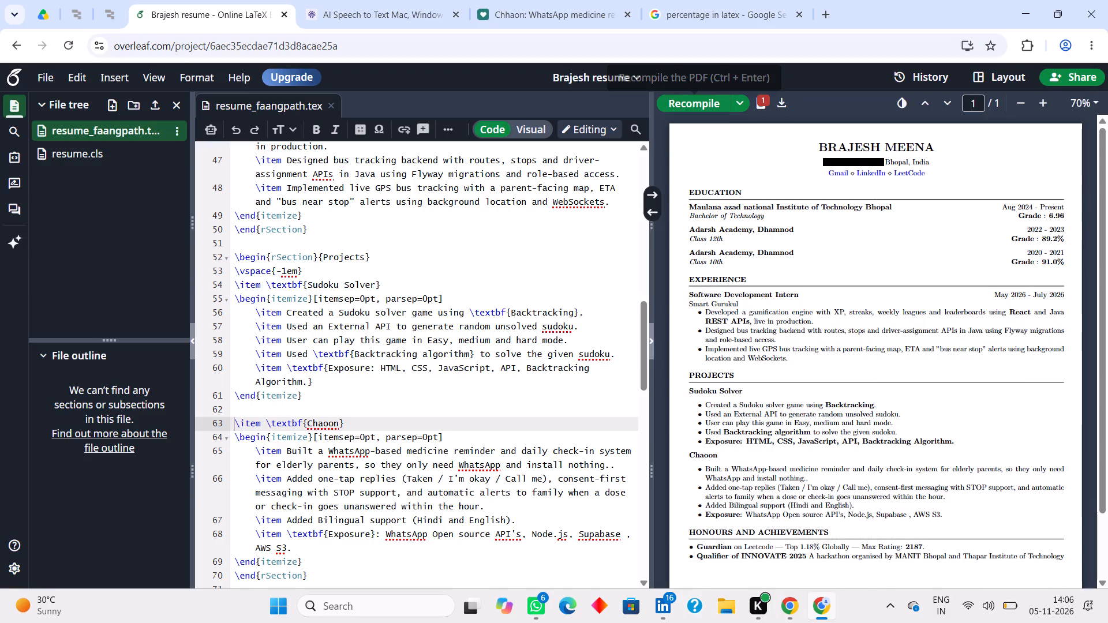
Extend the bold formatting in Chaoon's Exposure bullet to cover its whole technology list through AWS S3, and recompile the PDF.
scroll(355, 494, "down", 1)
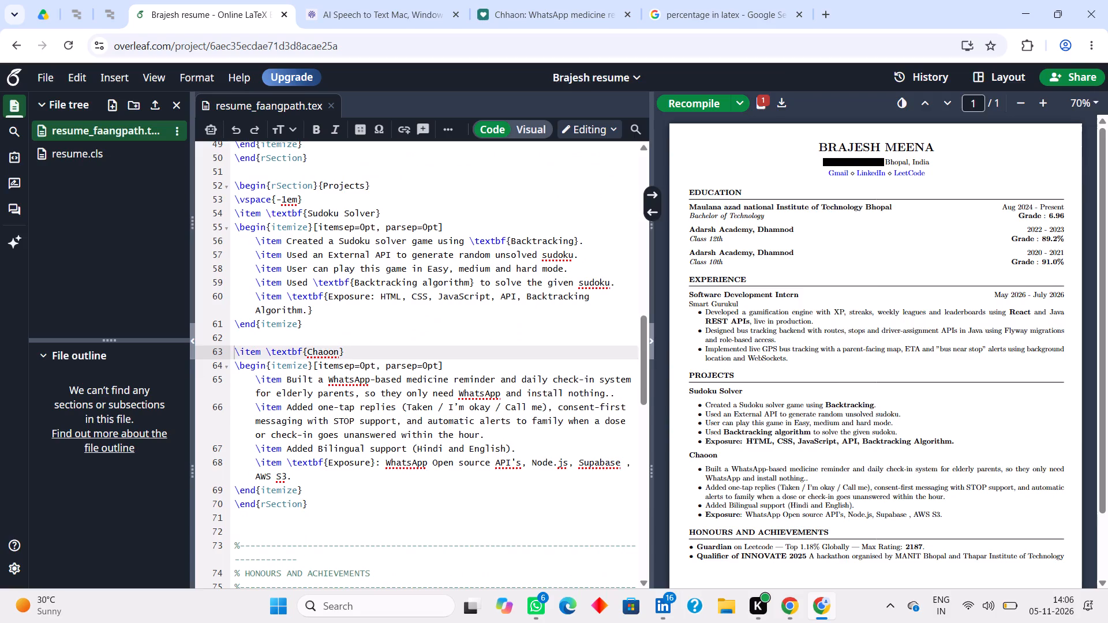
left_click(284, 474)
key("Right")
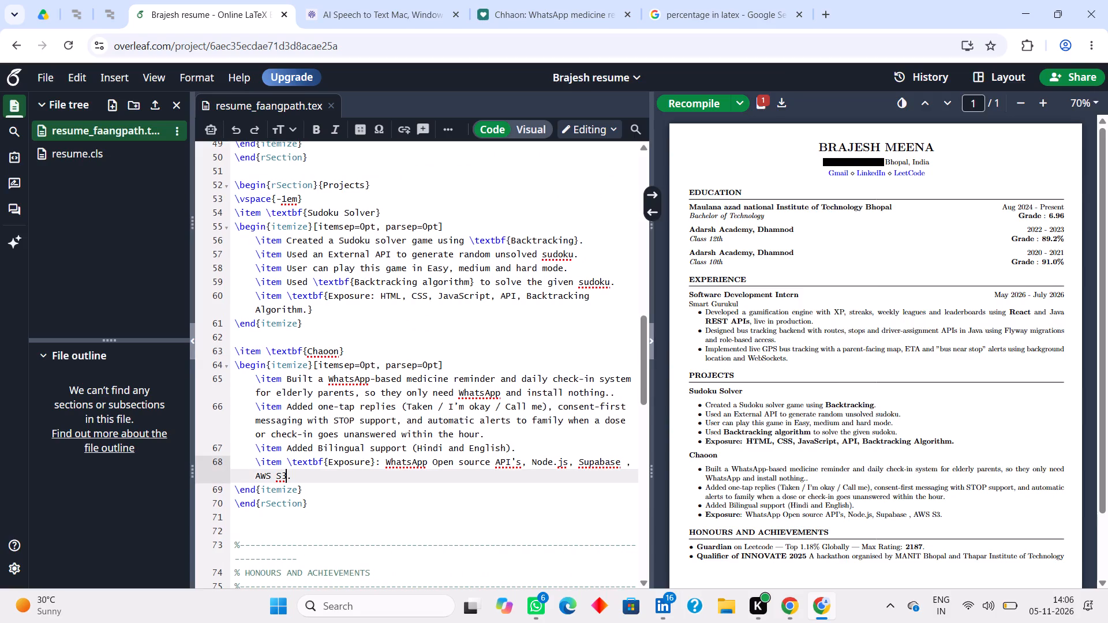
key("shift+braceright")
left_click(375, 458)
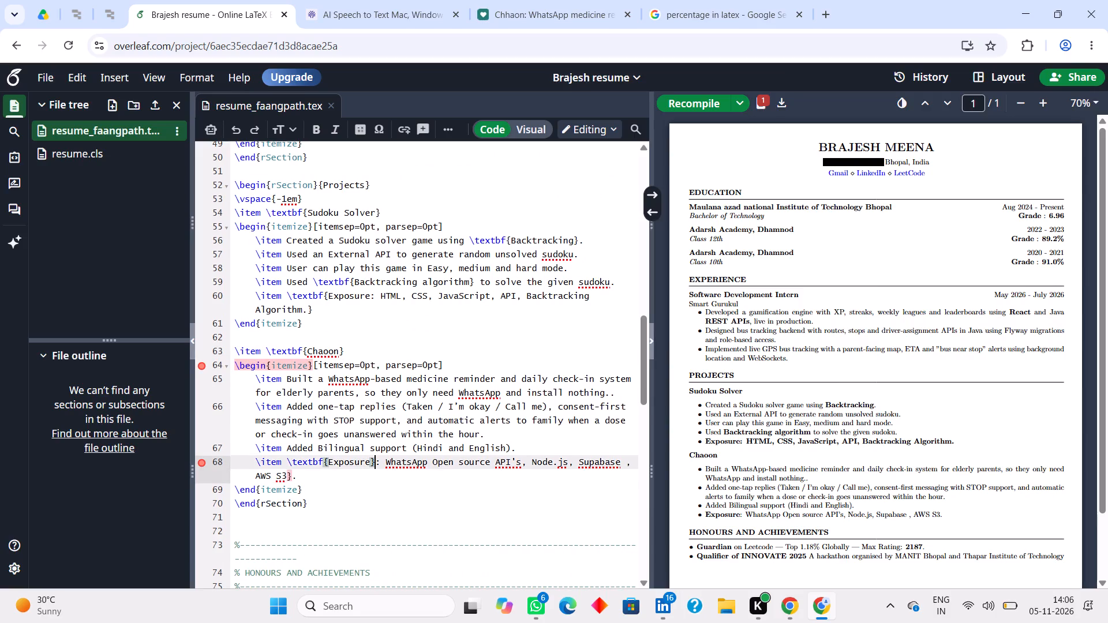
key("BackSpace")
left_click(695, 107)
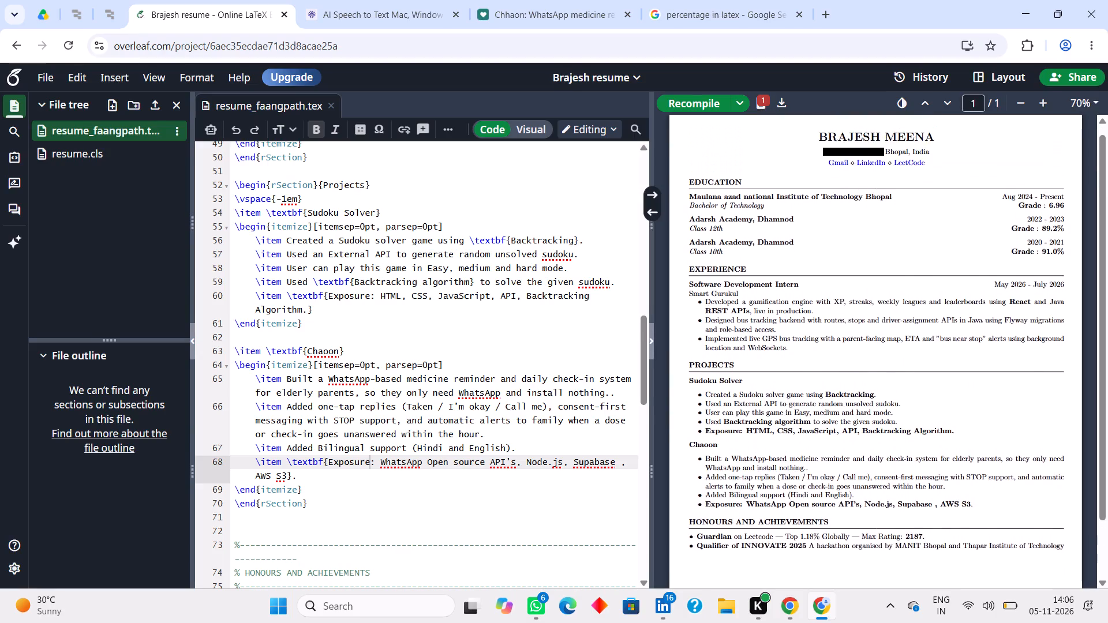
Dismiss the Energy Saver notice and insert a blank line between the end of the Projects section and the Honours and Achievements comment block.
scroll(844, 305, "down", 2)
scroll(421, 419, "down", 1)
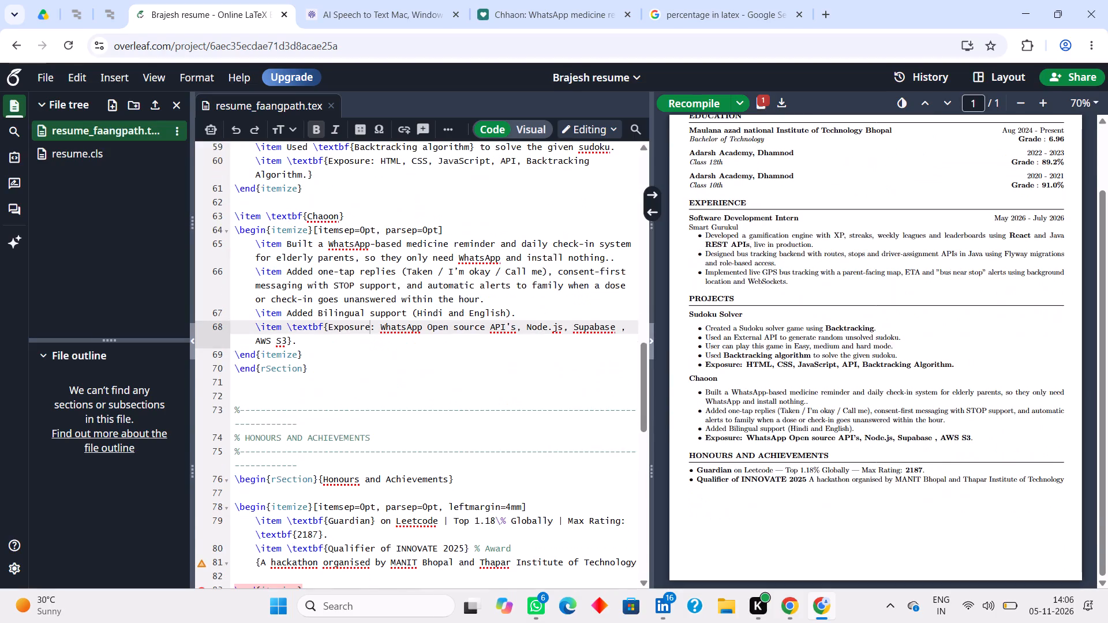
scroll(421, 419, "down", 3)
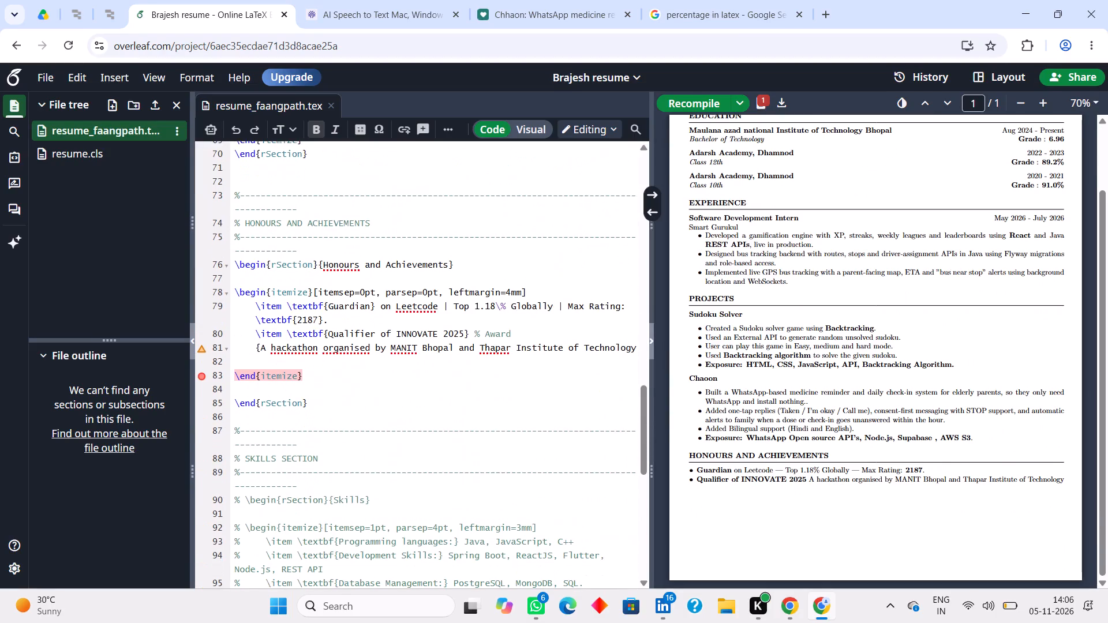
scroll(421, 419, "down", 1)
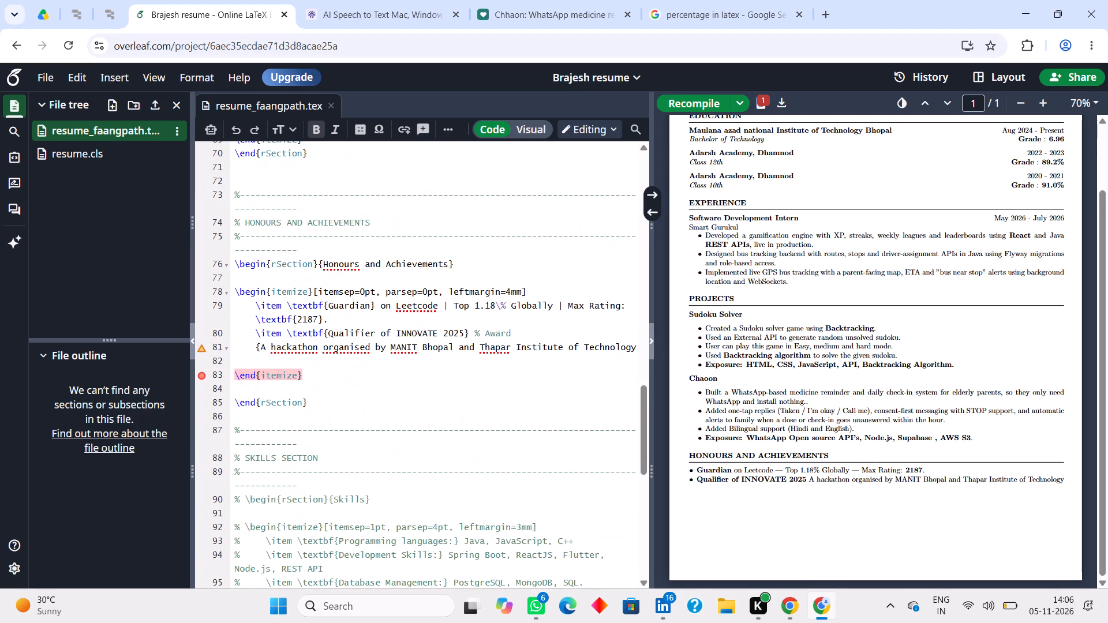
scroll(421, 419, "up", 1)
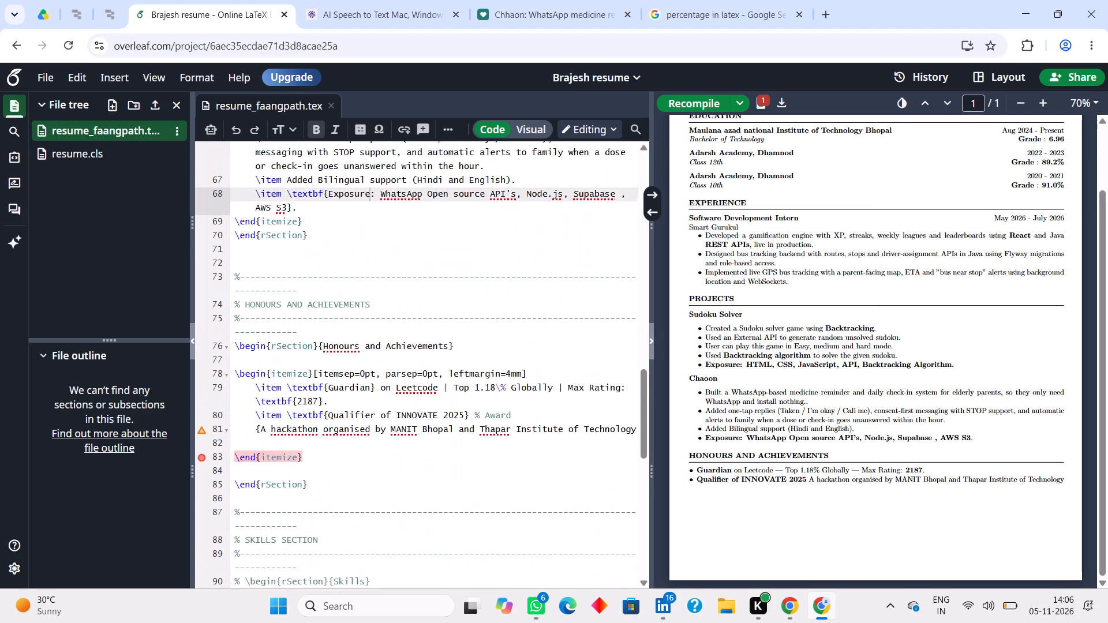
scroll(421, 419, "up", 1)
left_click(313, 261)
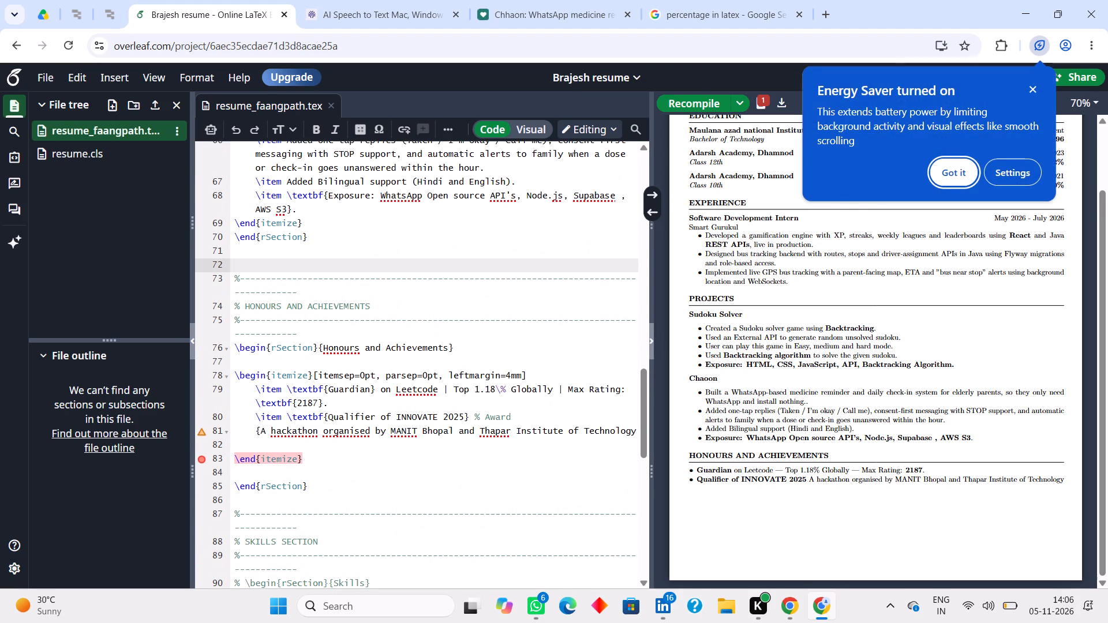
left_click(948, 158)
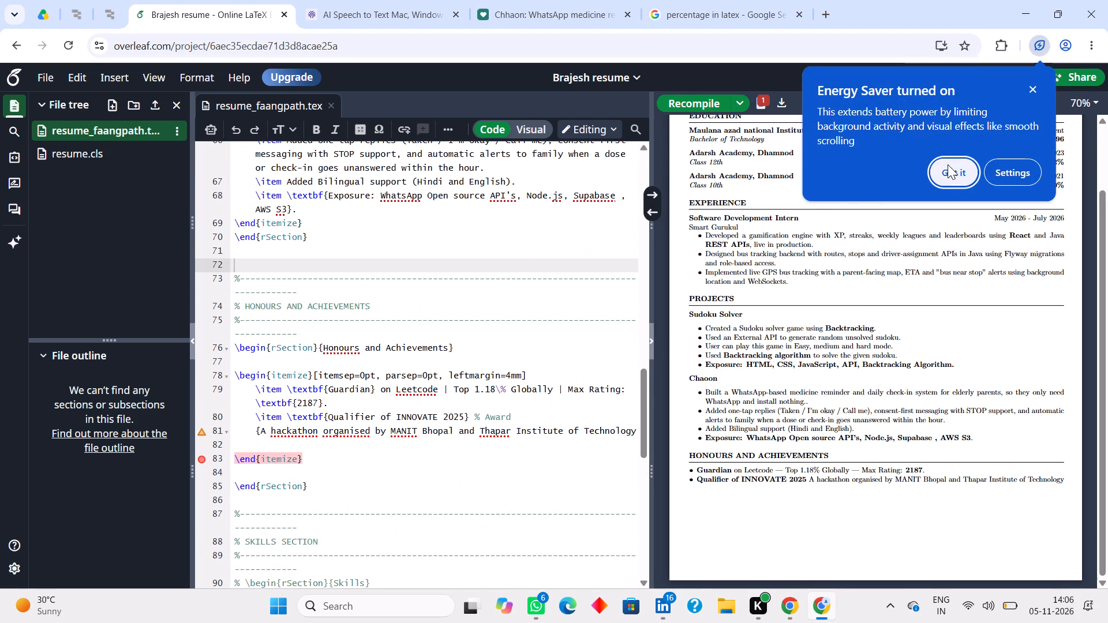
left_click(948, 164)
left_click(305, 253)
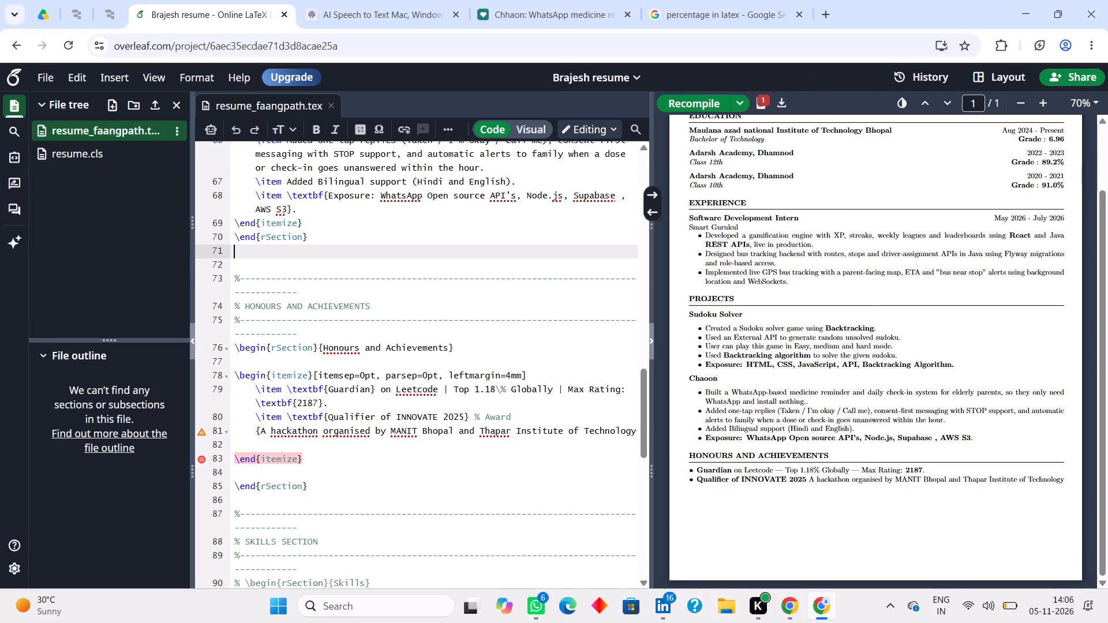
key("Return")
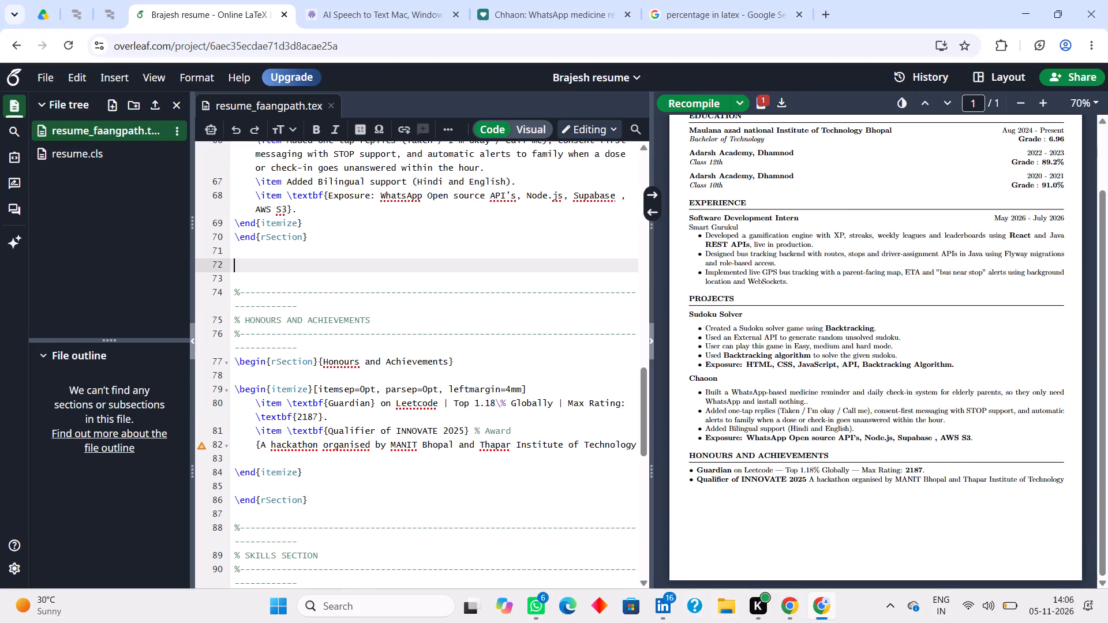
scroll(810, 326, "up", 1)
scroll(810, 326, "down", 2)
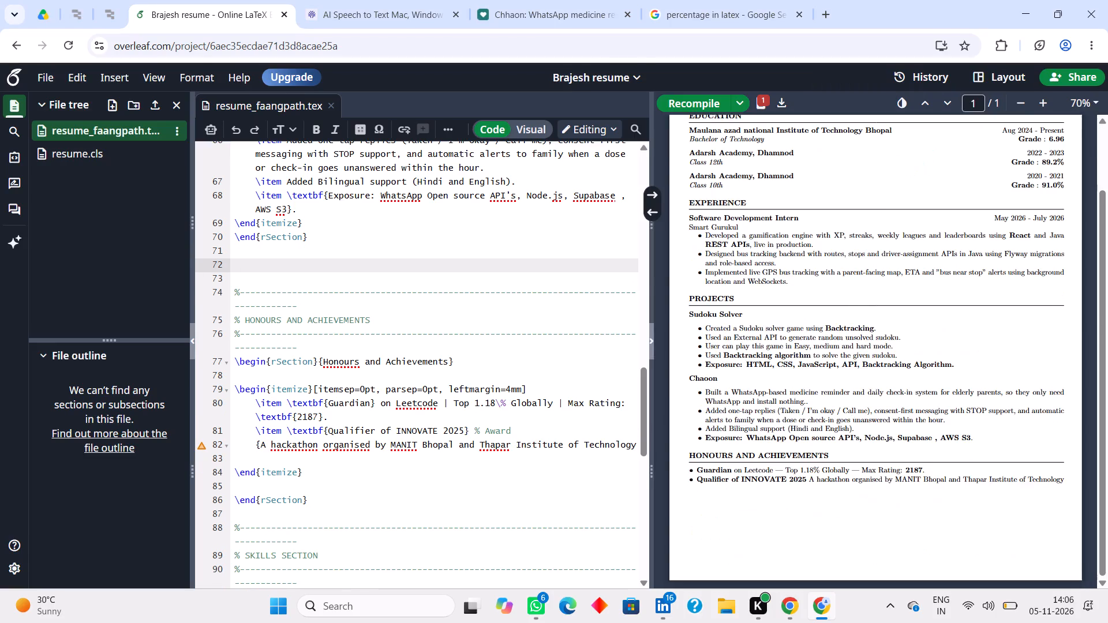
scroll(810, 326, "up", 2)
scroll(810, 326, "down", 3)
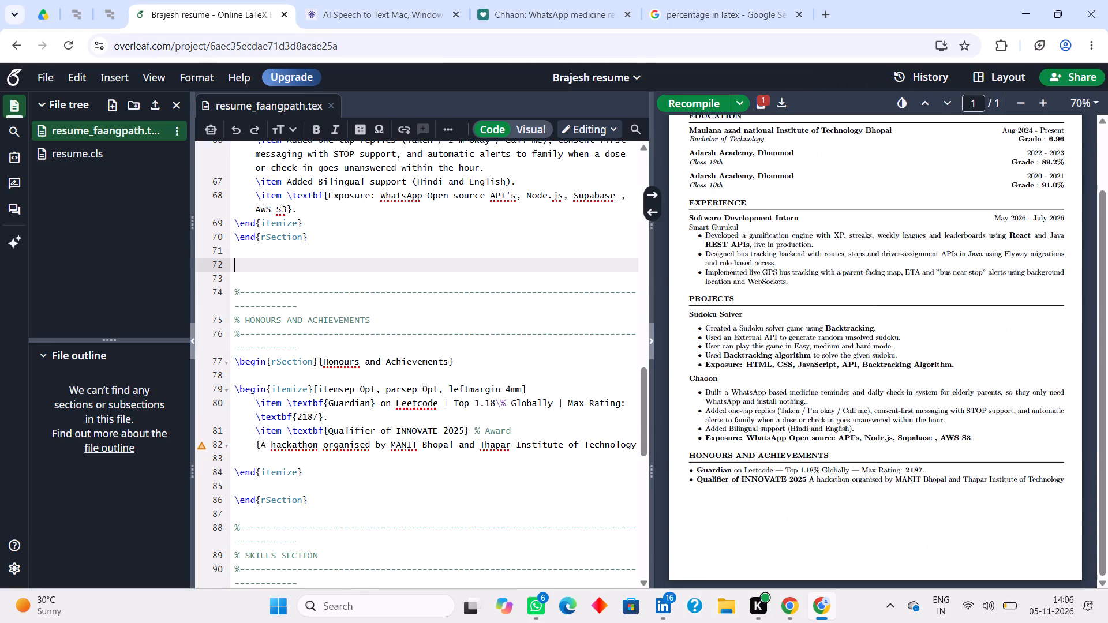
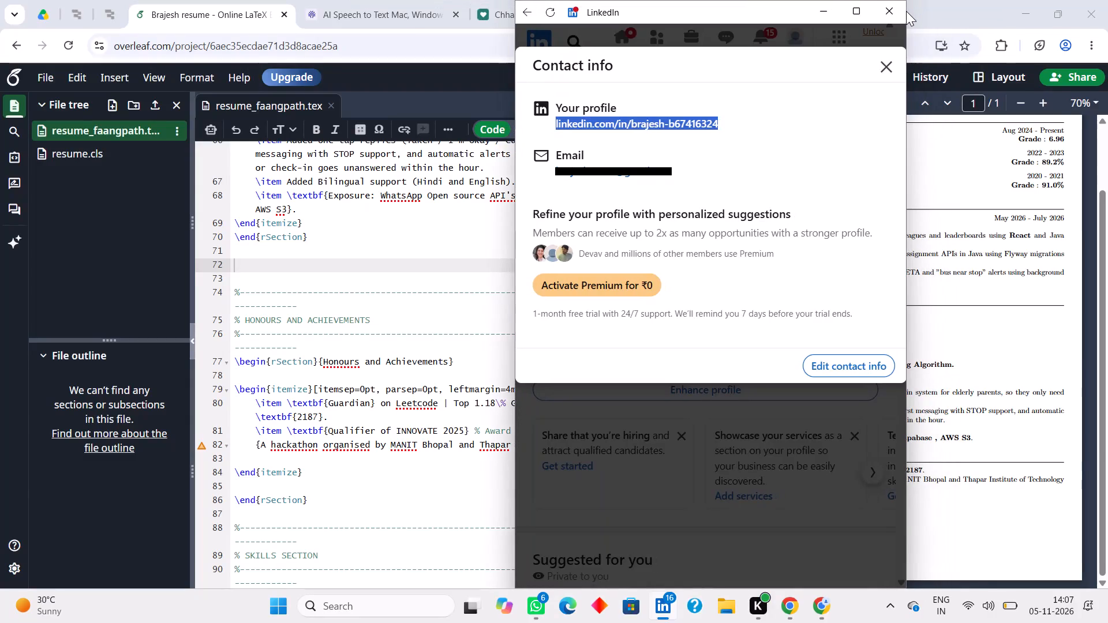
Dismiss the LinkedIn contact info and close the LinkedIn window to return to the resume project in Overleaf.
left_click(906, 11)
left_click_drag(906, 11, 936, 268)
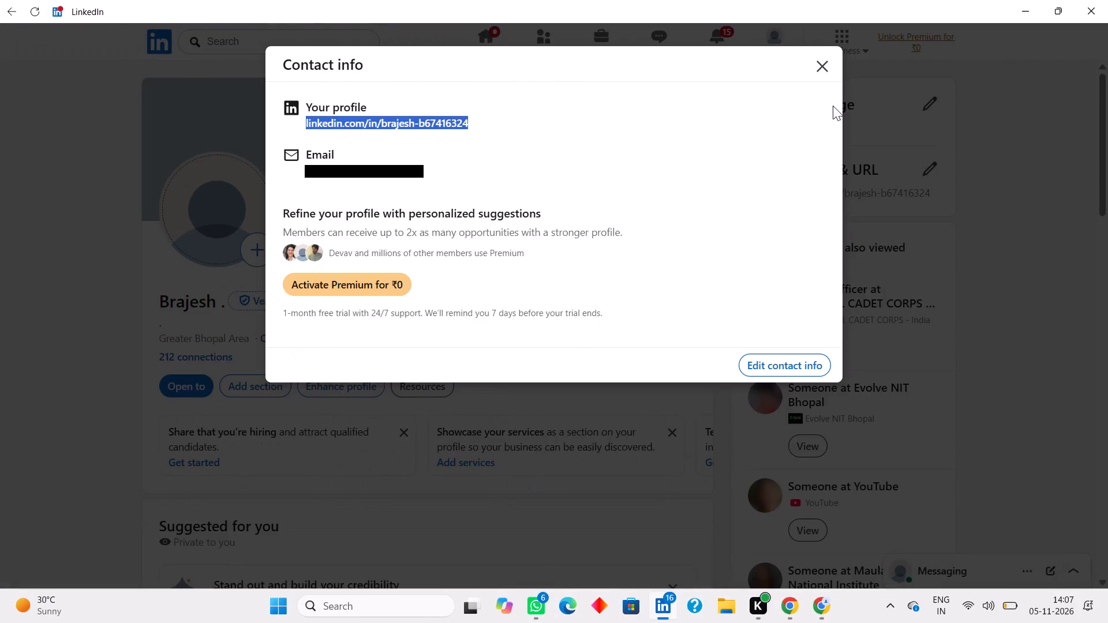
left_click(821, 70)
left_click_drag(821, 70, 1096, 1)
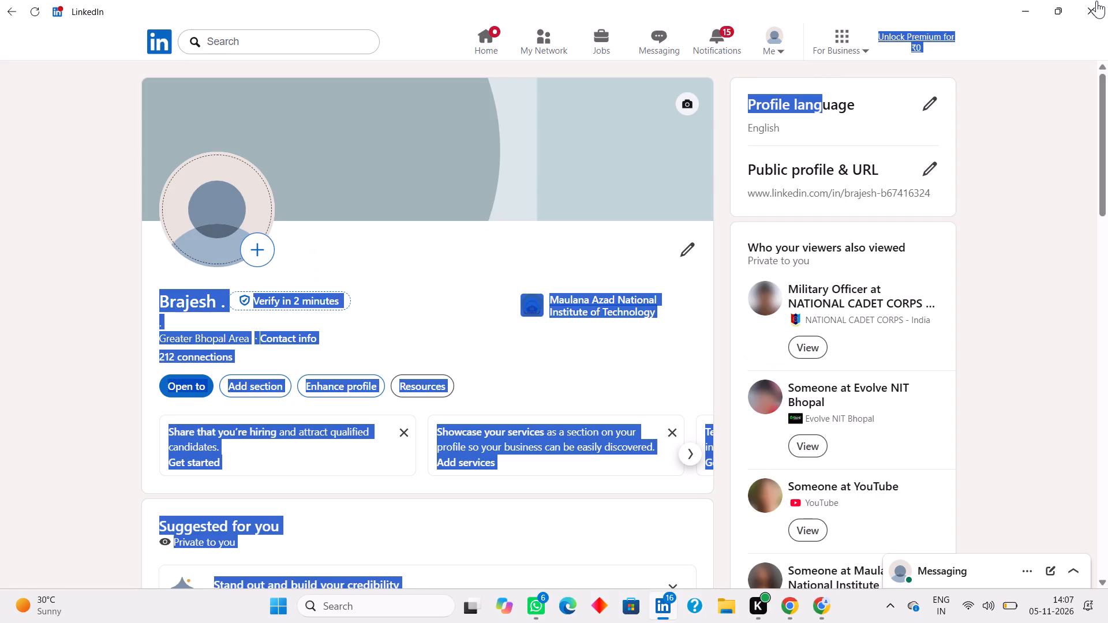
left_click_drag(1096, 1, 1088, 9)
left_click(1088, 9)
left_click_drag(1088, 9, 669, 209)
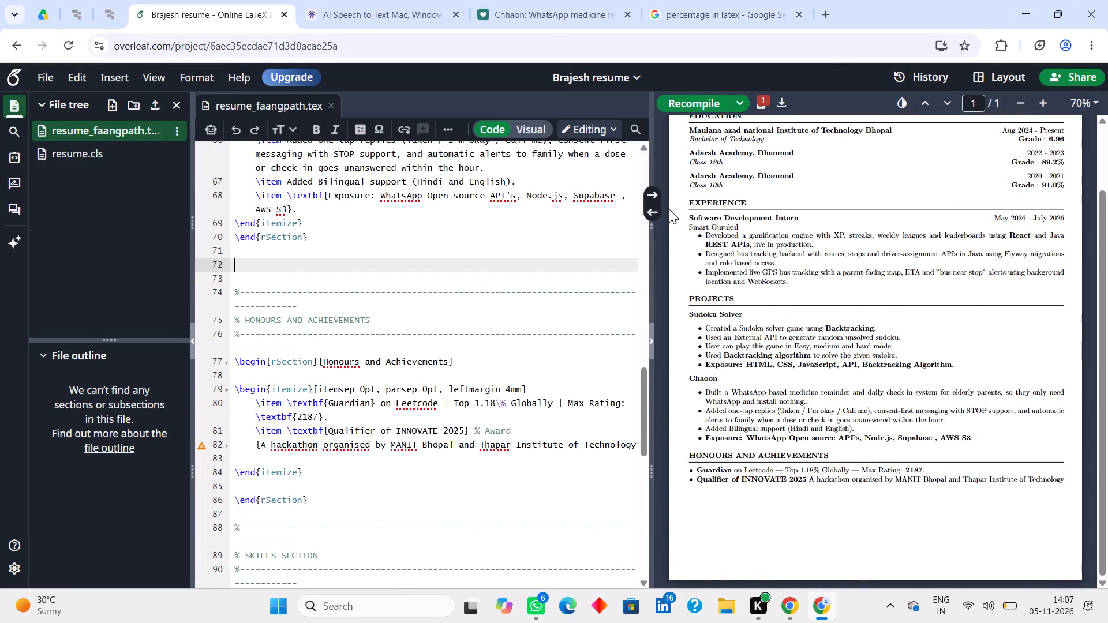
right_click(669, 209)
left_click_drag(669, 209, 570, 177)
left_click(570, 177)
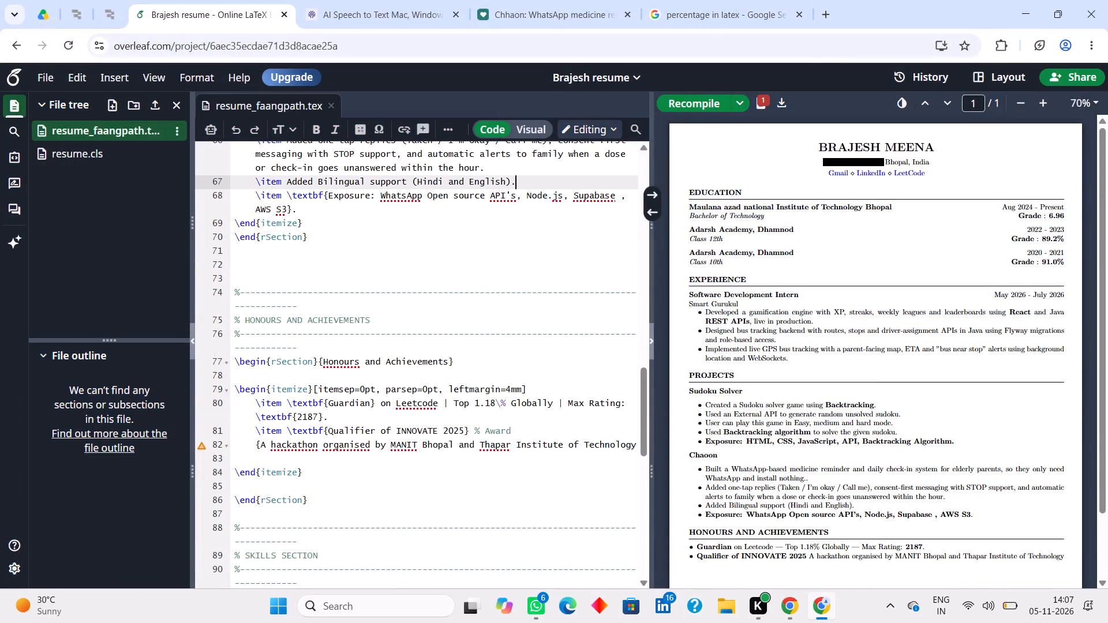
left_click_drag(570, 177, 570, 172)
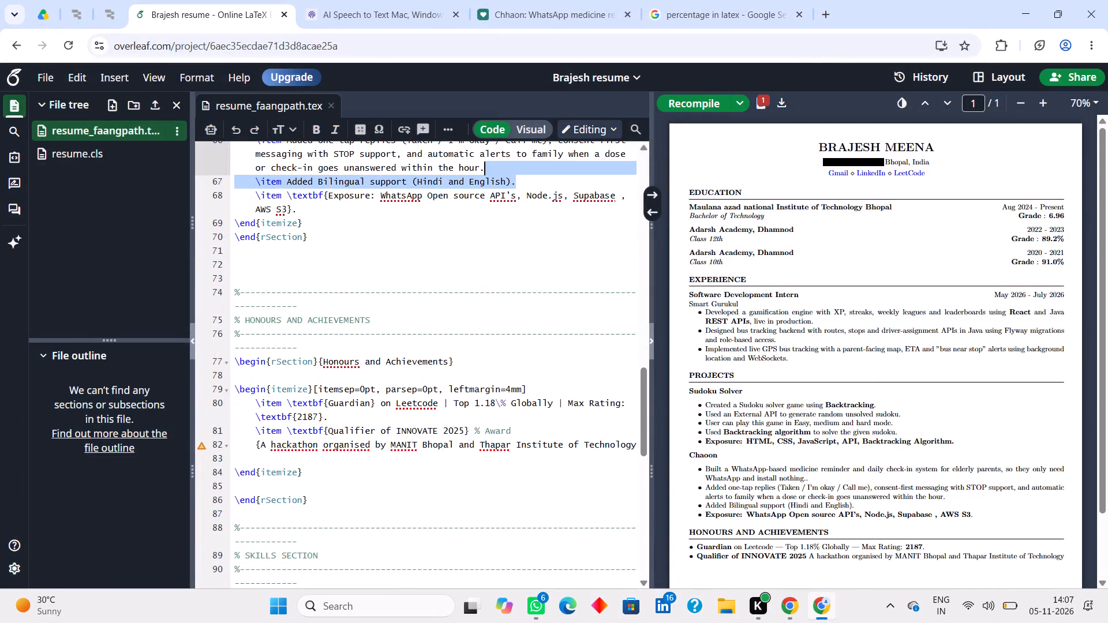
Switch to WhatsApp to look at the document image open there.
left_click(536, 604)
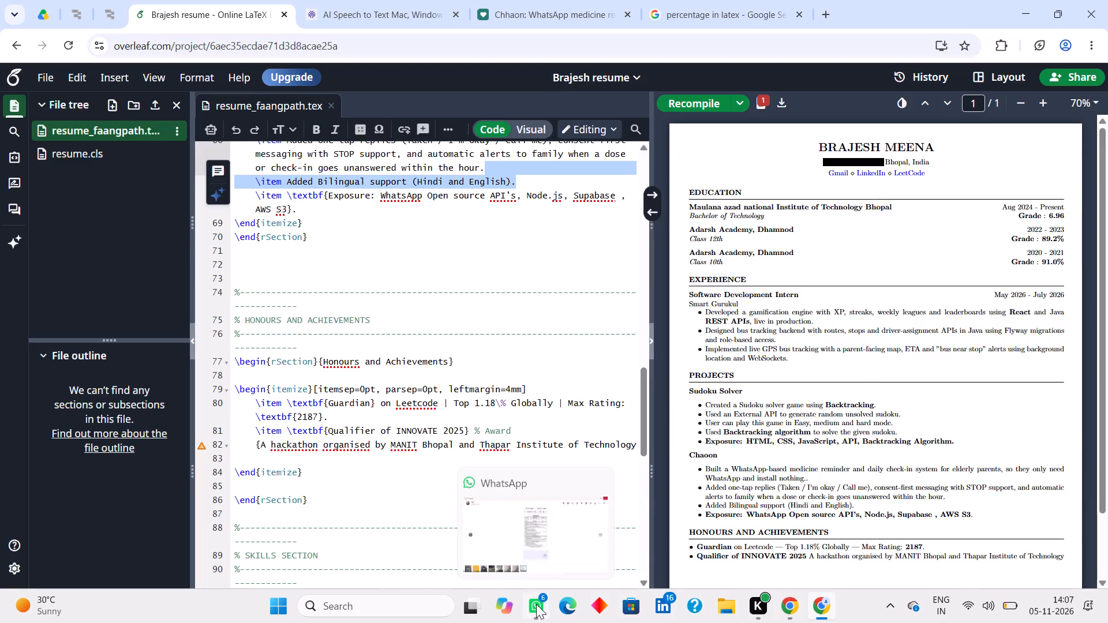
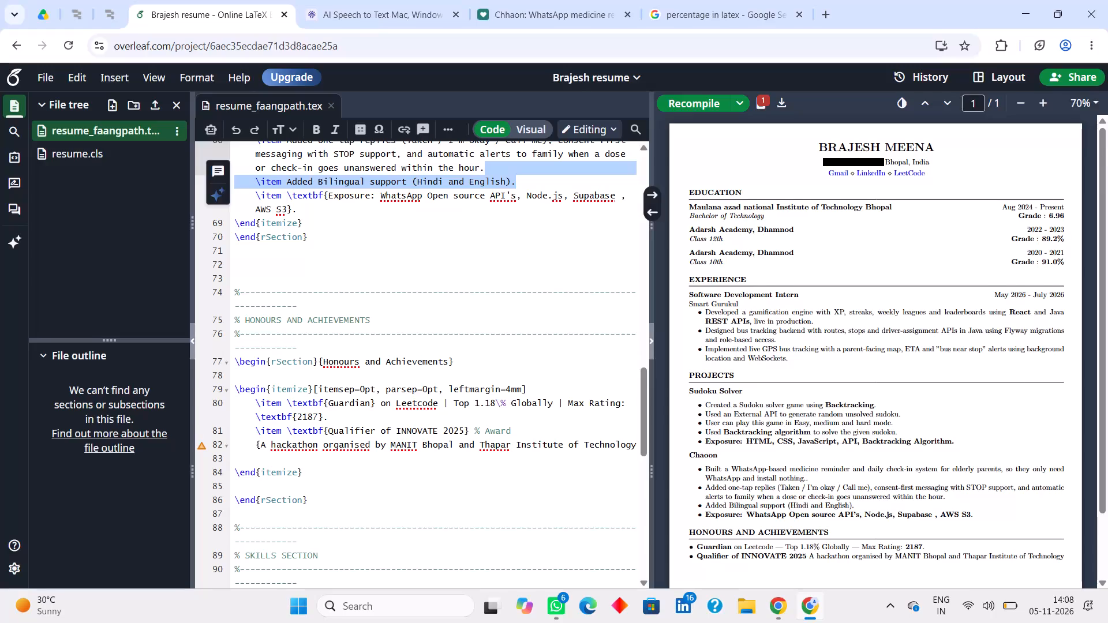
Review the lower part of the compiled resume preview, down to the Honours and Achievements section.
scroll(823, 425, "down", 1)
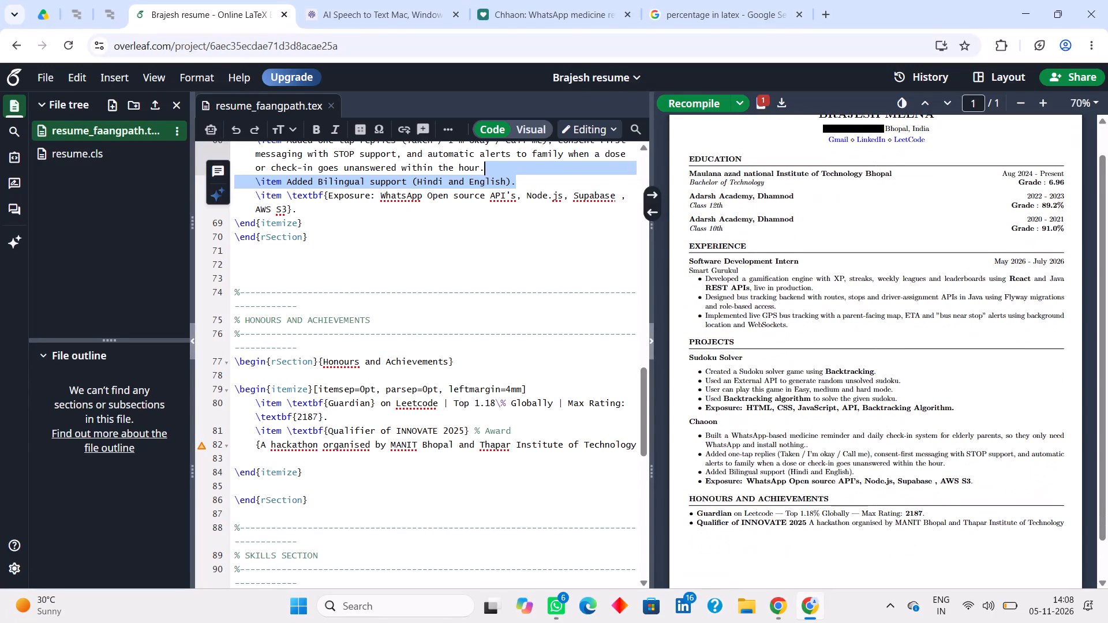
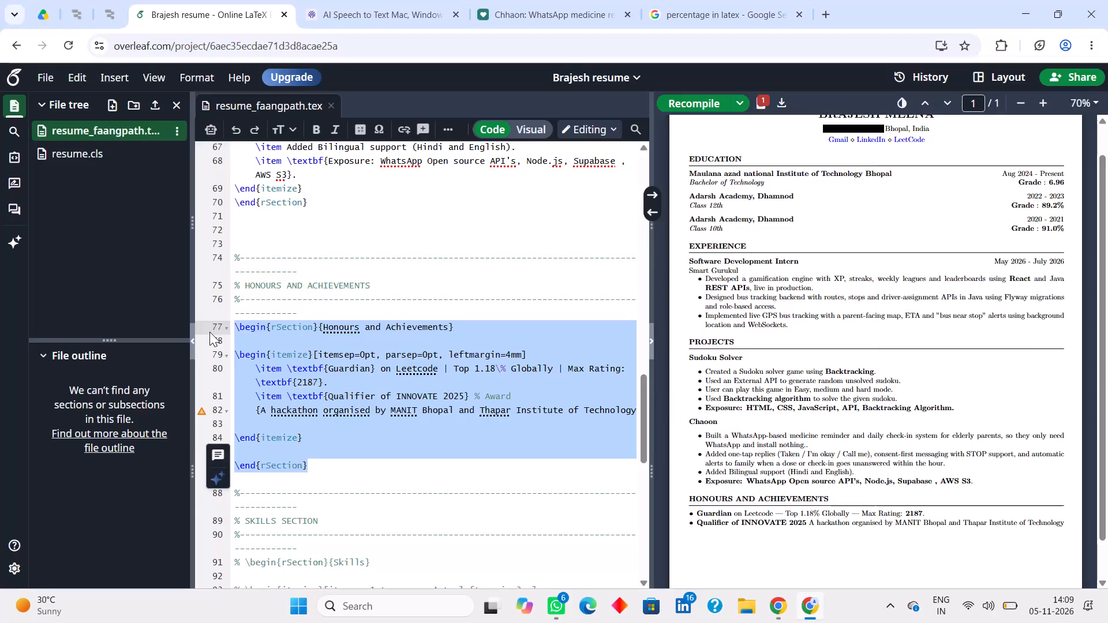
Copy the Honours and Achievements section block and paste it below the end of the Education section.
key("ctrl+c")
scroll(356, 326, "up", 1)
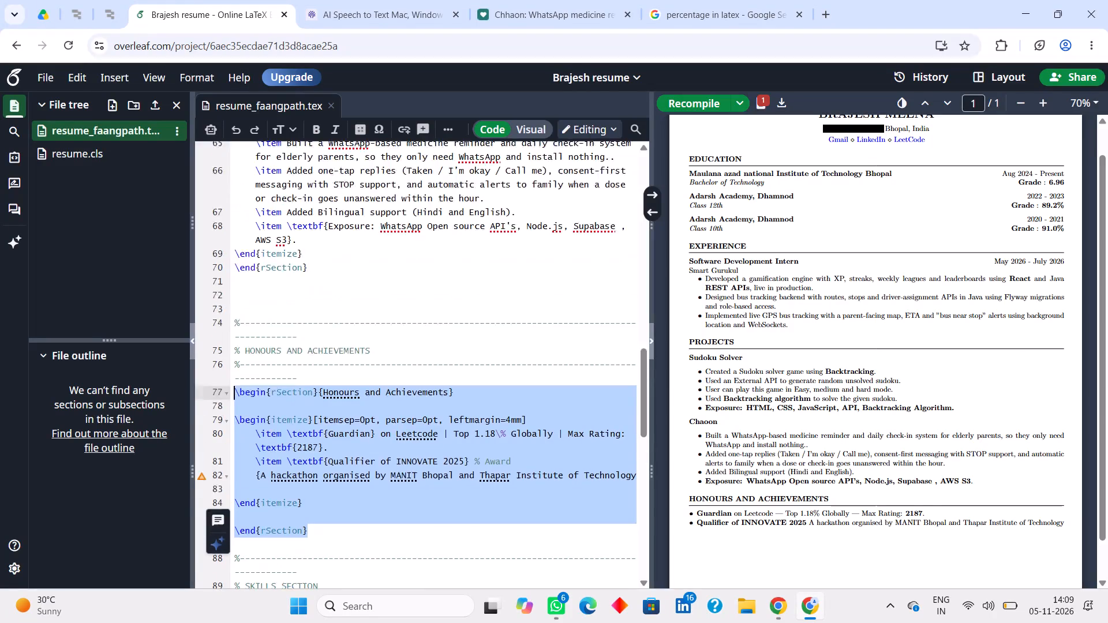
scroll(356, 326, "up", 4)
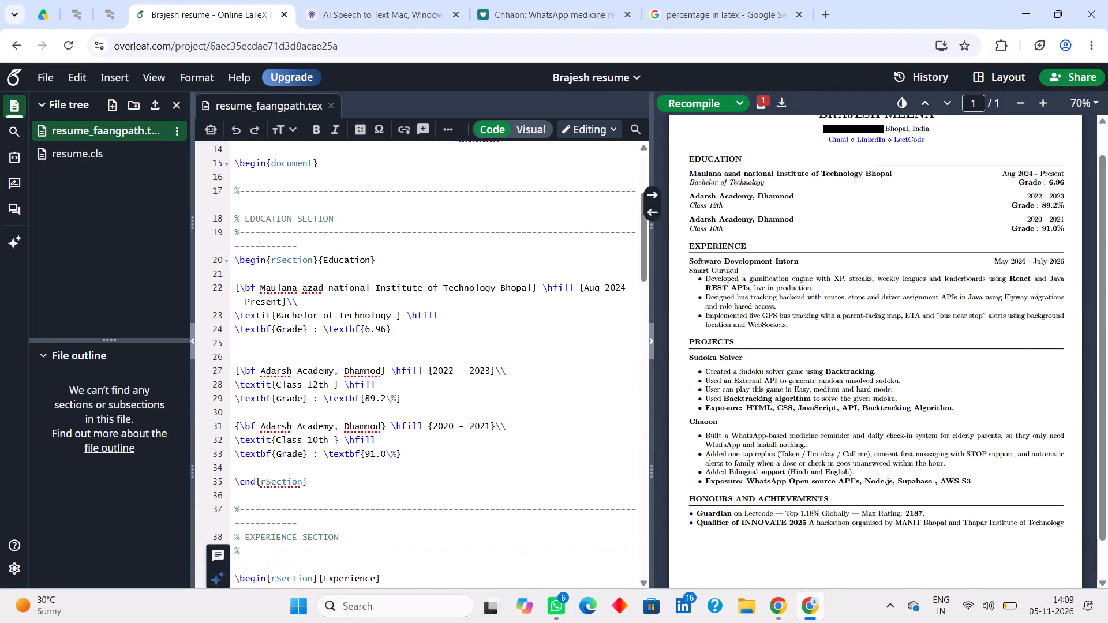
left_click(338, 486)
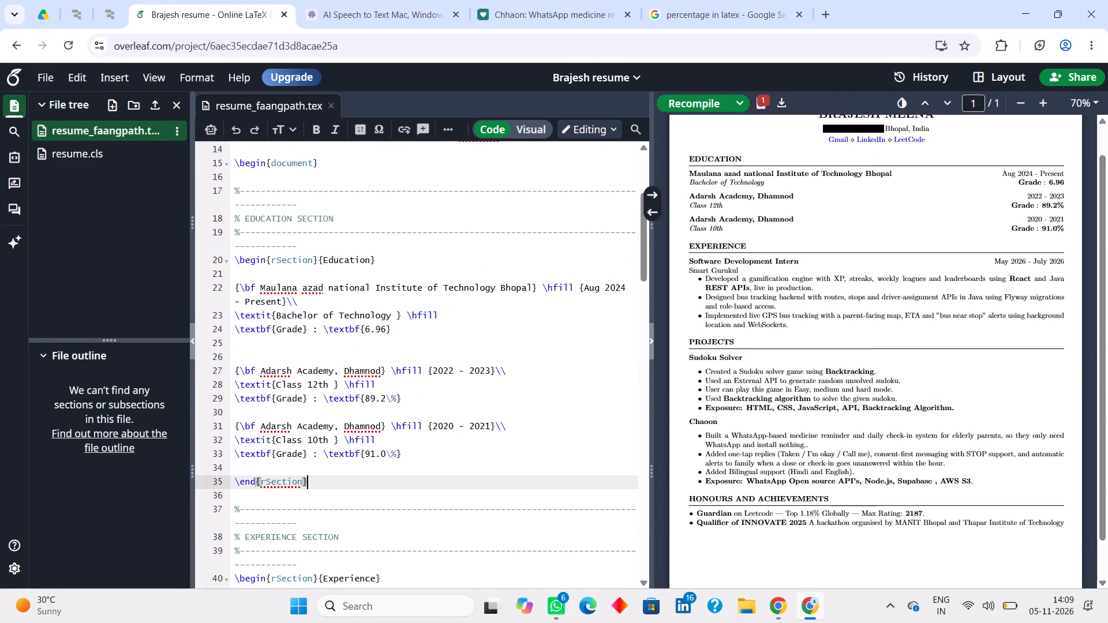
key("Return")
key("Return")
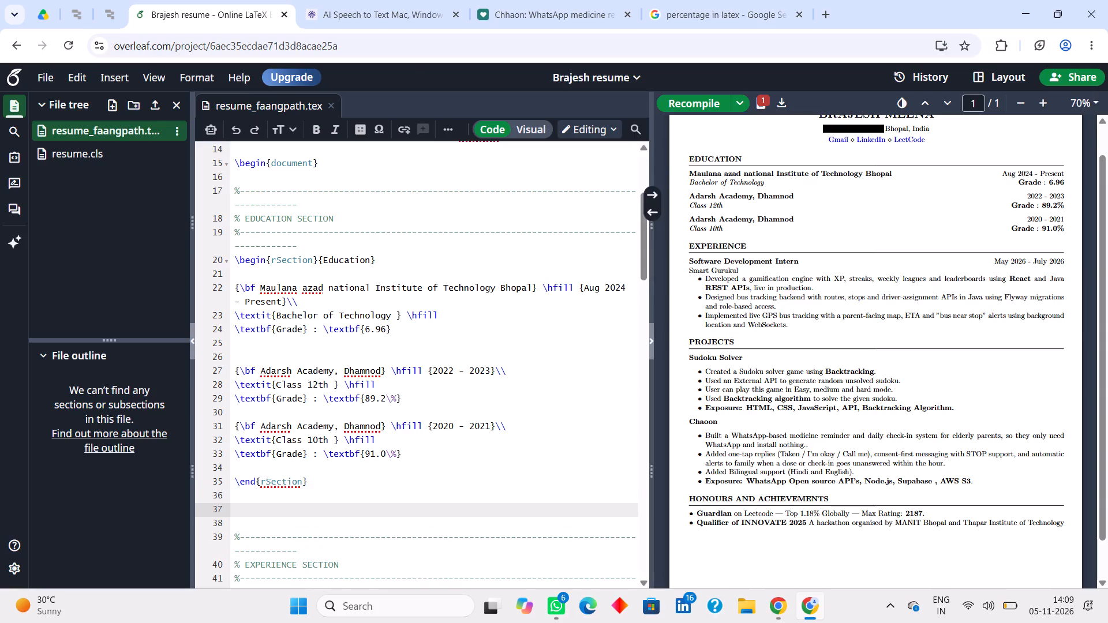
key("ctrl+v")
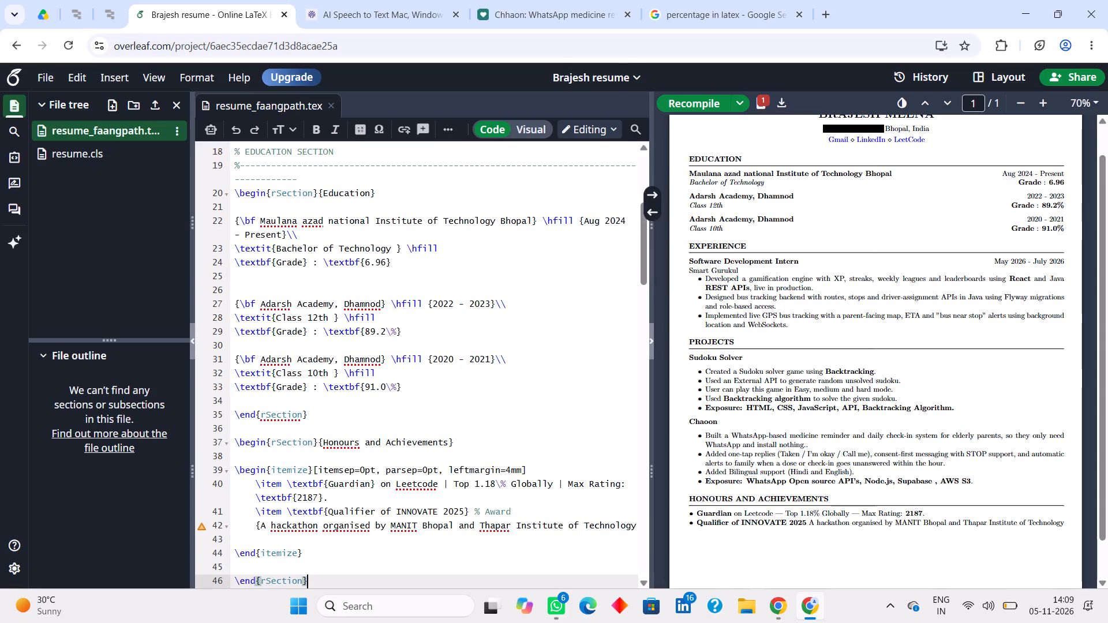
scroll(357, 414, "down", 3)
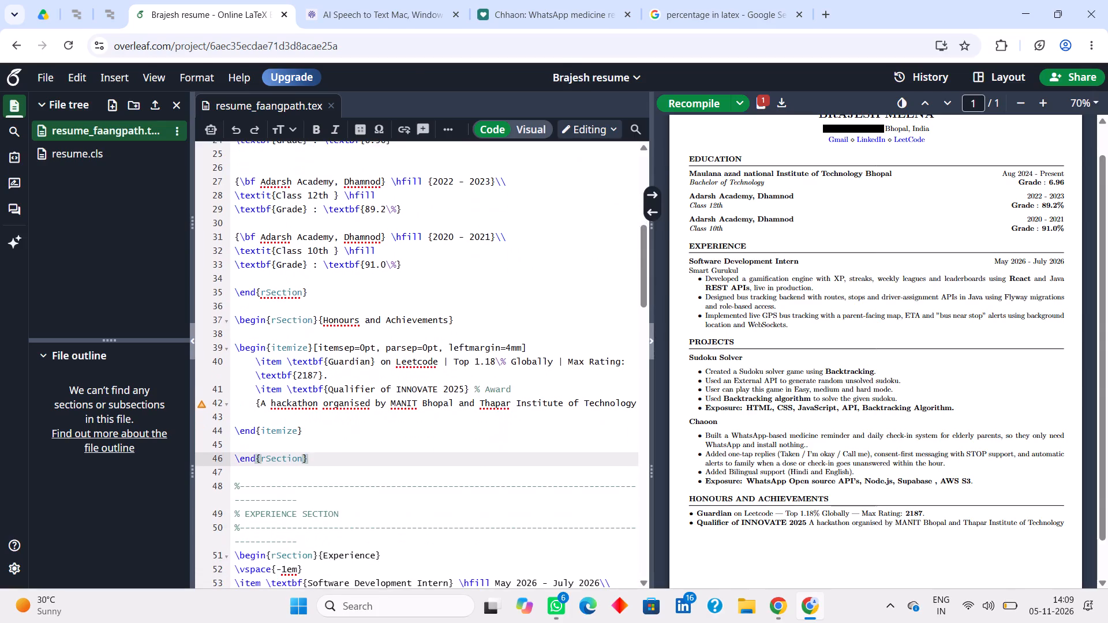
Retitle the pasted section after Education as Skills.
left_click_drag(446, 318, 350, 320)
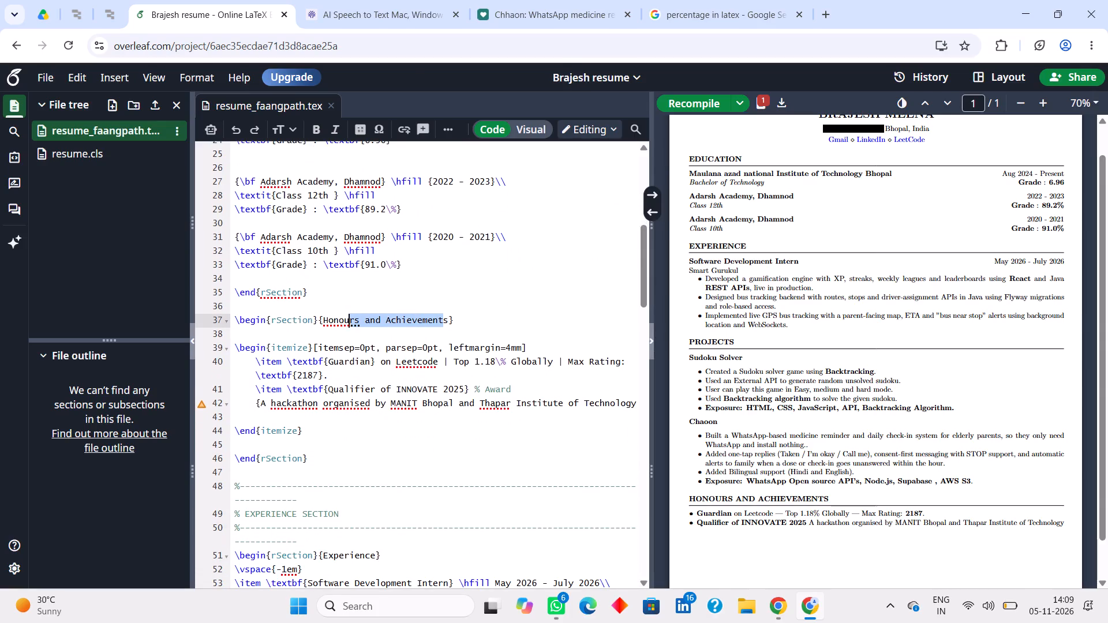
left_click_drag(350, 320, 325, 317)
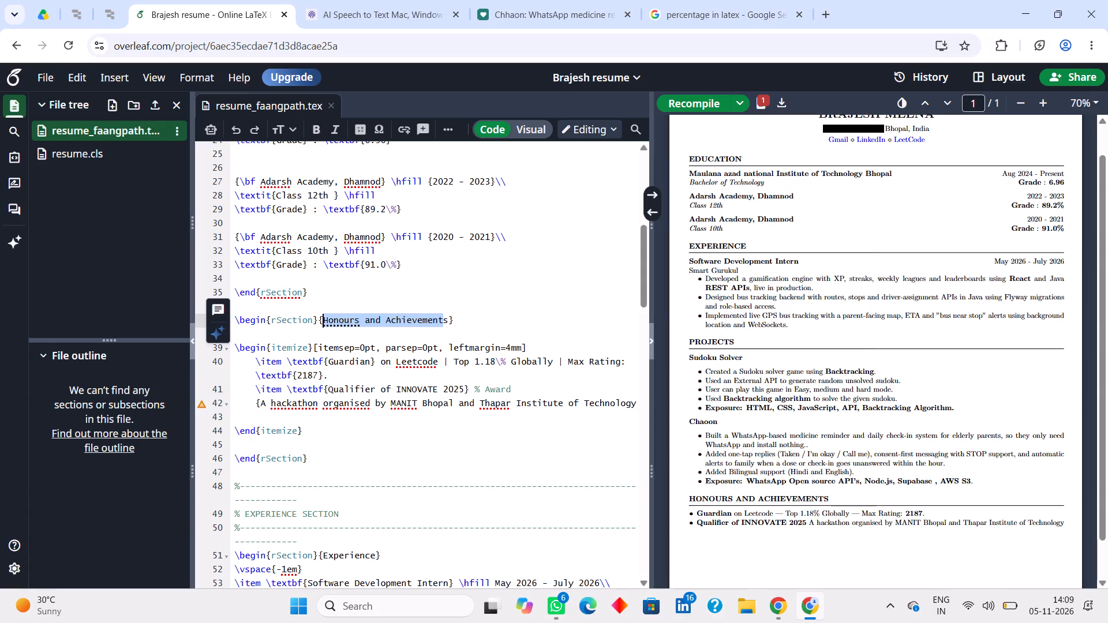
key("s")
type("kills")
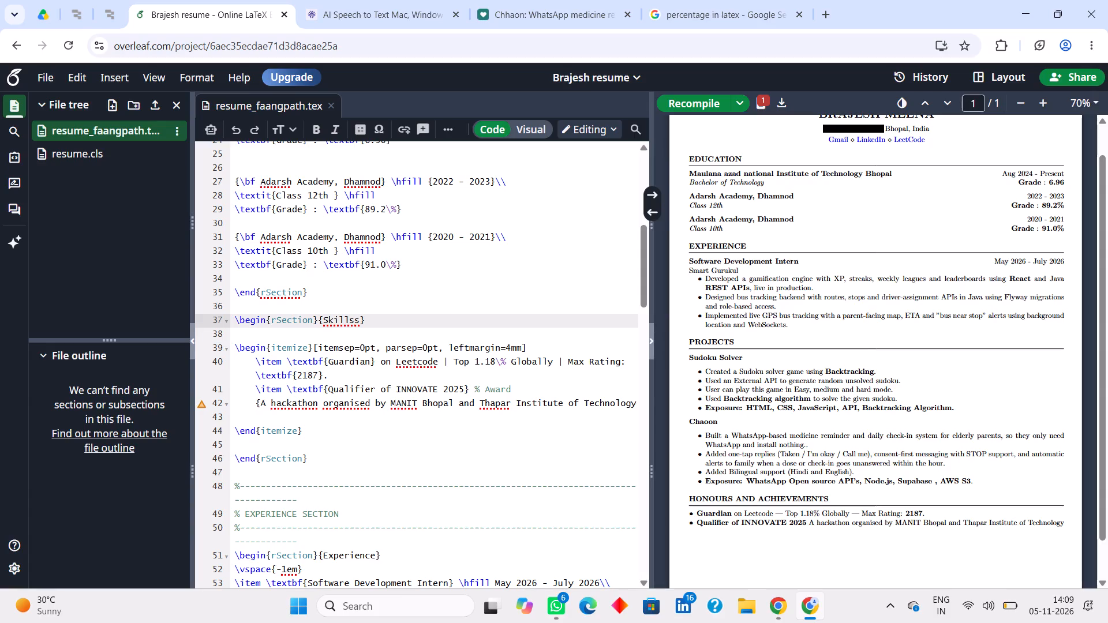
key("BackSpace")
left_click(384, 334)
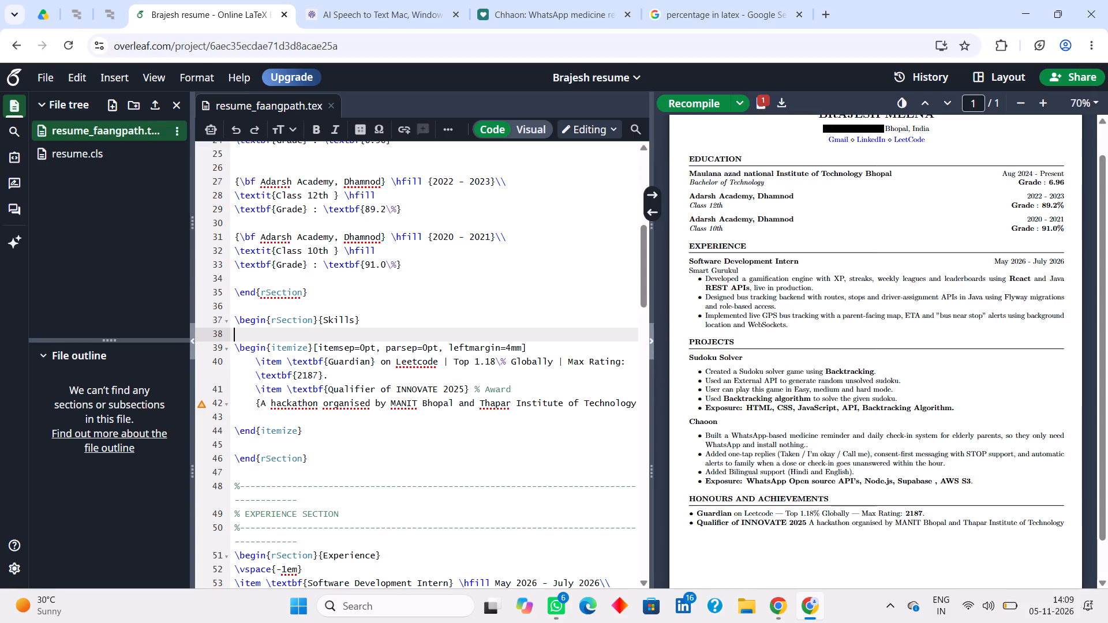
Replace the first Skills item with bold "Languages" followed by ": C/C++ , HTML , Javascript , Java(Basics).".
double_click(341, 362)
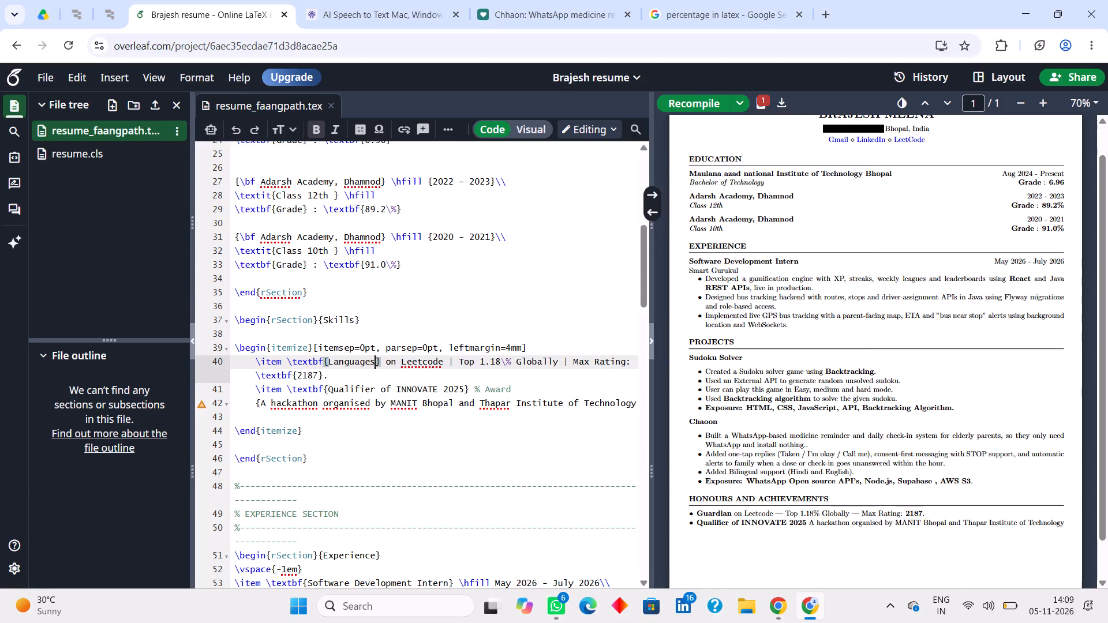
left_click_drag(404, 366, 420, 375)
key("BackSpace")
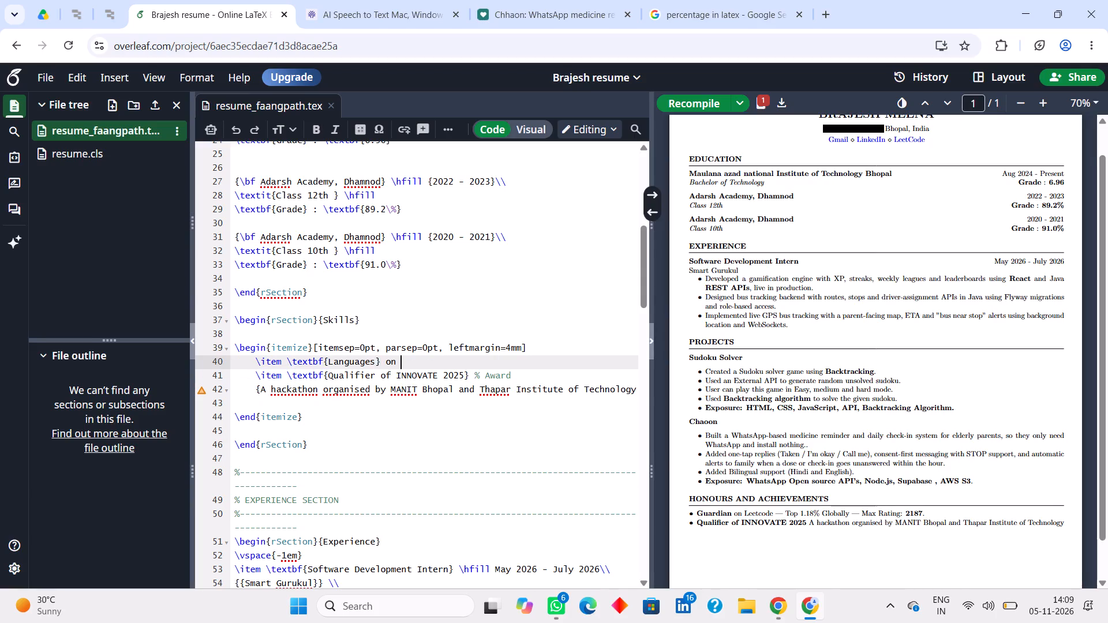
key("BackSpace")
key("BackSpace")
key("BackSpace")
type(":")
key("space")
type("C/C++")
key("space")
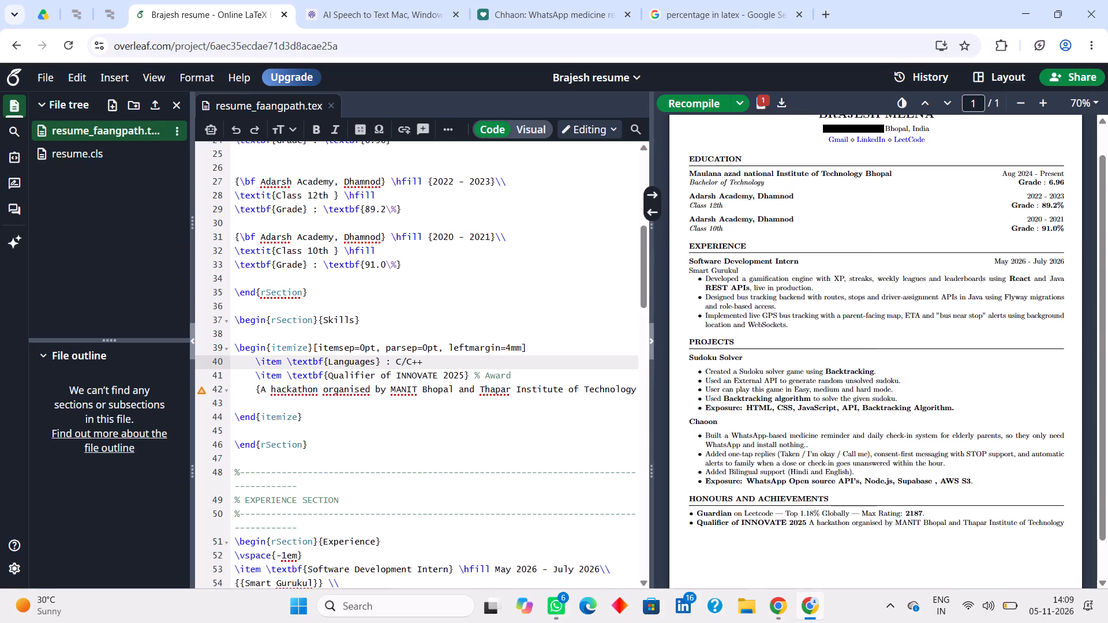
type(", HTML ,")
key("space")
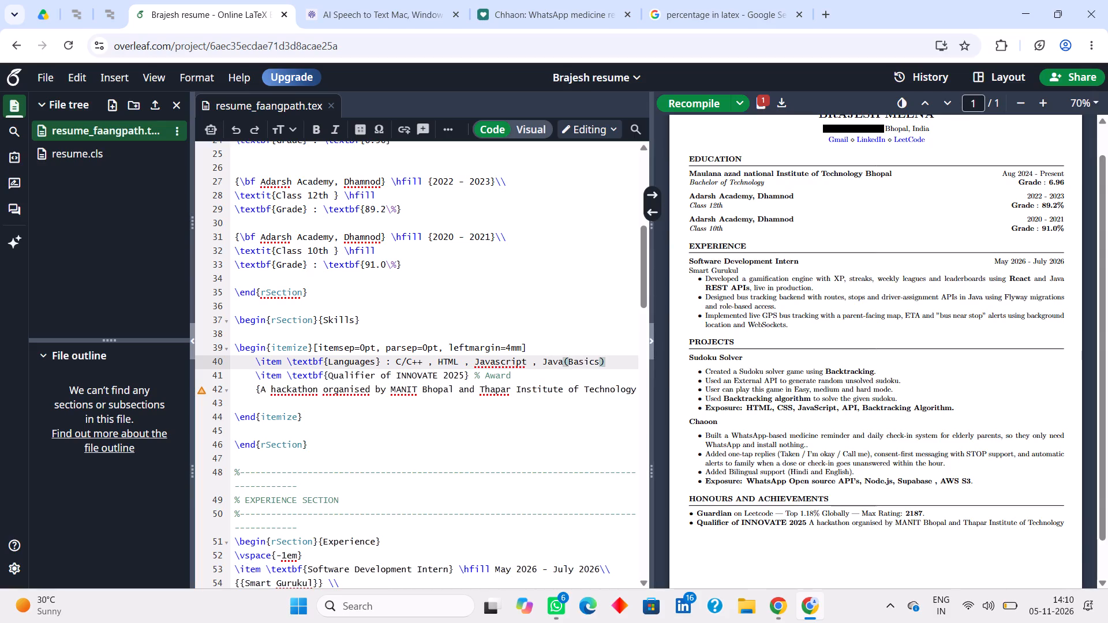
key("period")
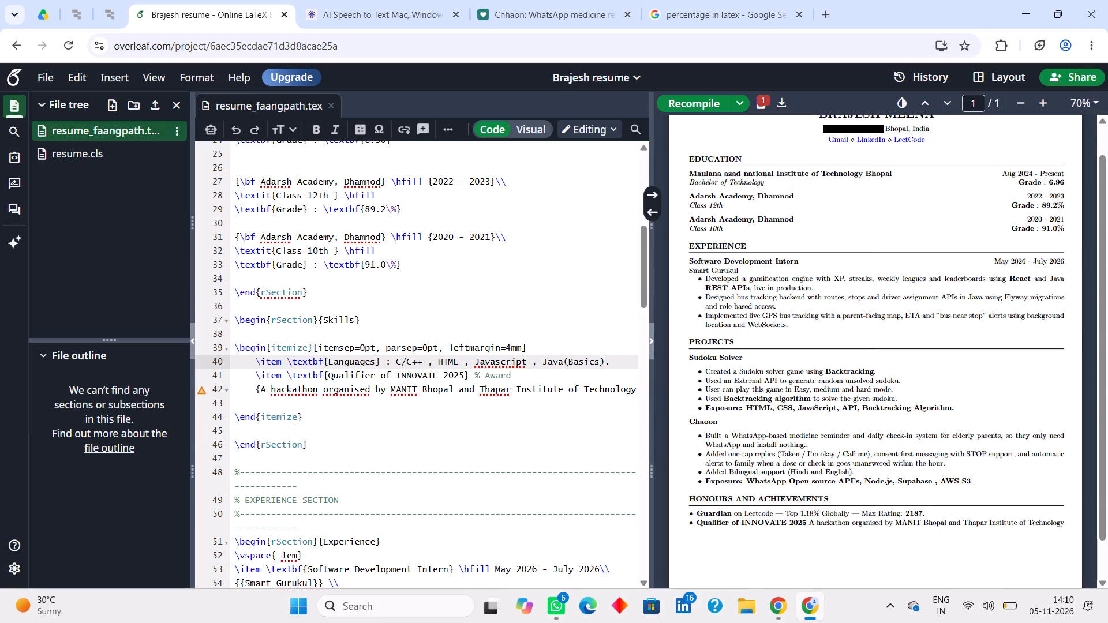
Replace the second Skills item with bold "Technologies and skills" followed by ": Node.js , React.js , Express.js , AWS S3 , Git , Supabase.".
left_click_drag(634, 386, 330, 379)
key("BackSpace")
key("shift+braceright")
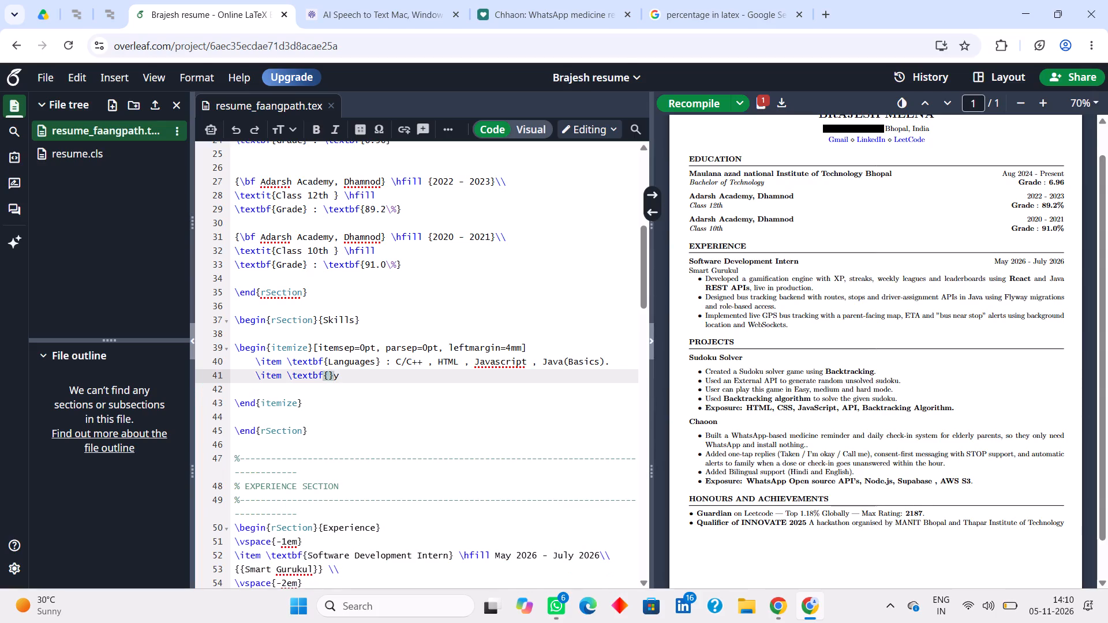
key("Right")
key("BackSpace")
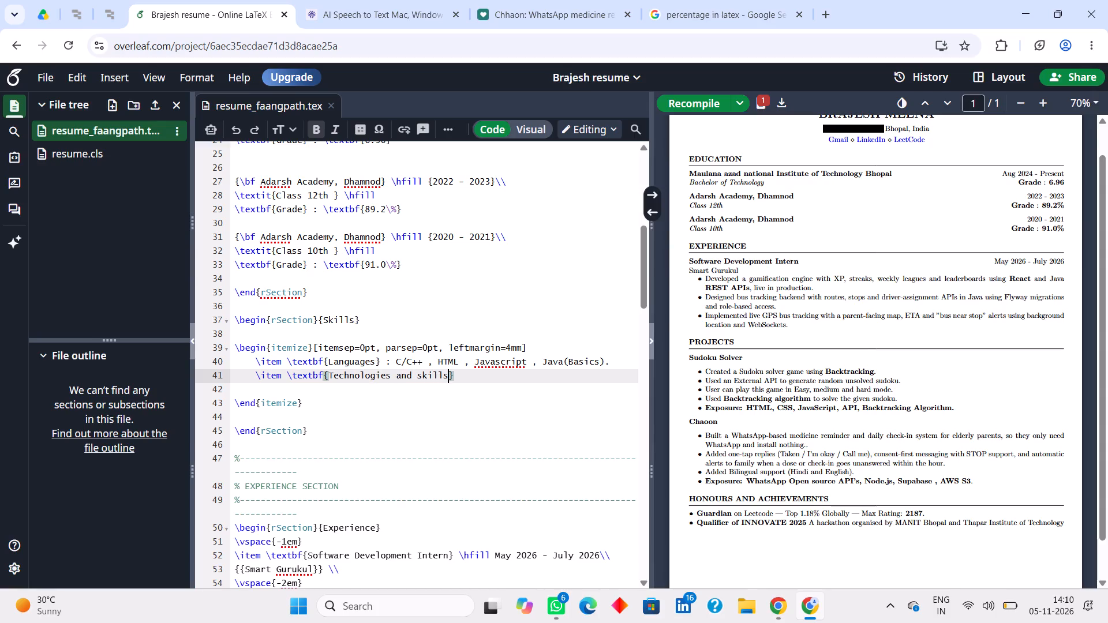
key("Right")
key("space")
type(":")
key("space")
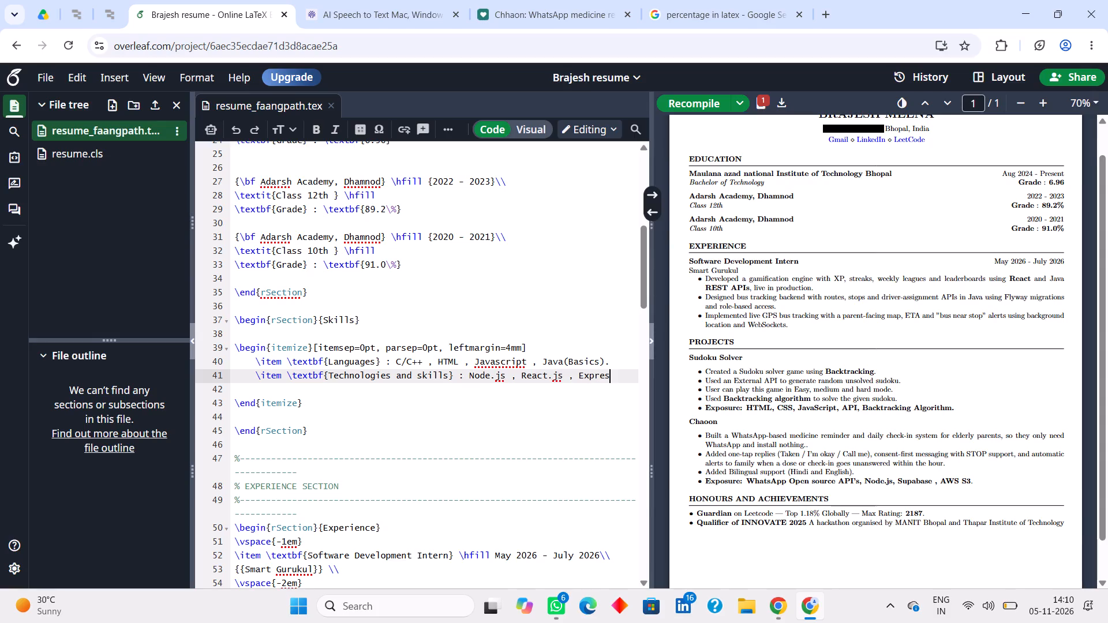
type(".js")
key("space")
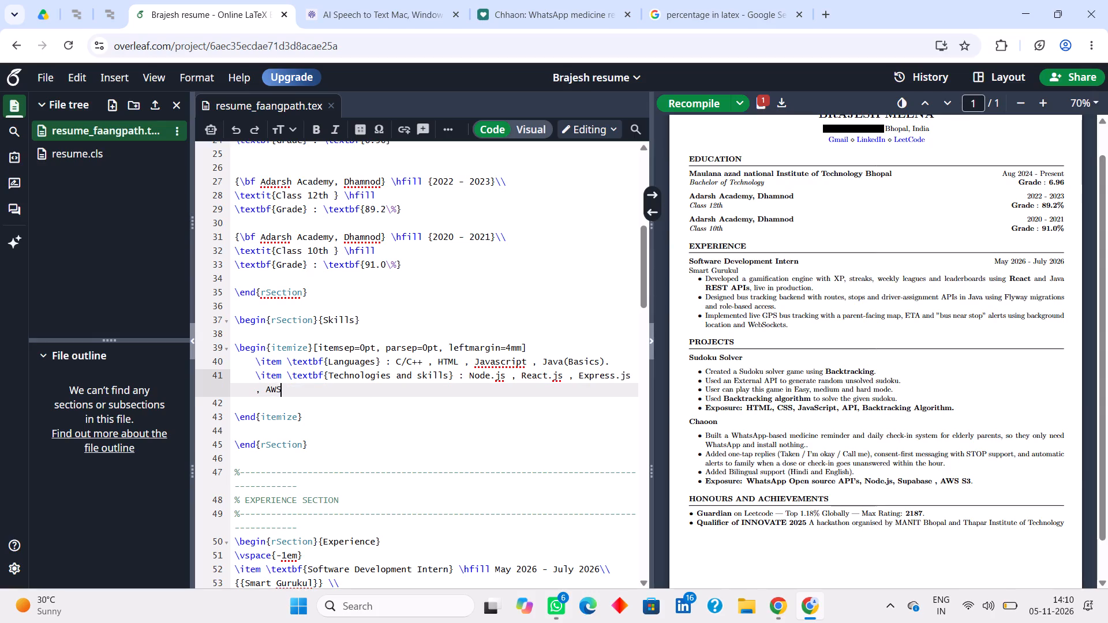
key("space")
type("S3")
key("space")
type(", G")
type("it ,")
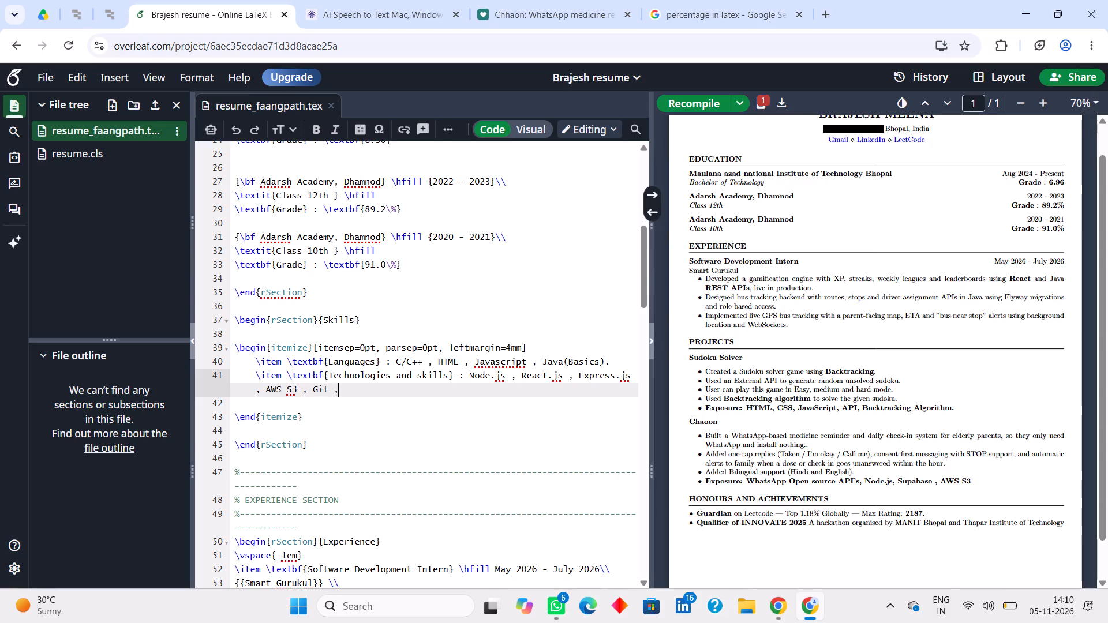
key("space")
key("s")
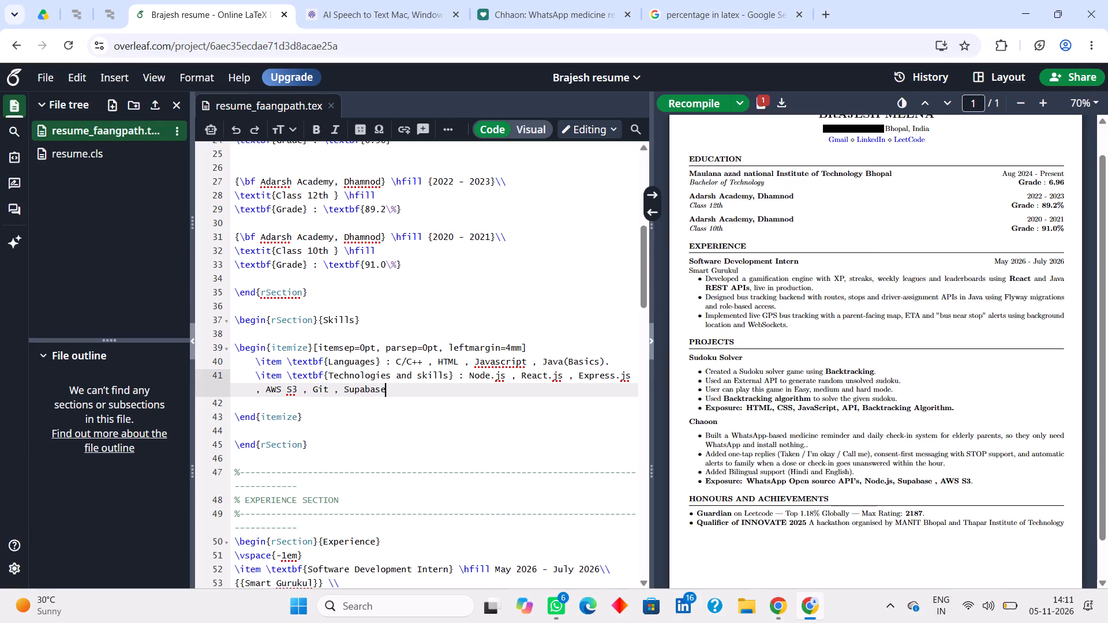
Add a third item, bold "Area of Interest", listing Data Structures and Algorithm, Web development, Artificial Intelligence, Competitive Programming, Vibe coding.
key("Return")
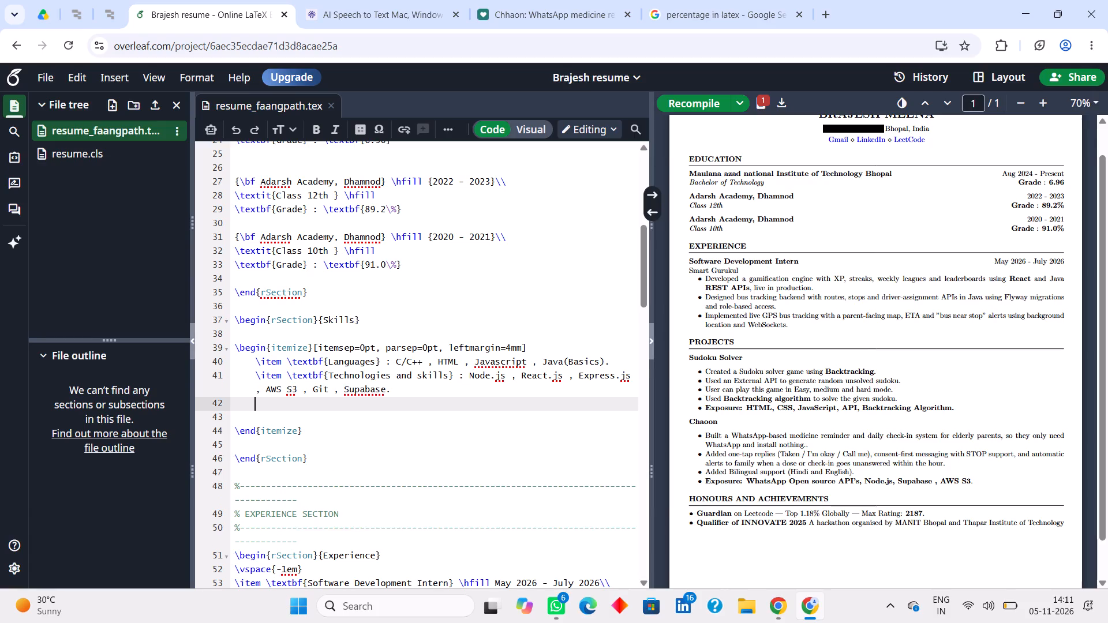
type("\\item")
key("space")
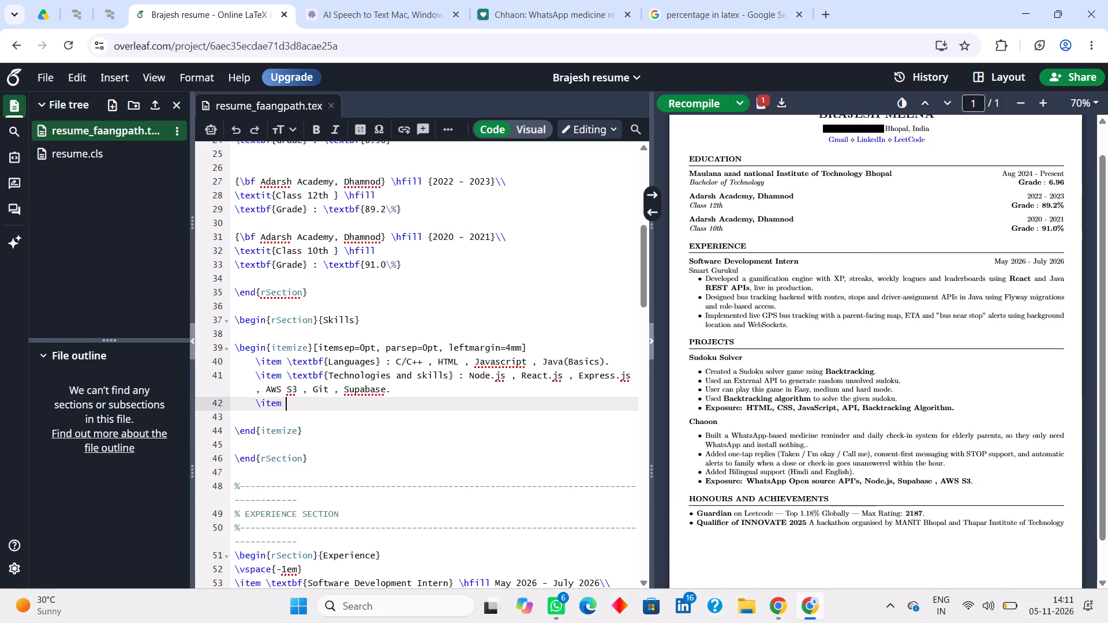
type("\\te")
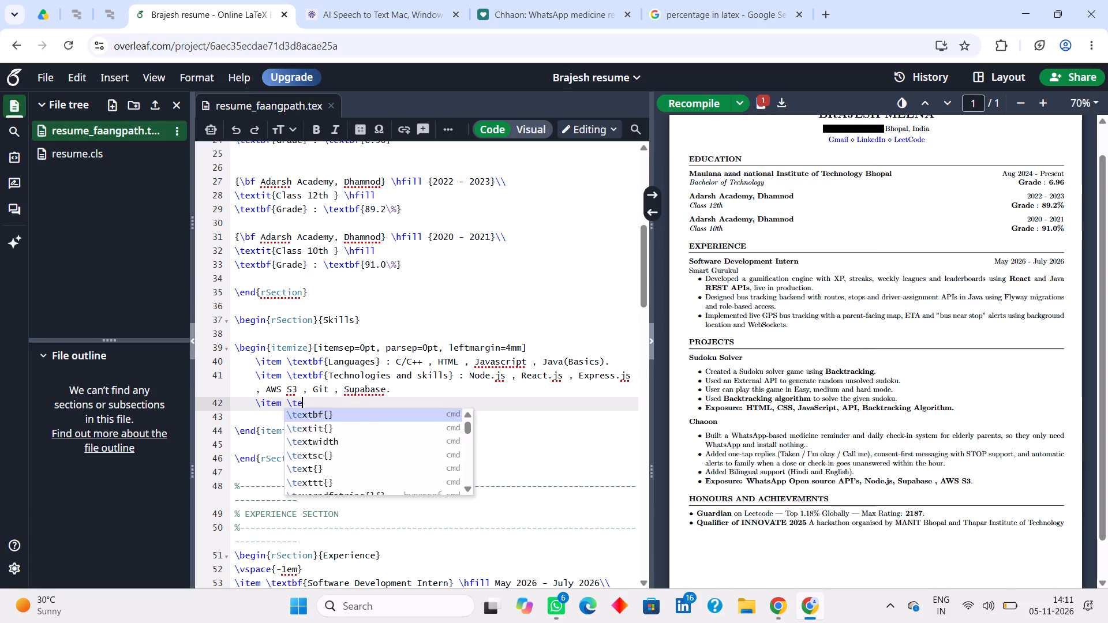
key("Return")
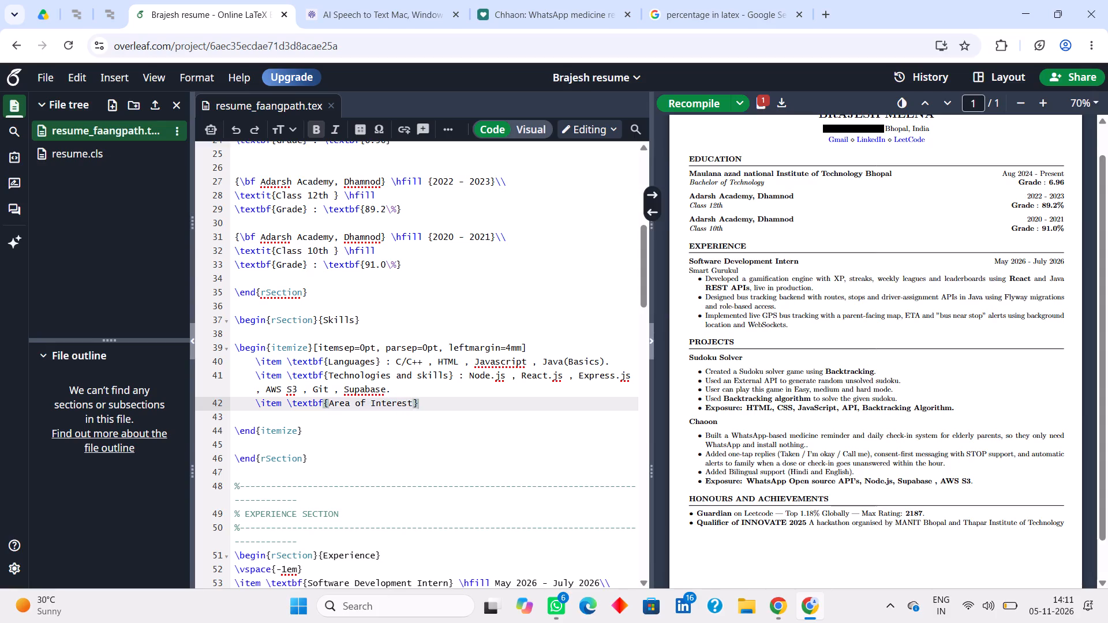
key("Right")
key("space")
type(":")
key("space")
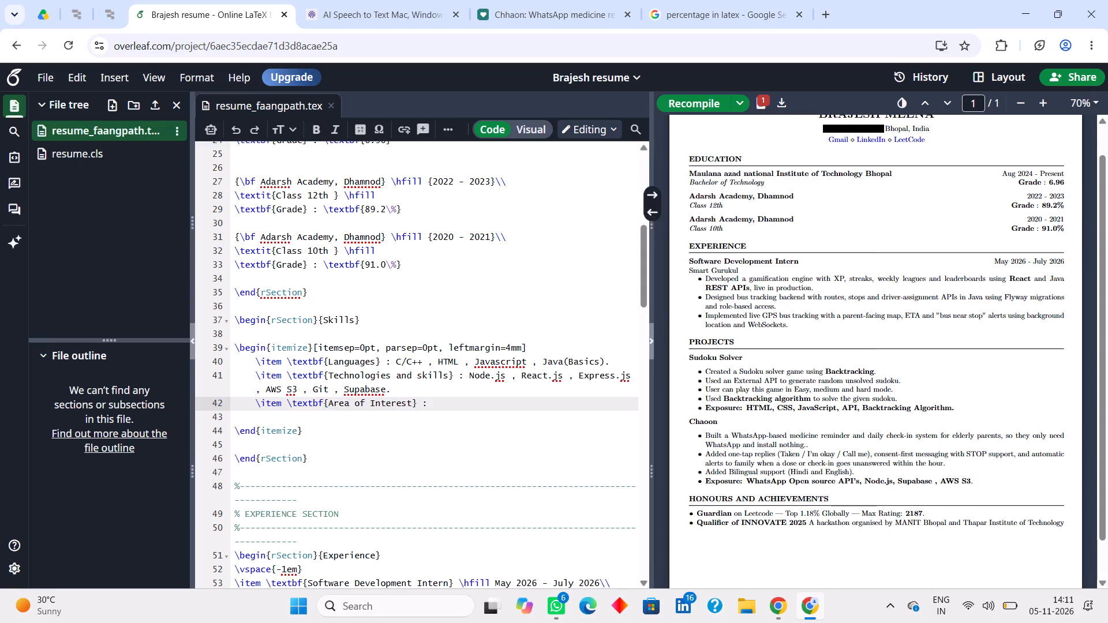
key("c")
type("om")
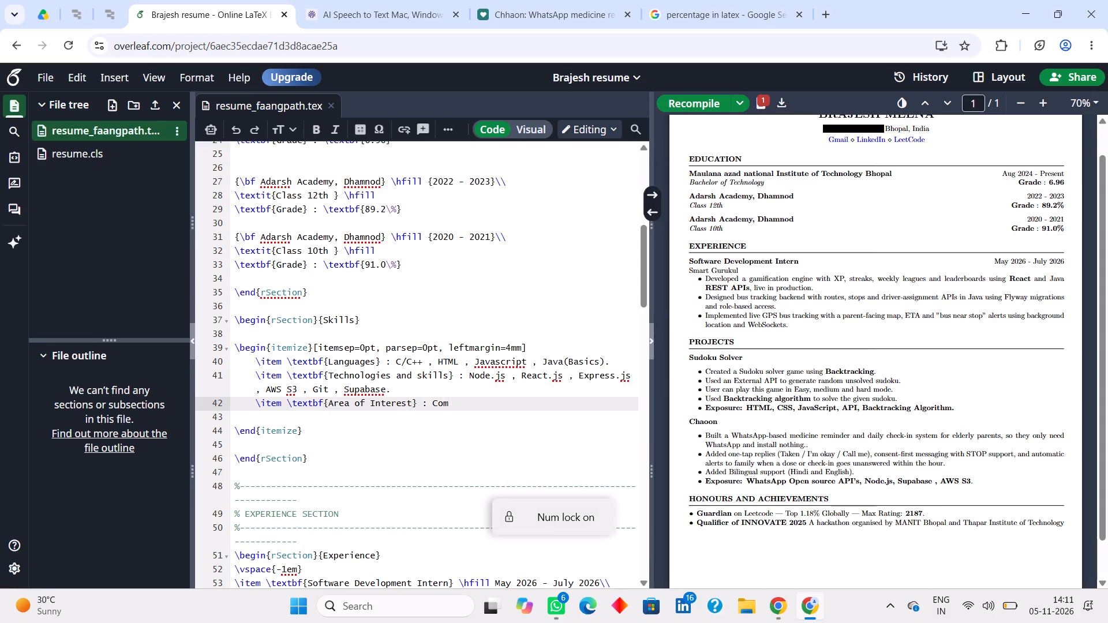
key("BackSpace")
key("BackSpace")
key("BackSpace")
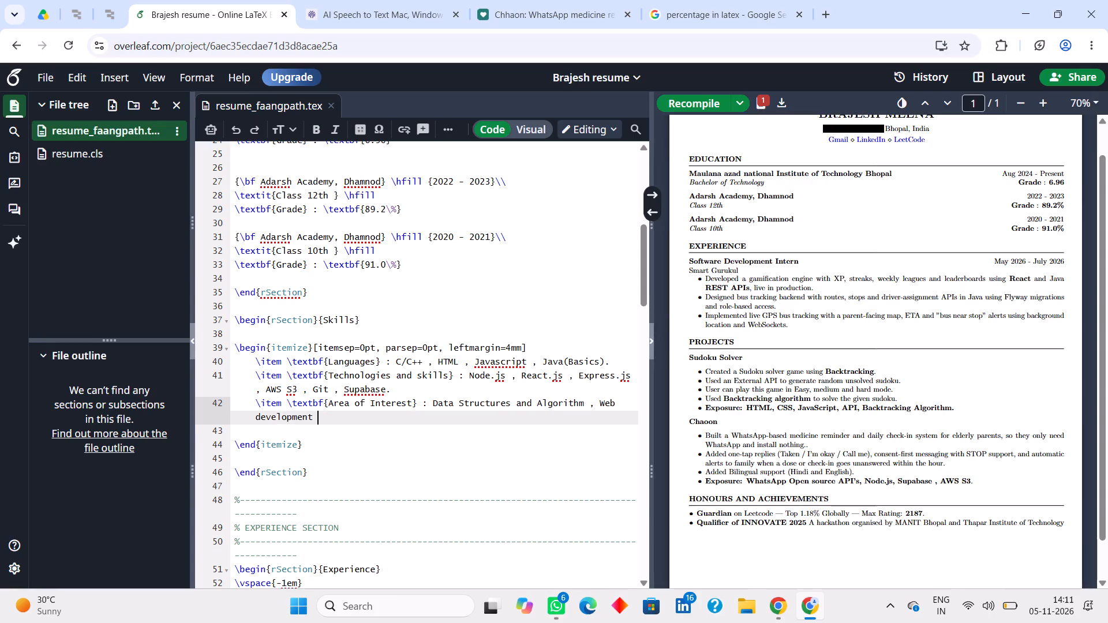
type("rtific")
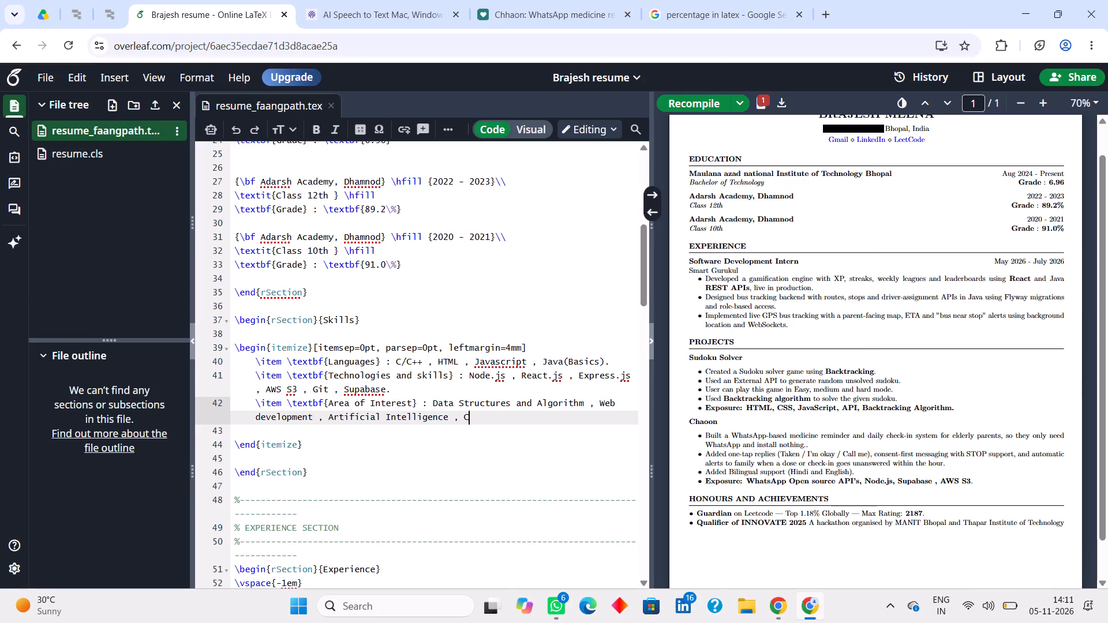
type("ompetitive")
key("space")
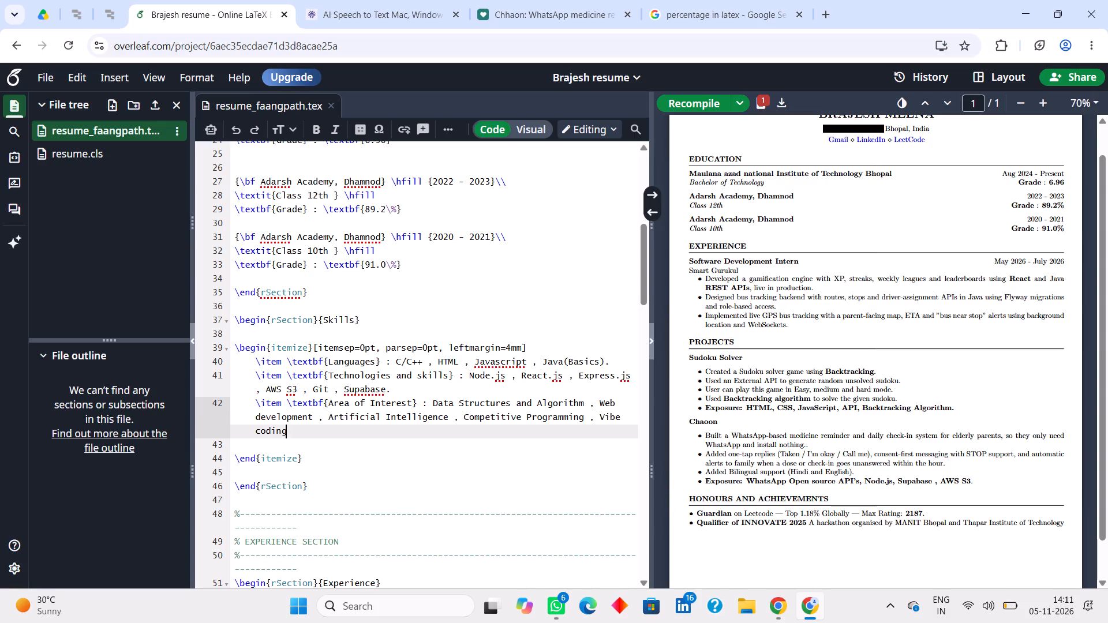
key("period")
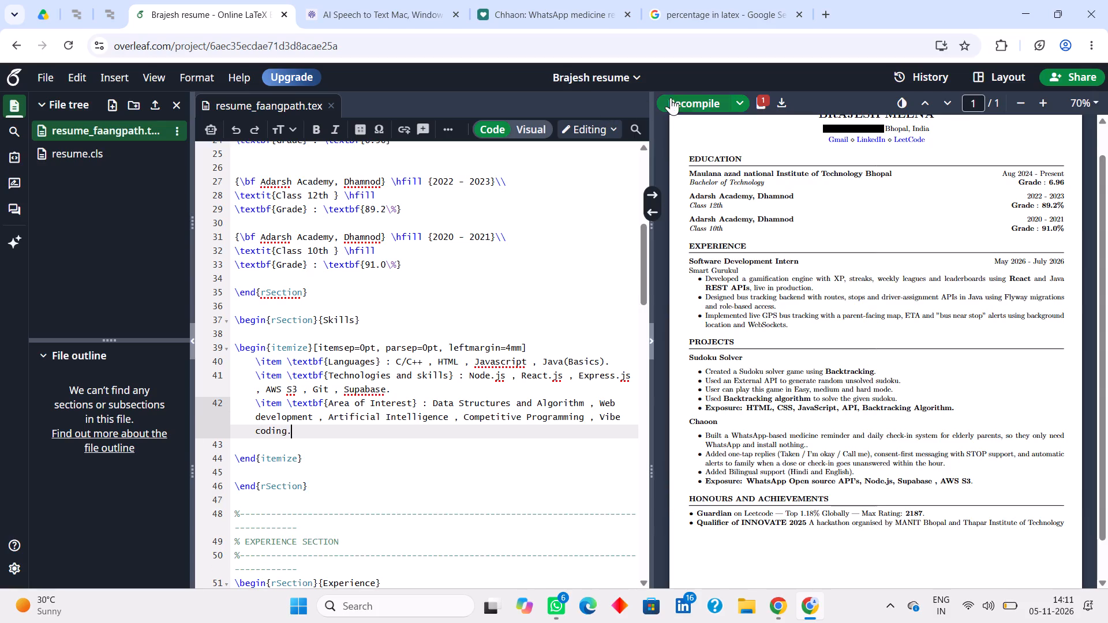
Recompile the resume PDF with the new Skills section.
left_click(682, 99)
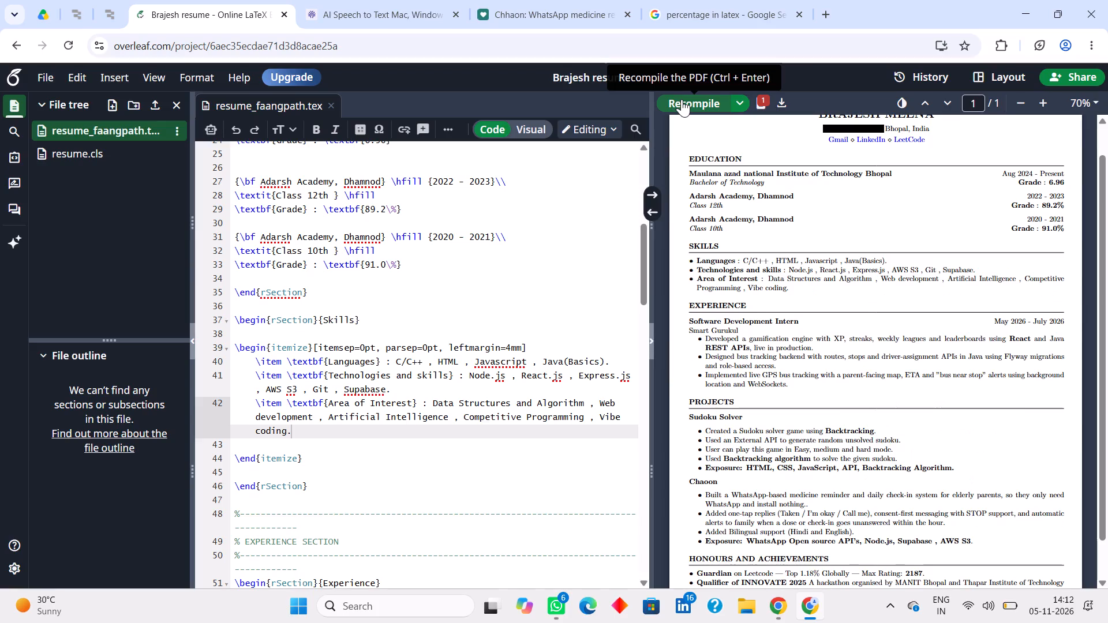
Check the recompiled resume preview and download it as a PDF.
scroll(937, 347, "down", 3)
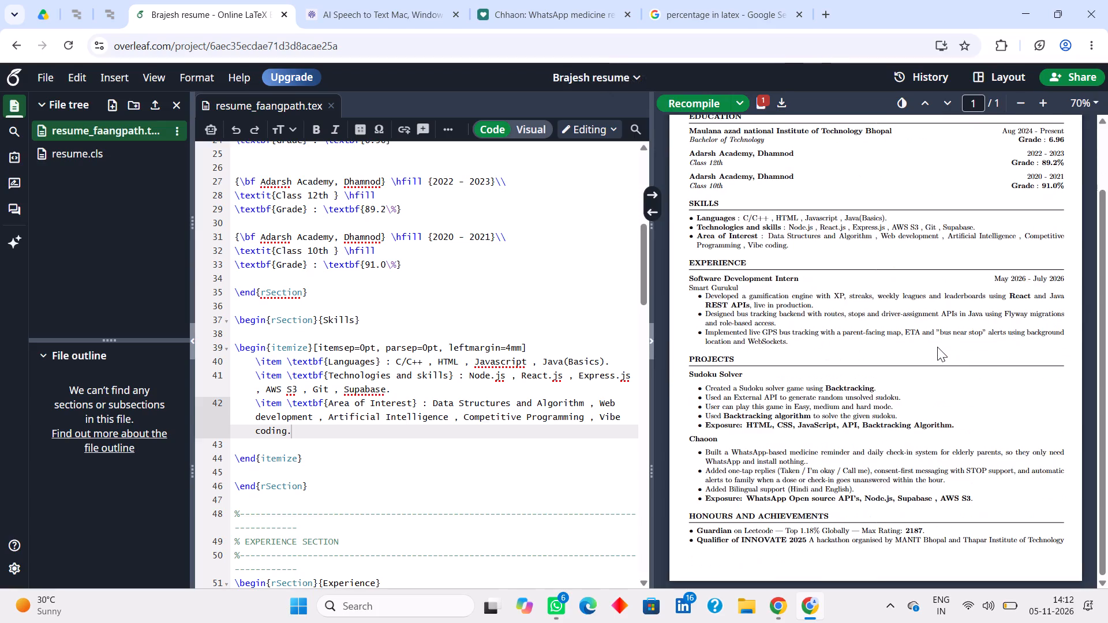
scroll(937, 347, "up", 3)
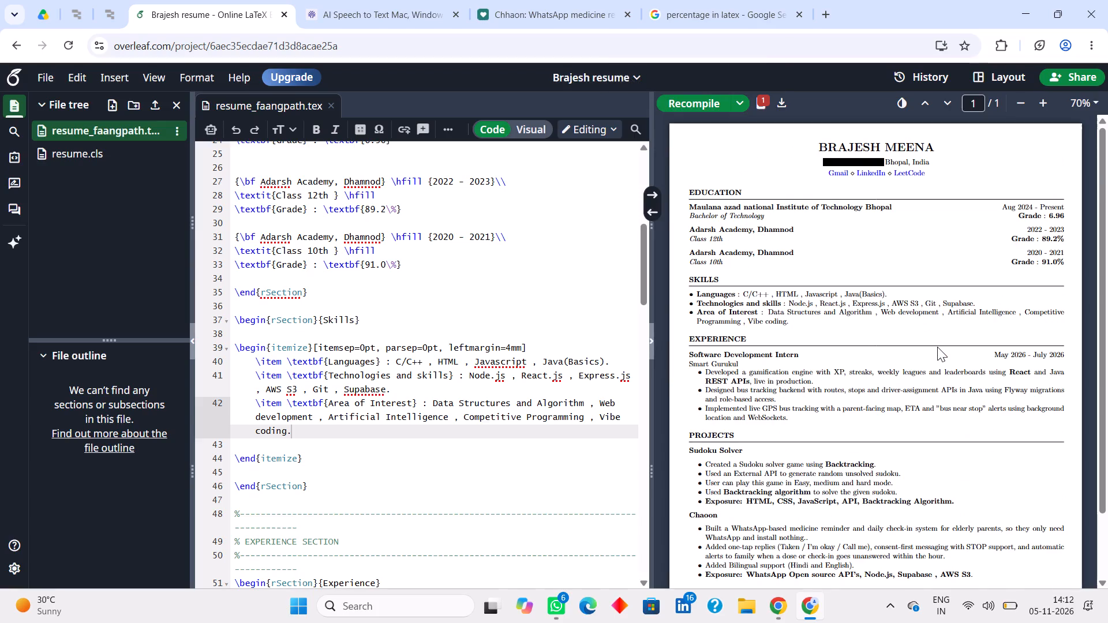
scroll(937, 347, "down", 1)
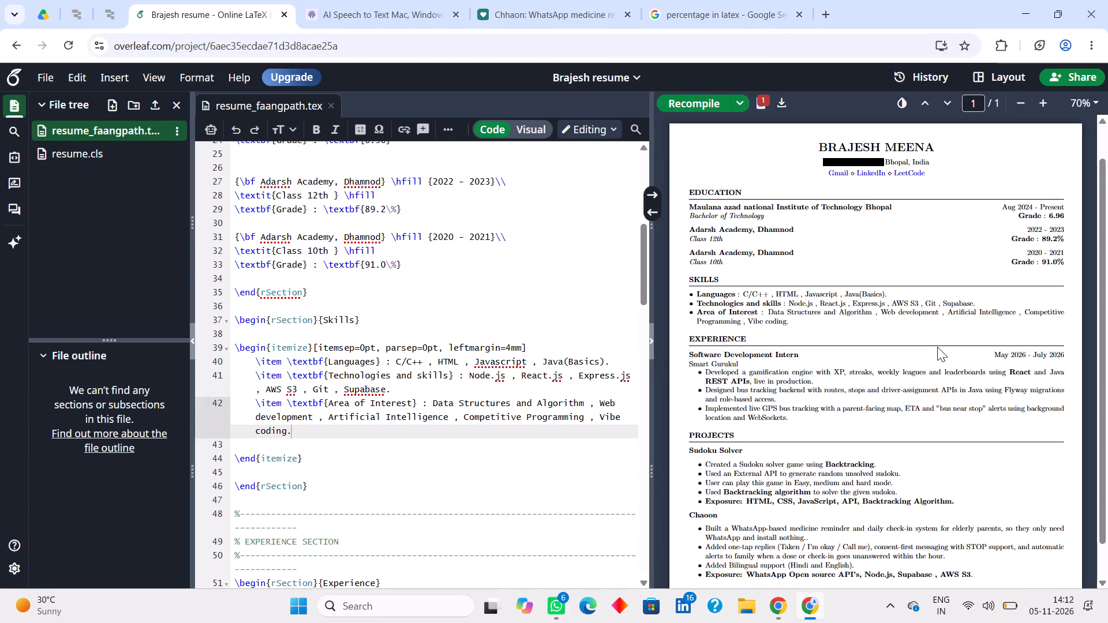
scroll(937, 347, "down", 1)
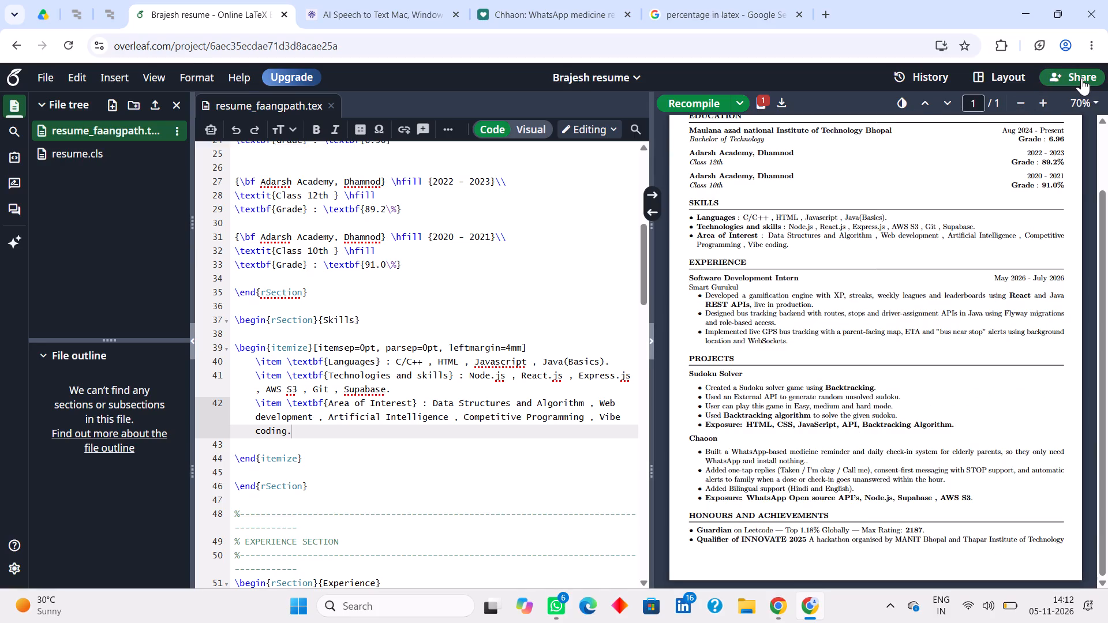
left_click(783, 109)
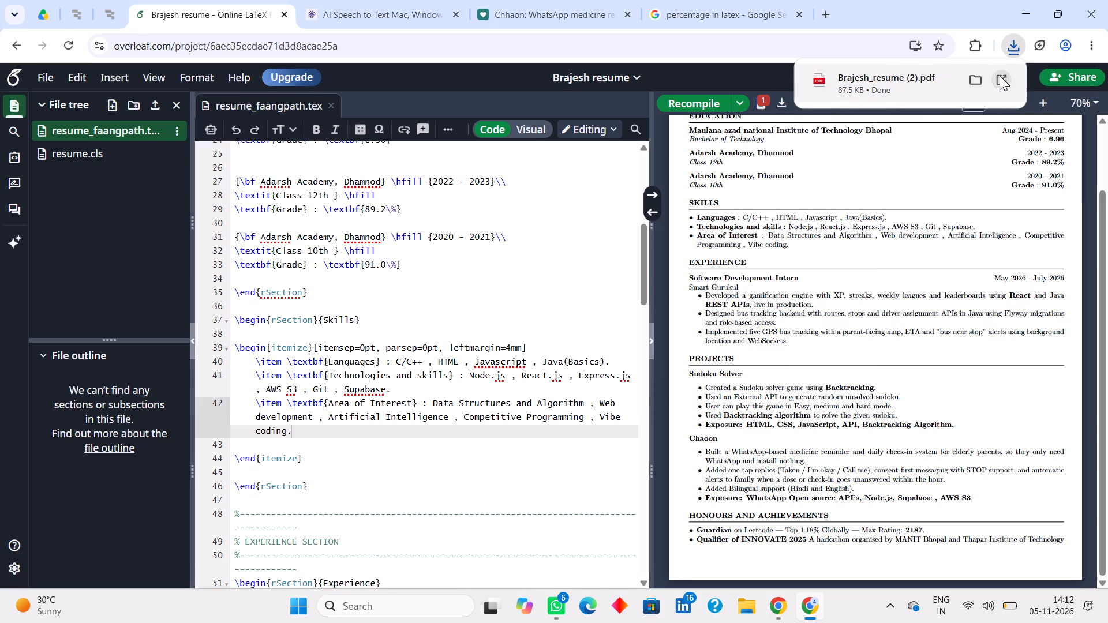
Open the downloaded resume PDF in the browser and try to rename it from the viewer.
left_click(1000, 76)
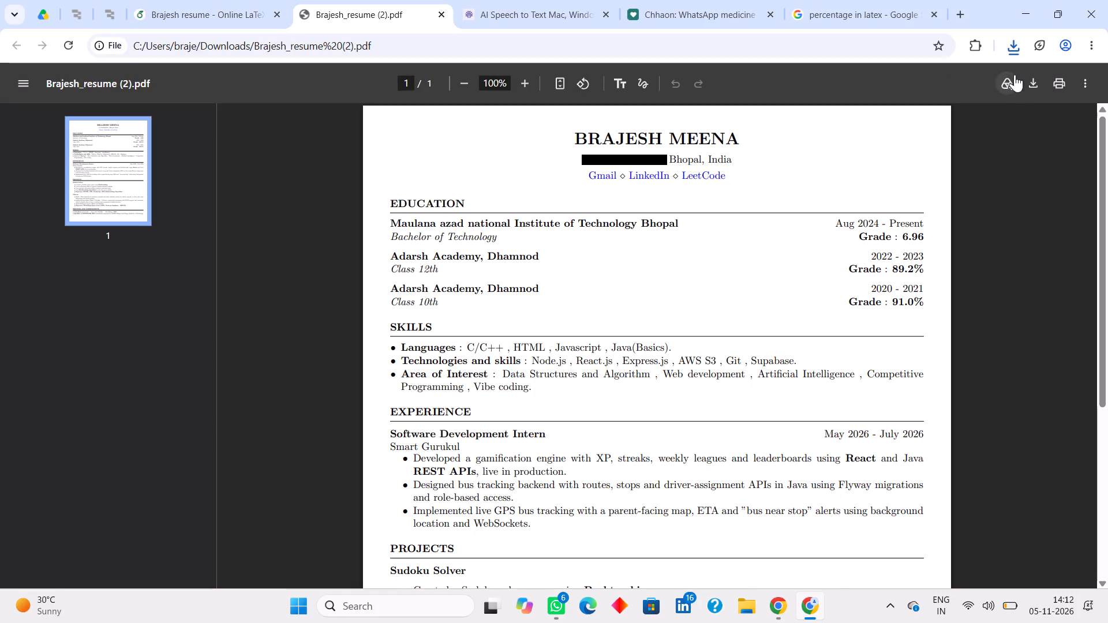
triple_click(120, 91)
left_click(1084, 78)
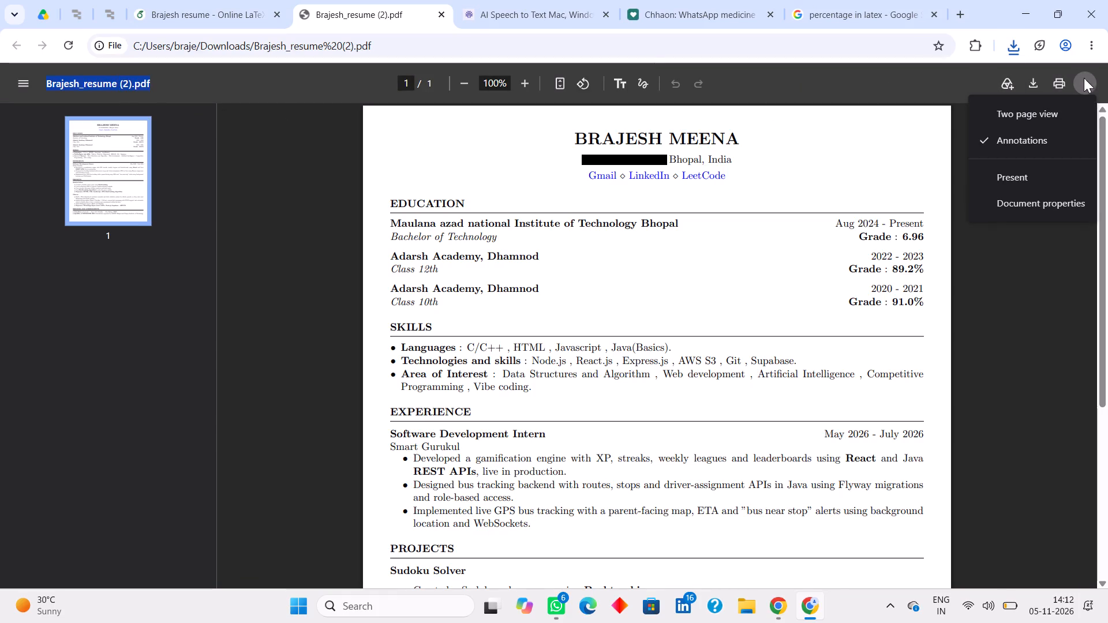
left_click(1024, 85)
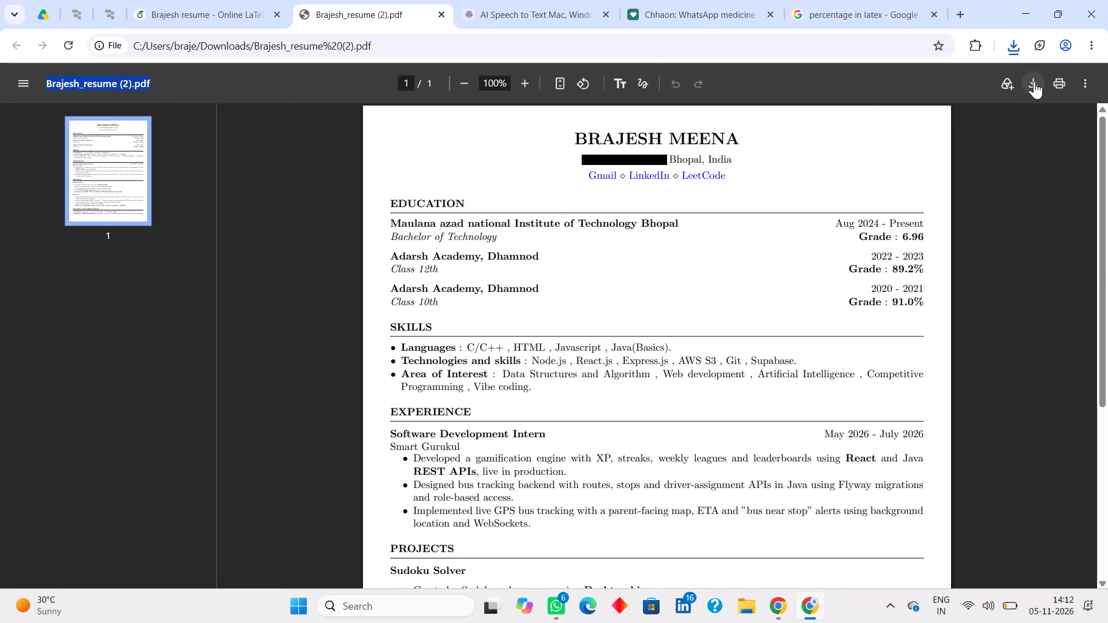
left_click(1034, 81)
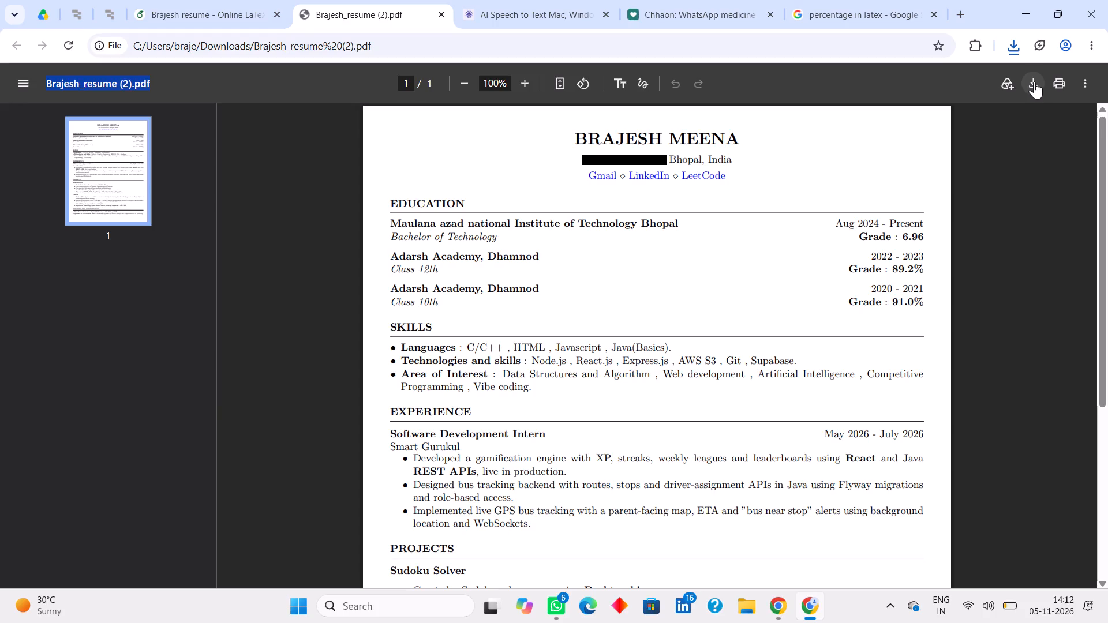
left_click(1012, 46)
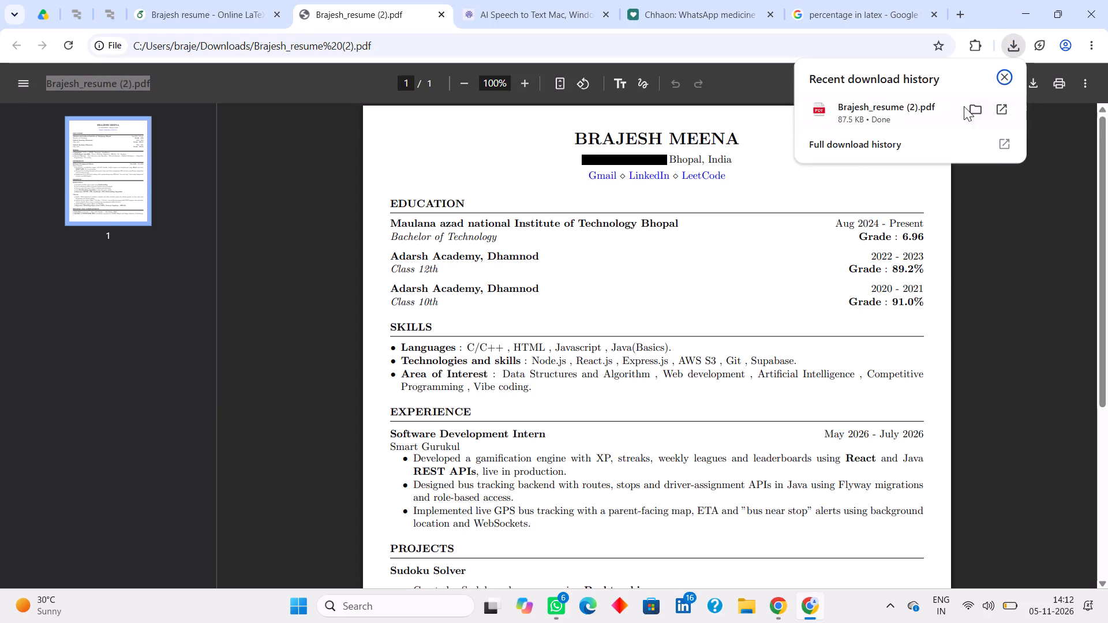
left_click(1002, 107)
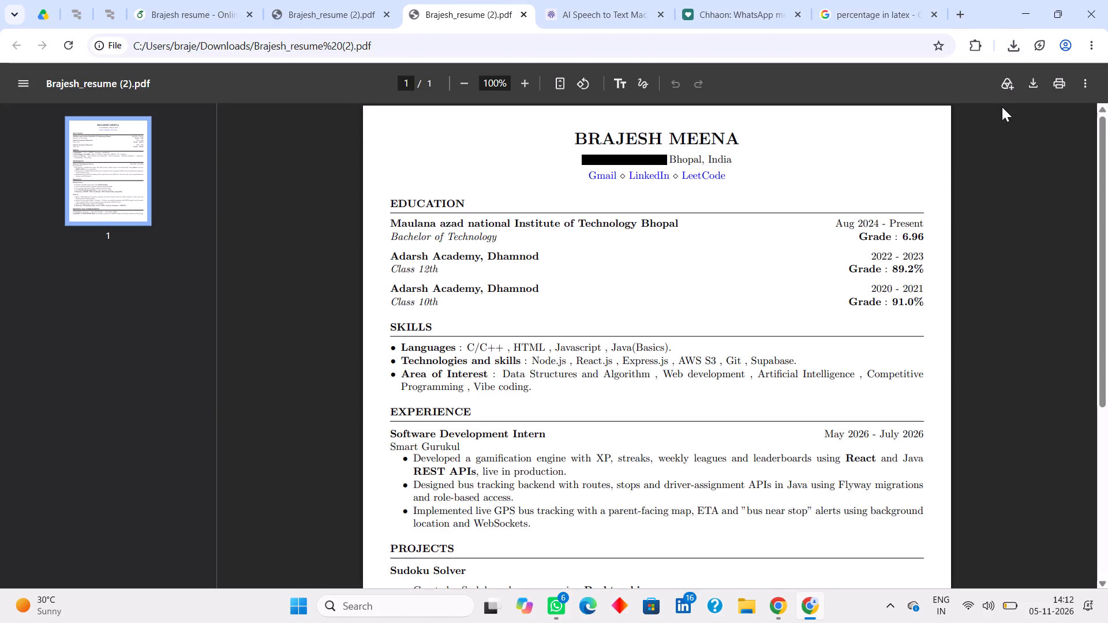
Show the downloaded resume PDF in its folder and rename the file as Brajesh_SDE_Intern.
left_click(1012, 42)
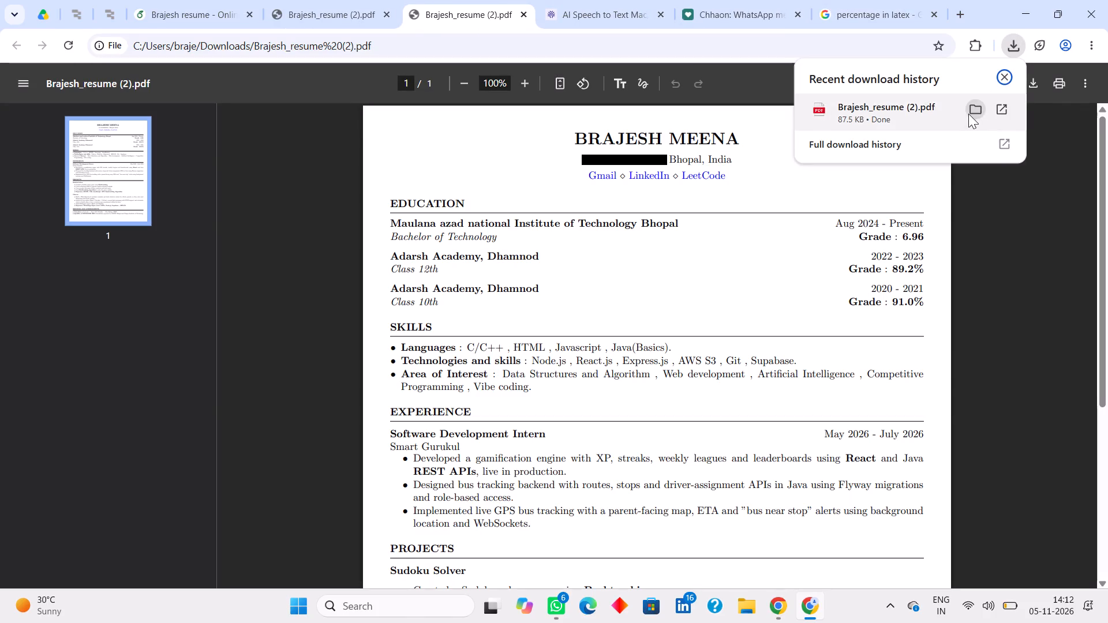
left_click(968, 114)
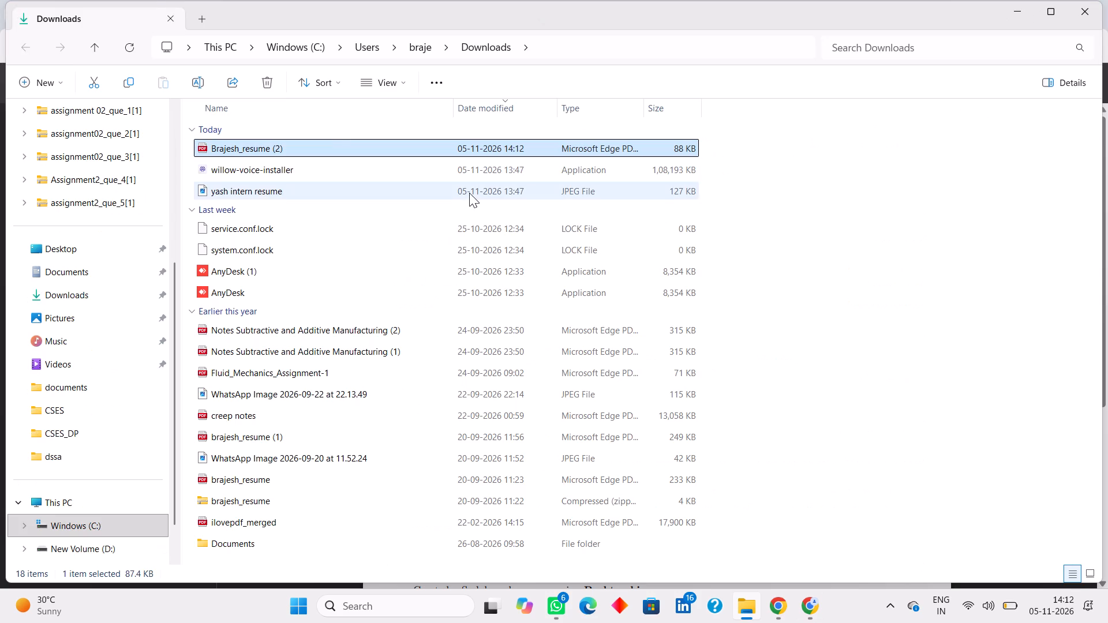
right_click(323, 148)
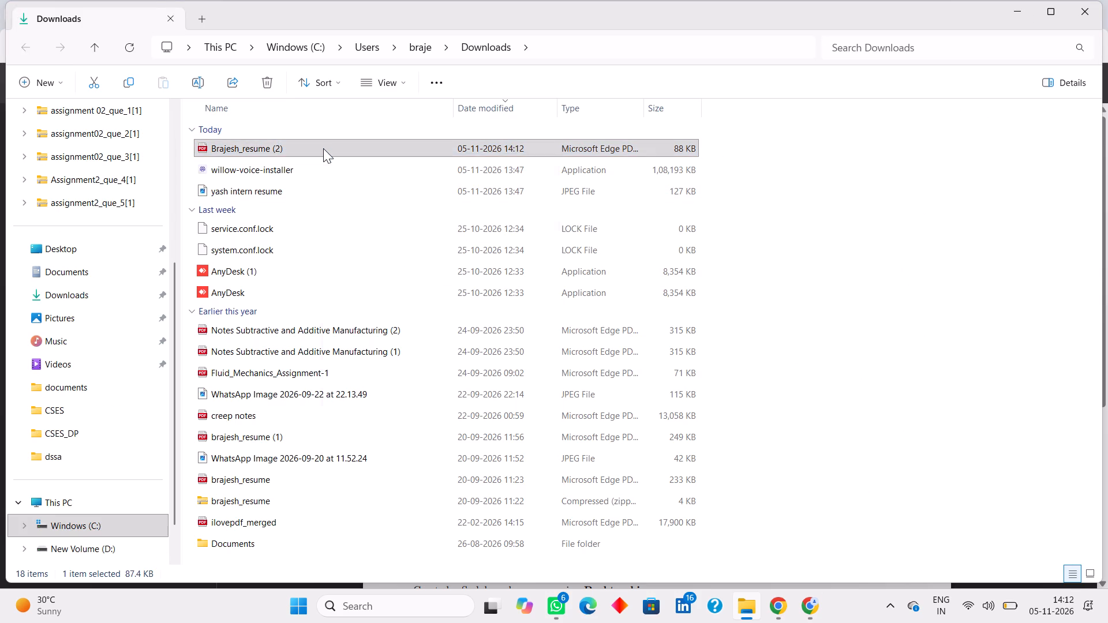
left_click(443, 173)
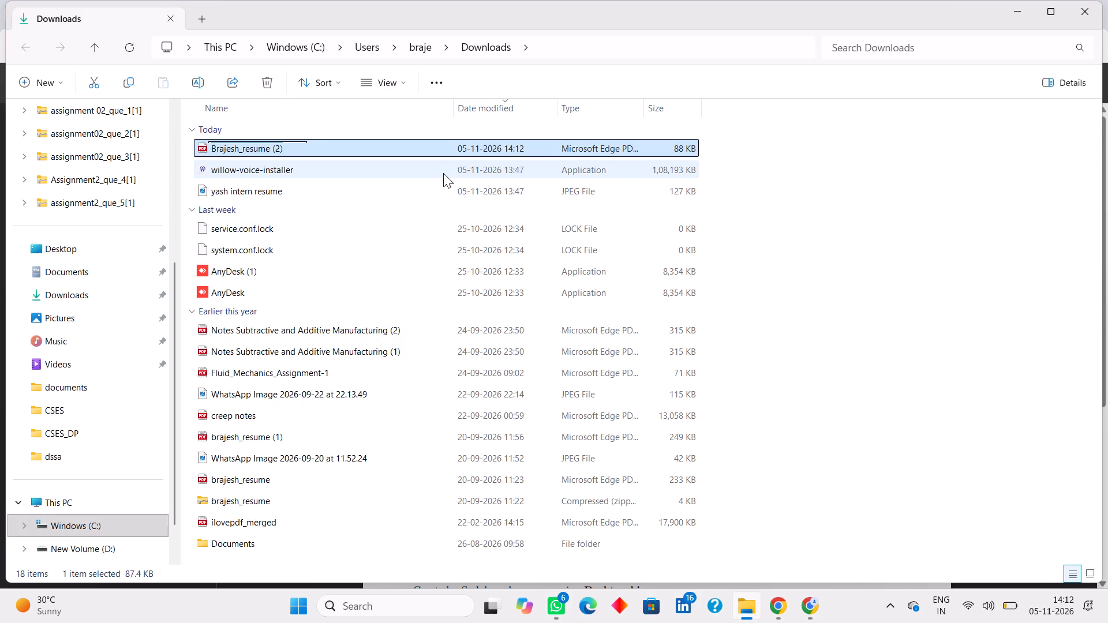
key("BackSpace")
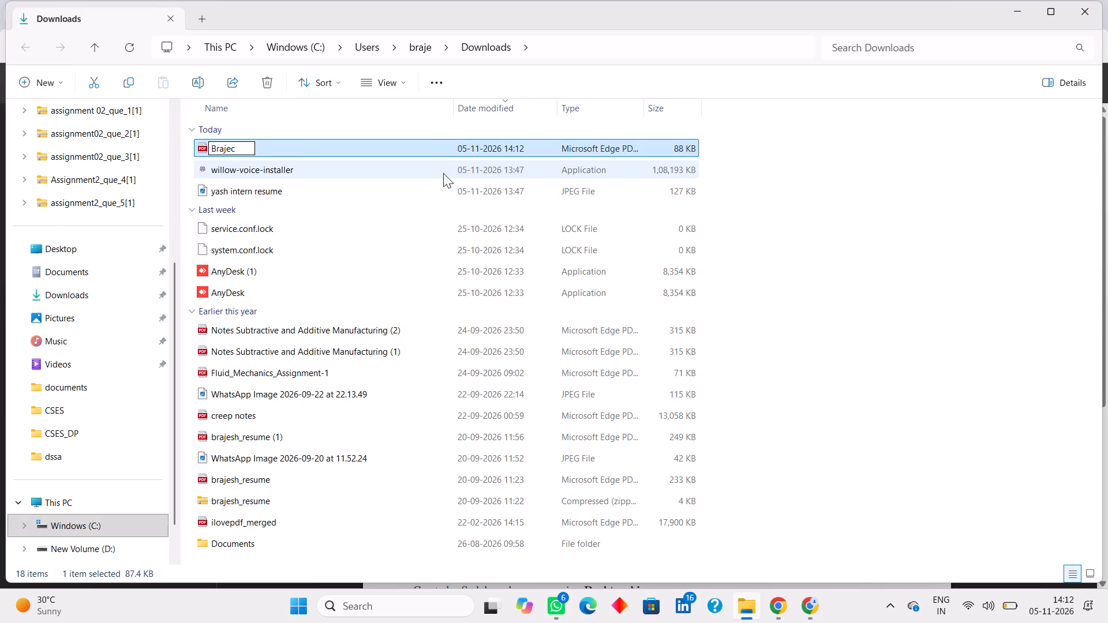
type("h")
key("space")
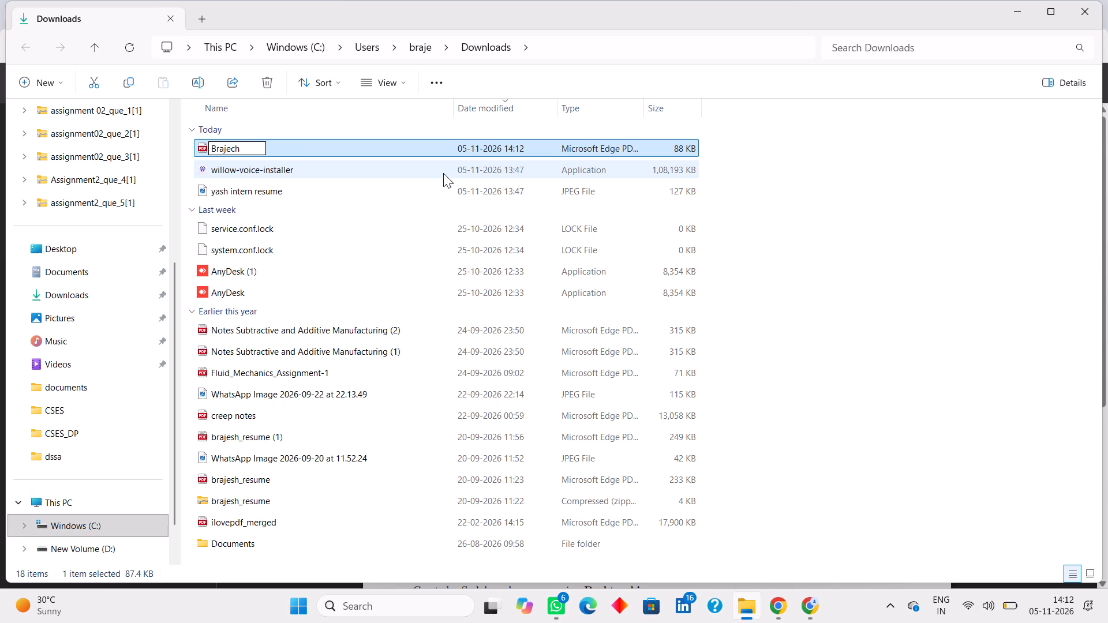
key("BackSpace")
key("BackSpace")
key("BackSpace")
type("sh_")
key("BackSpace")
key("BackSpace")
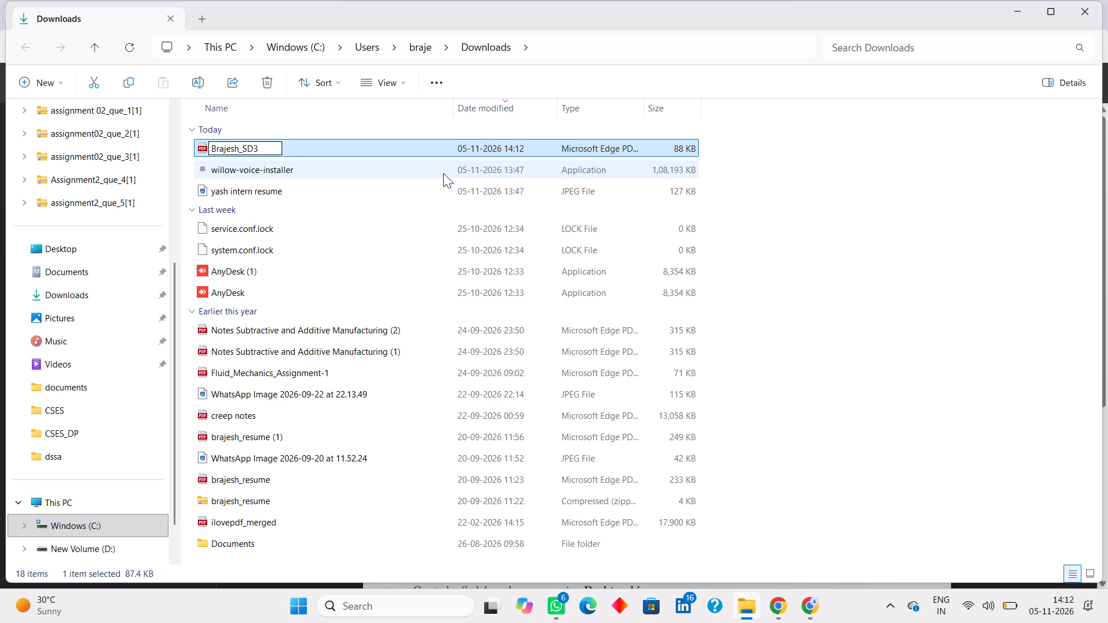
key("e")
type("_I")
key("Return")
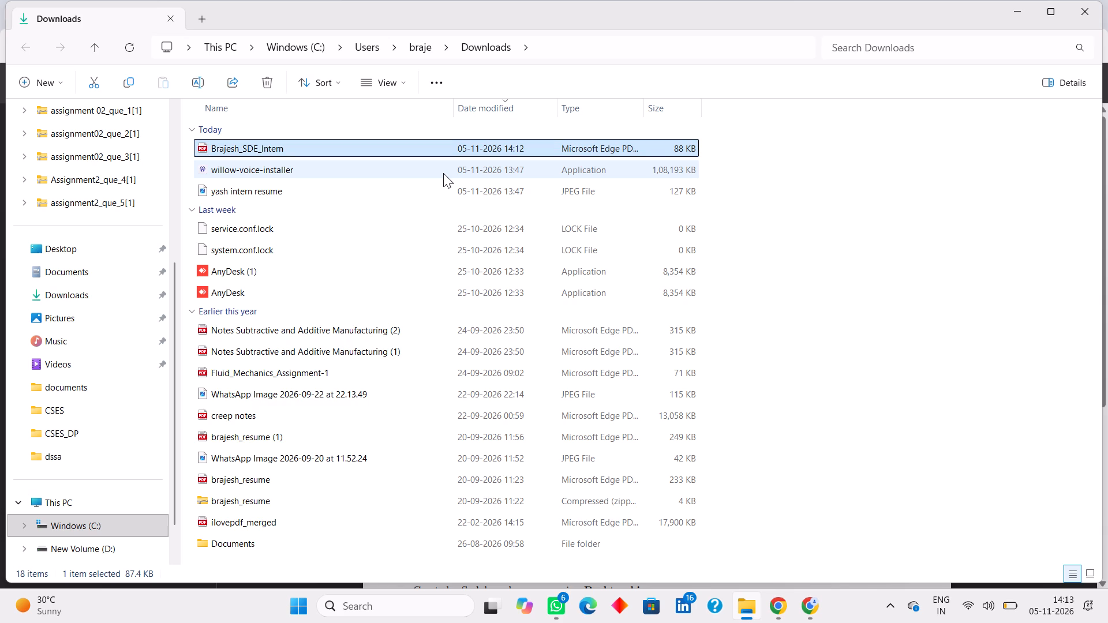
Open the renamed resume PDF from the Downloads folder in Microsoft Edge.
left_click(341, 149)
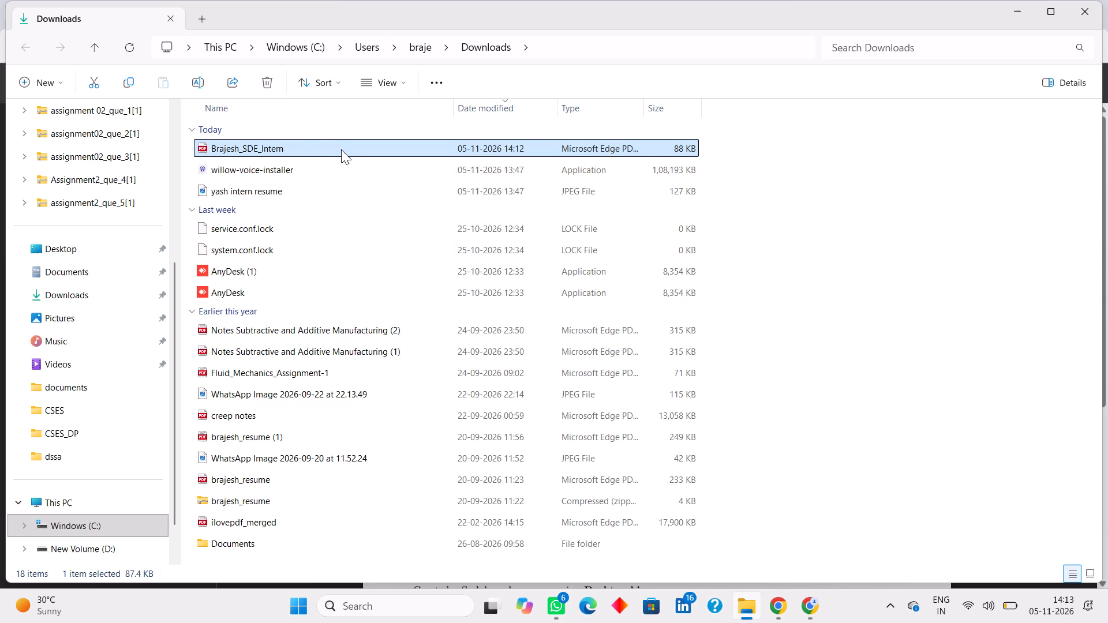
left_click(341, 149)
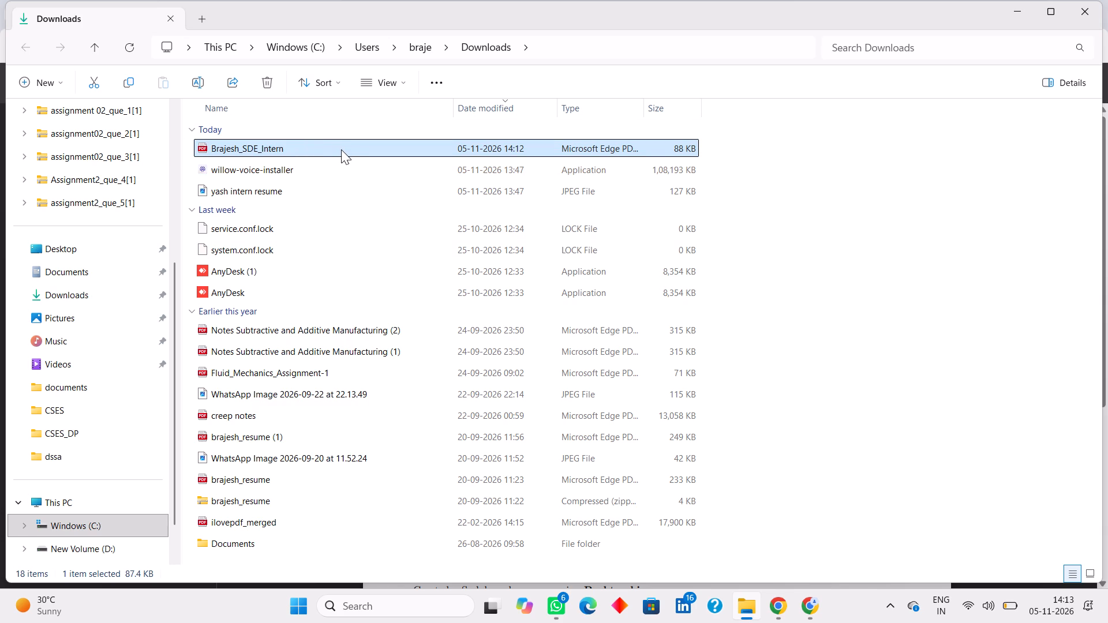
double_click(341, 149)
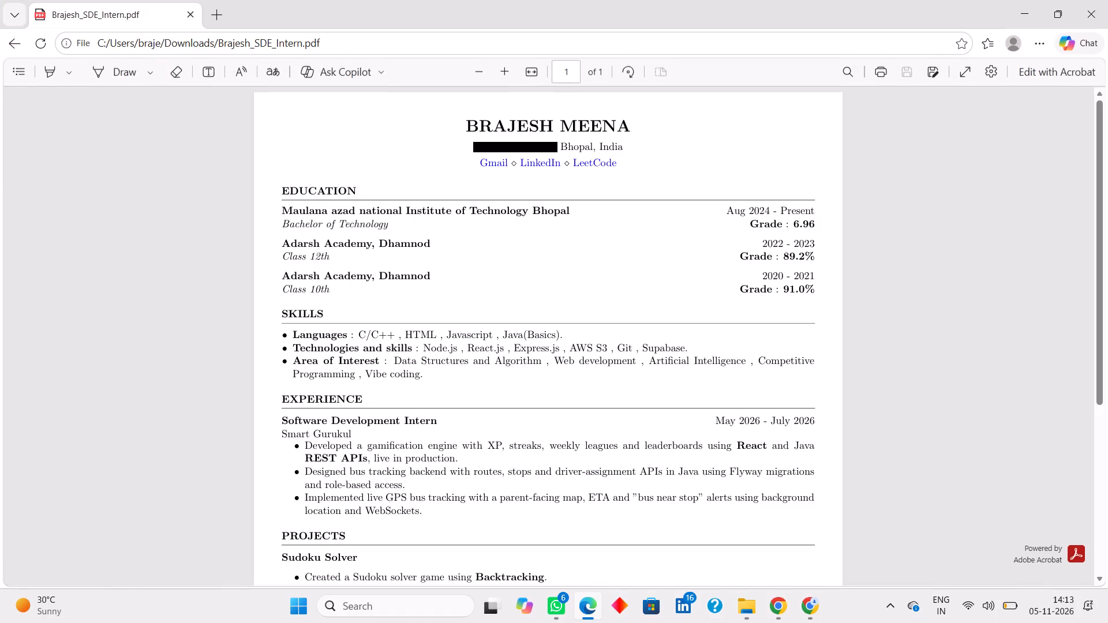
Test the Gmail and LinkedIn links in the resume header.
left_click(495, 166)
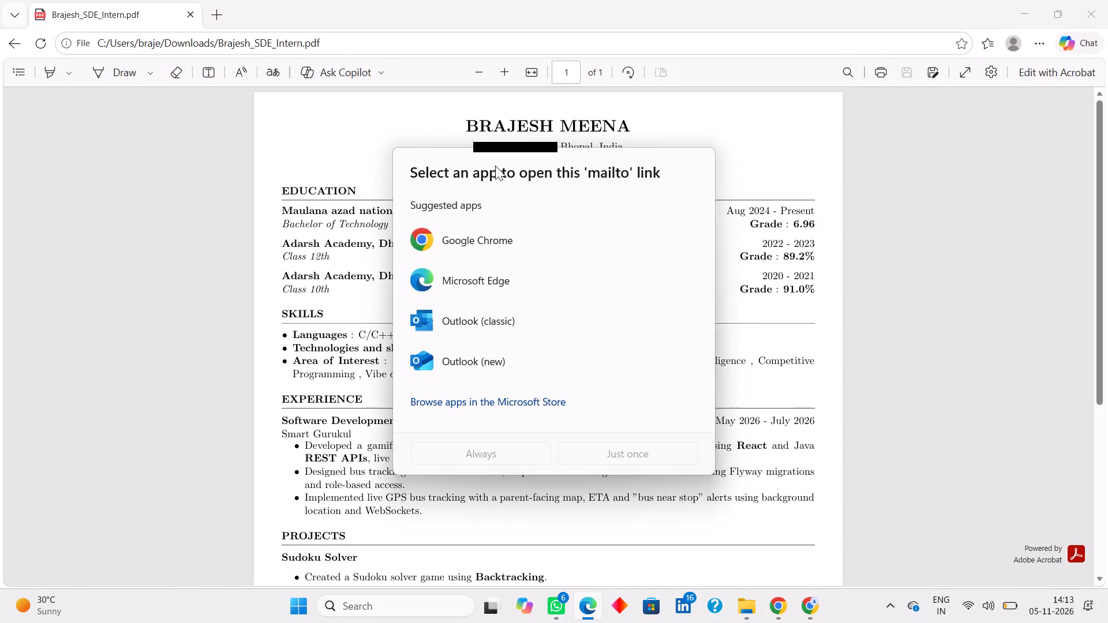
left_click(288, 157)
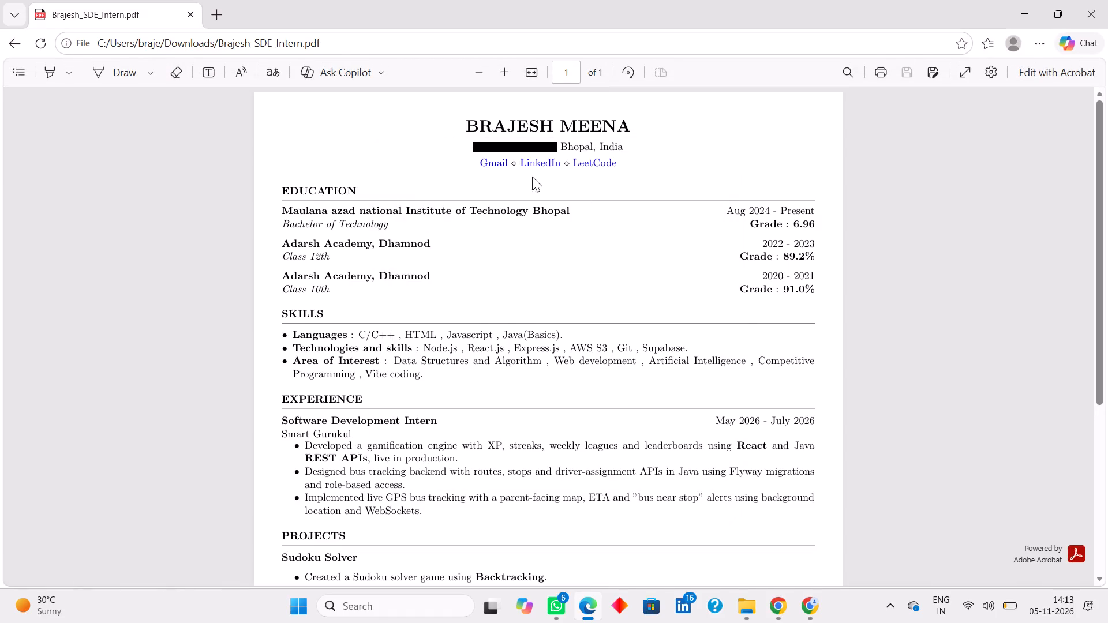
left_click(527, 164)
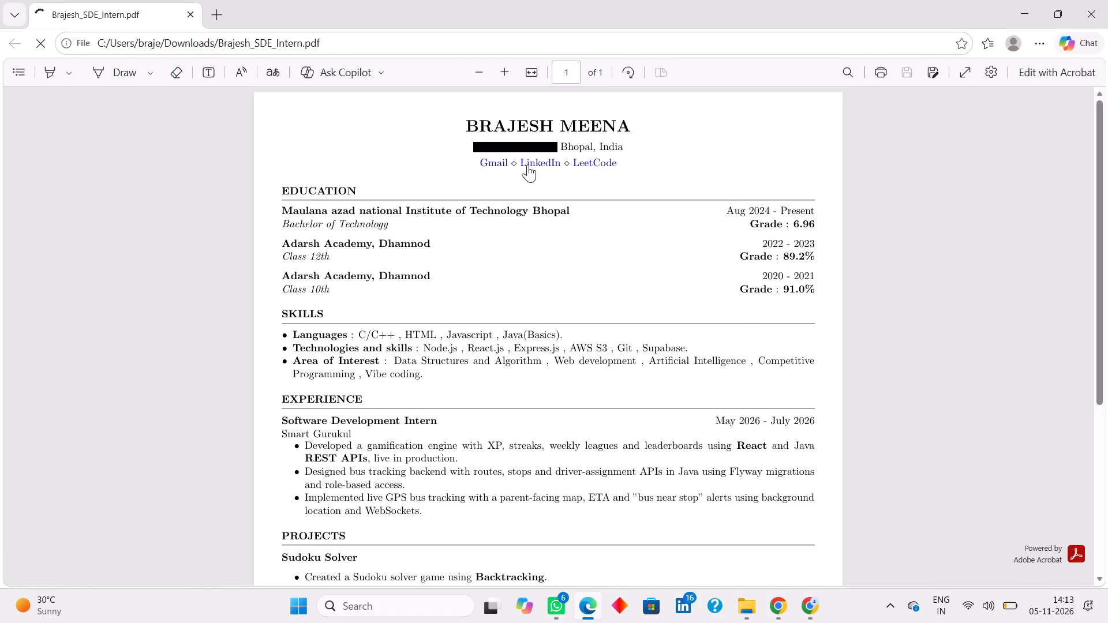
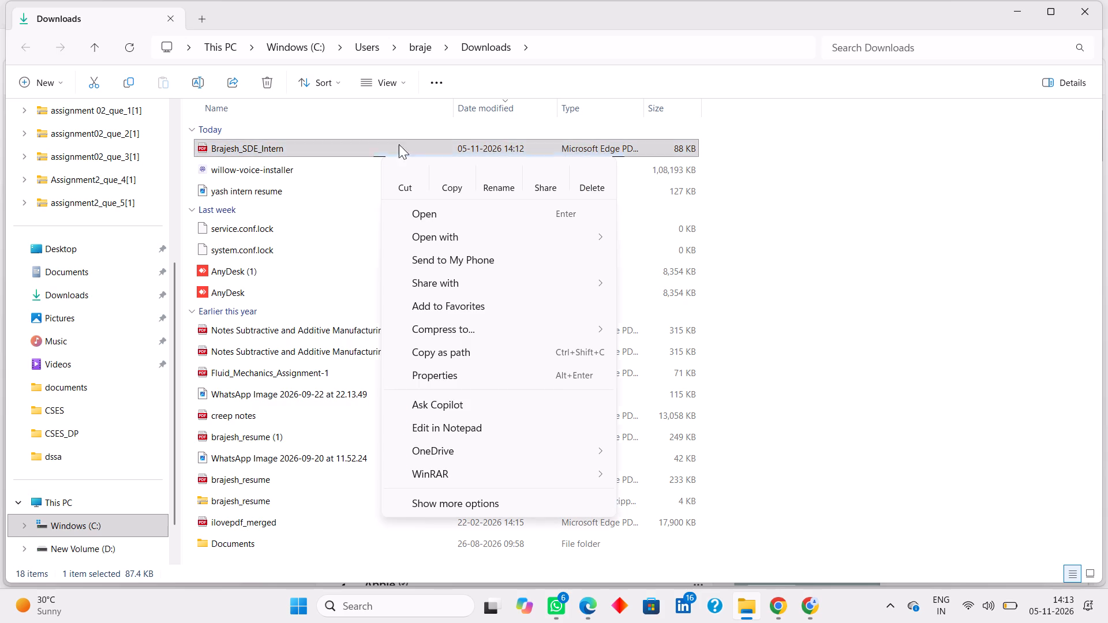
Share the Brajesh_SDE_Intern PDF from the Downloads folder using WhatsApp.
left_click(547, 171)
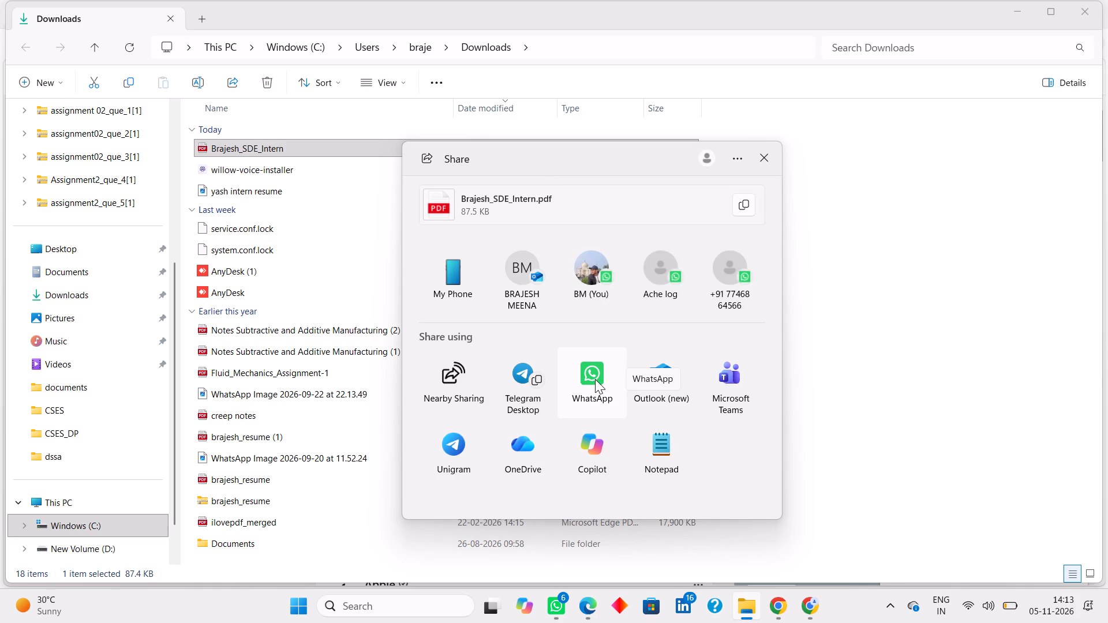
left_click(595, 379)
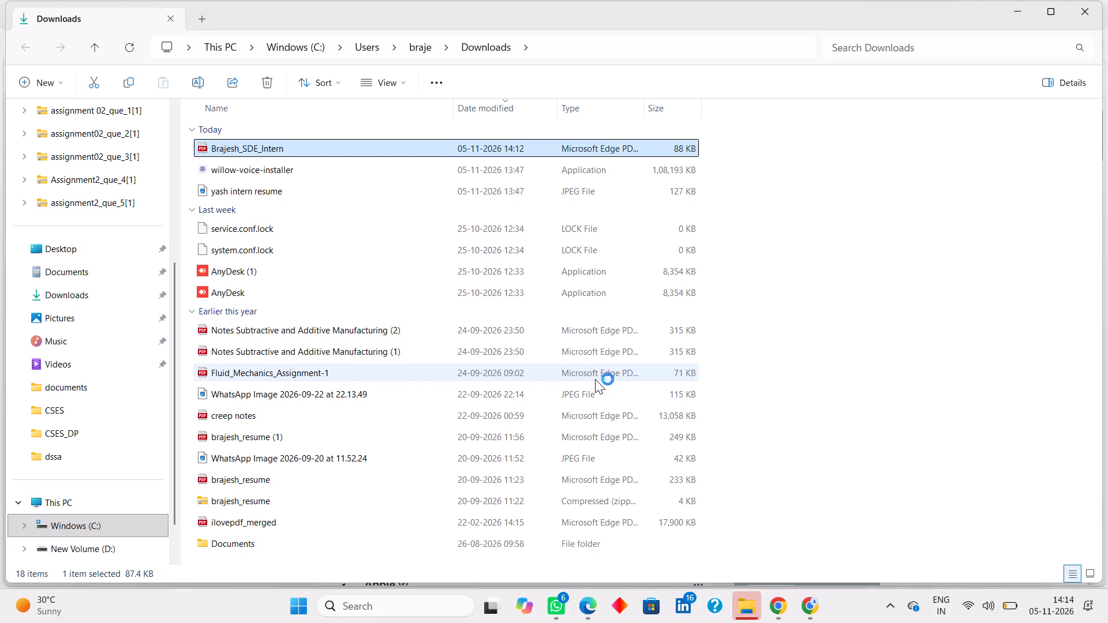
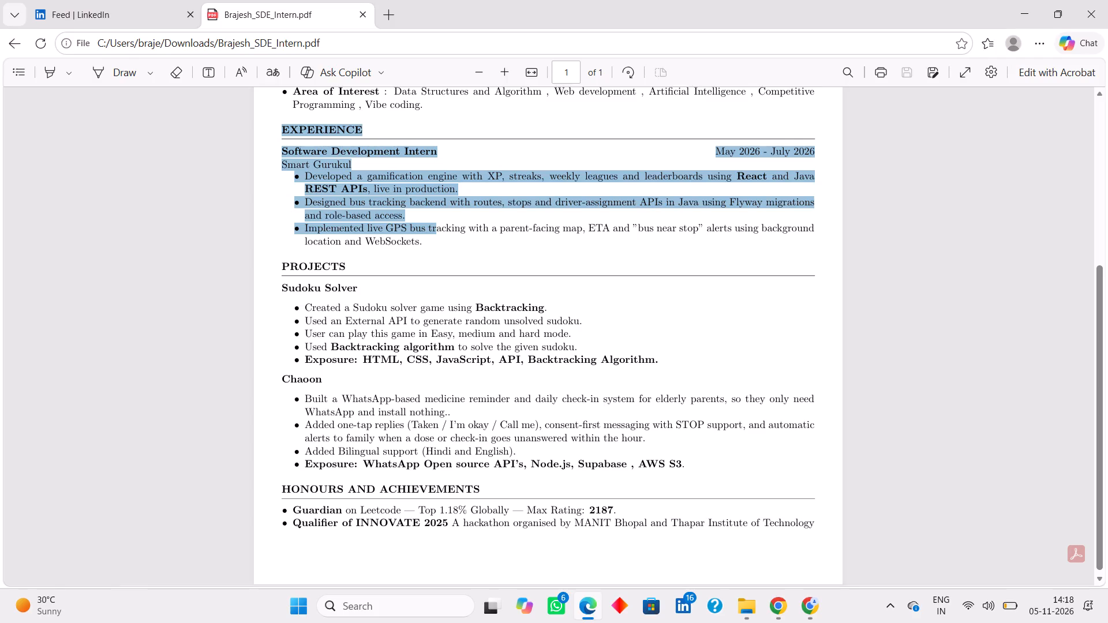
scroll(503, 344, "up", 3)
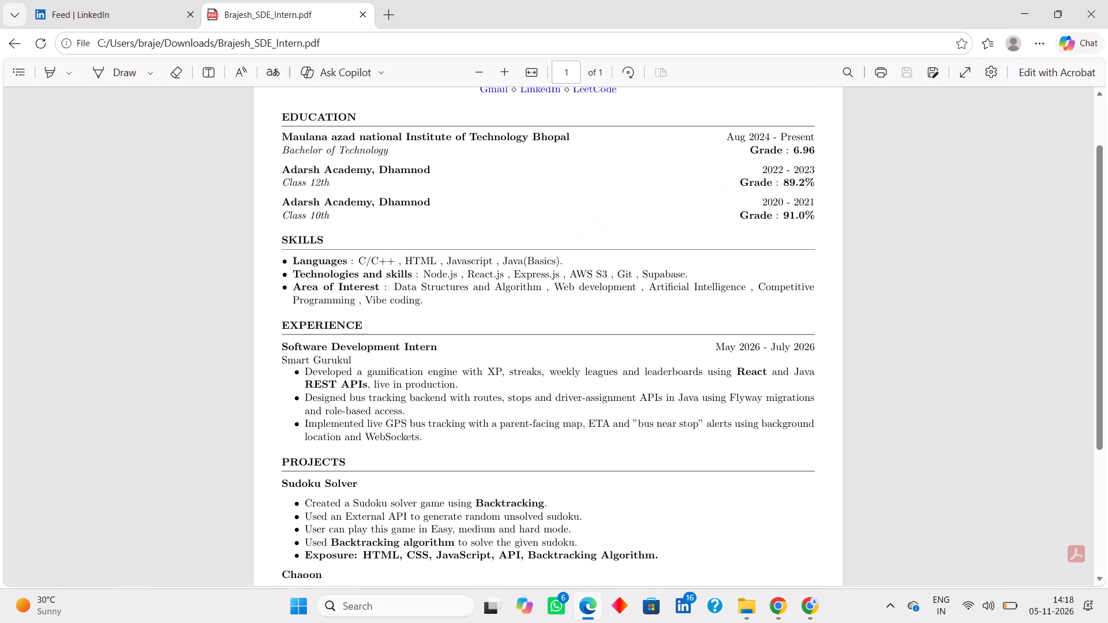
scroll(503, 344, "up", 1)
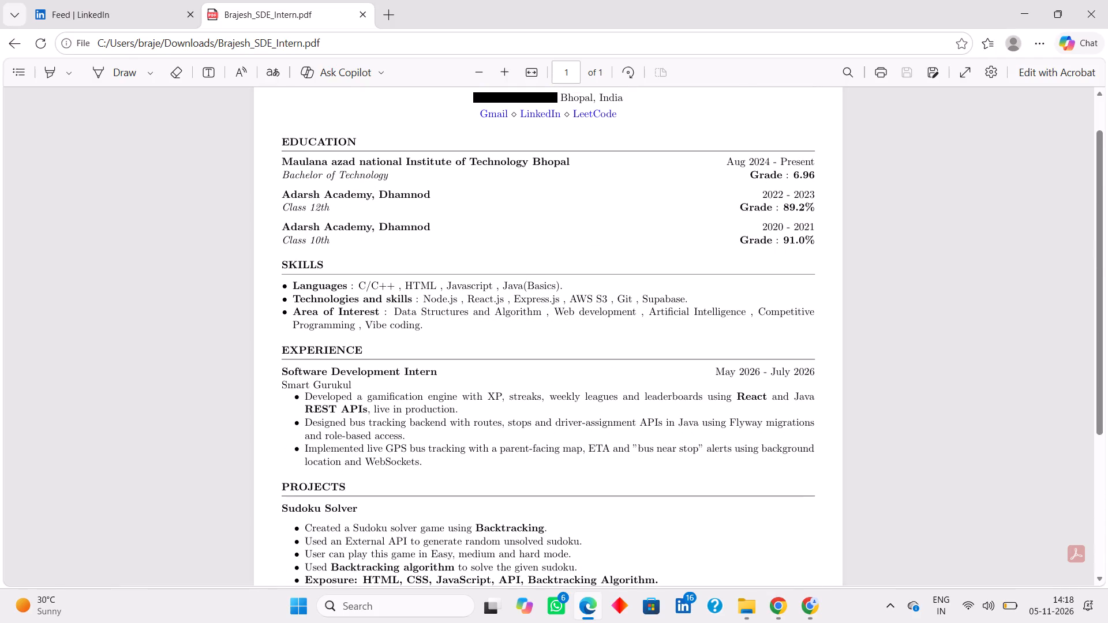
scroll(503, 344, "up", 1)
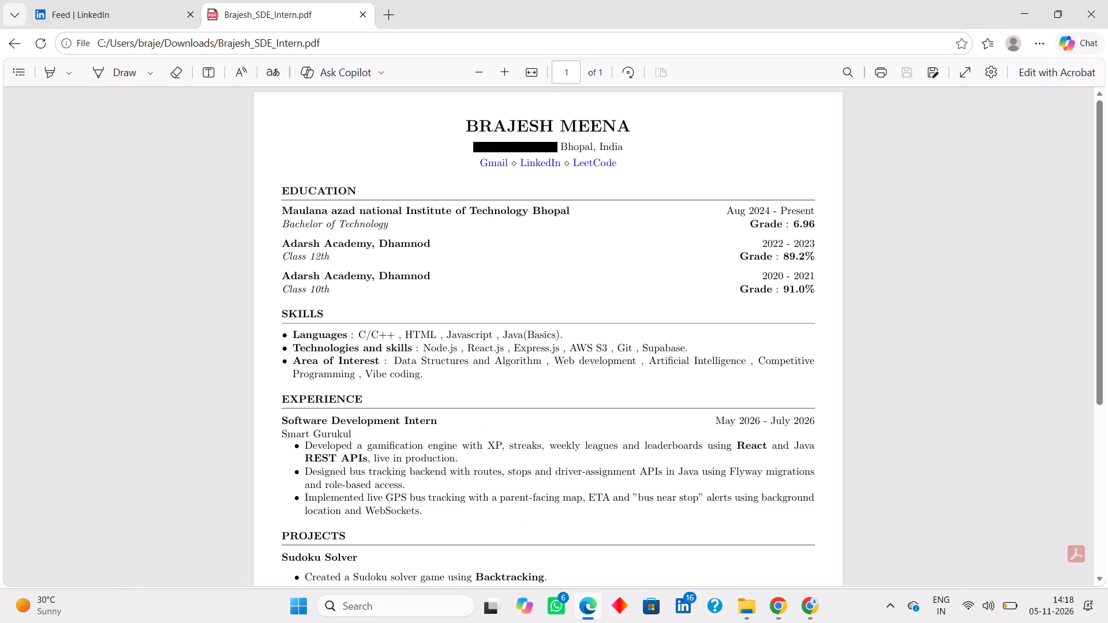
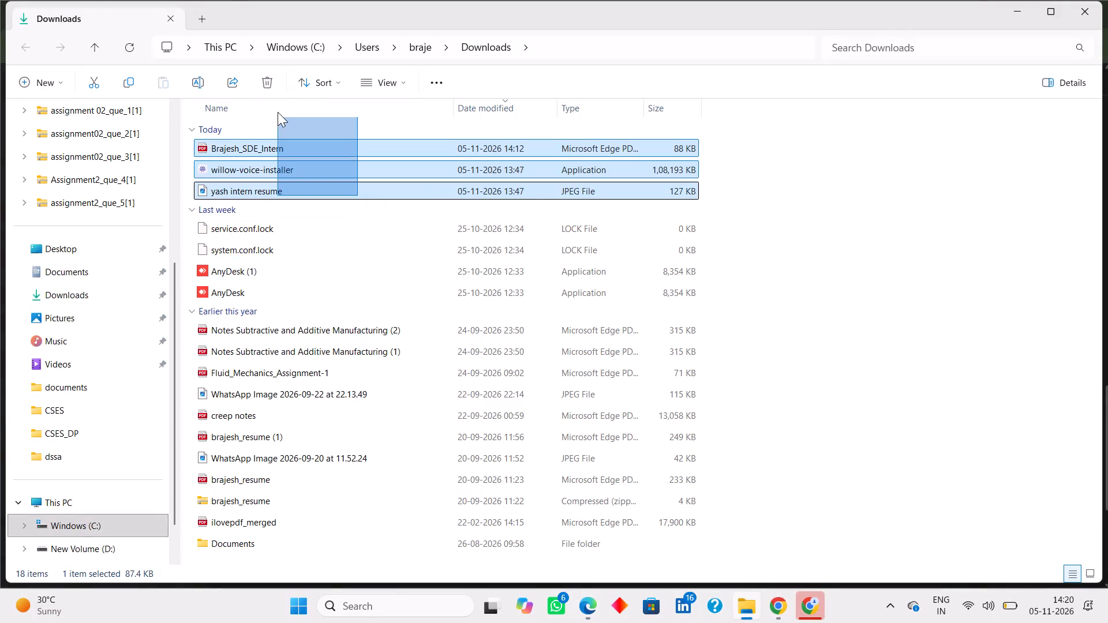
left_click(764, 303)
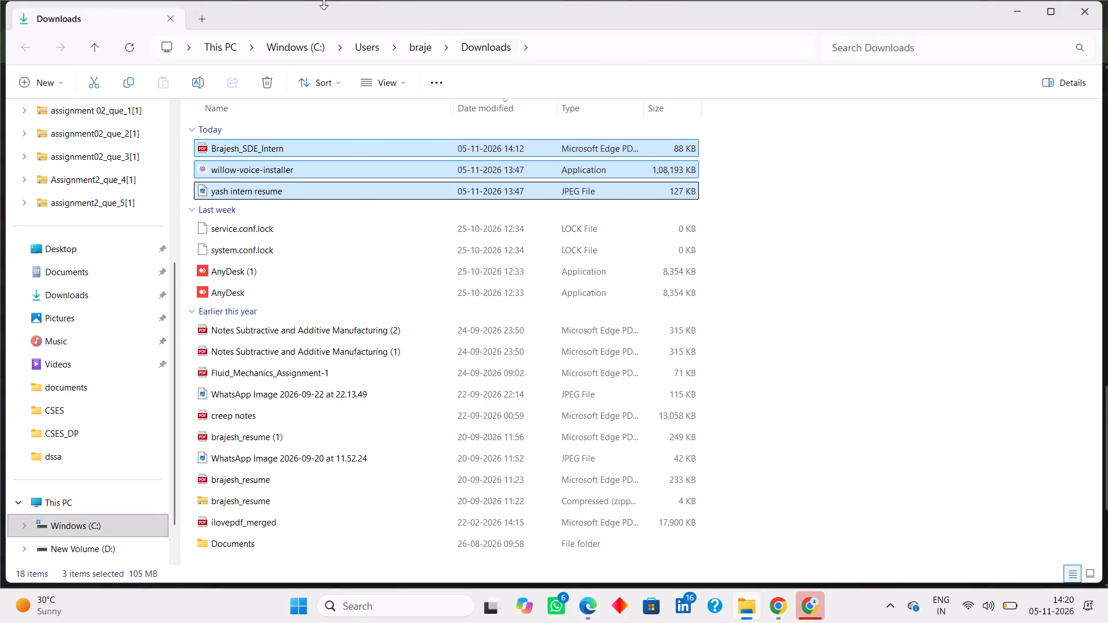
left_click(791, 265)
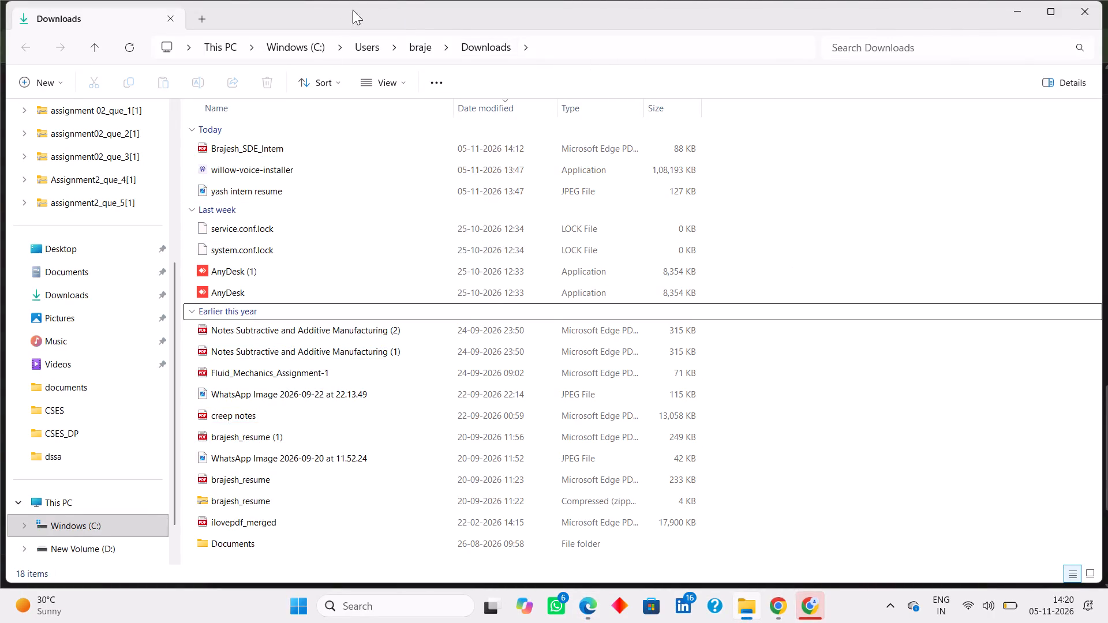
double_click(385, 144)
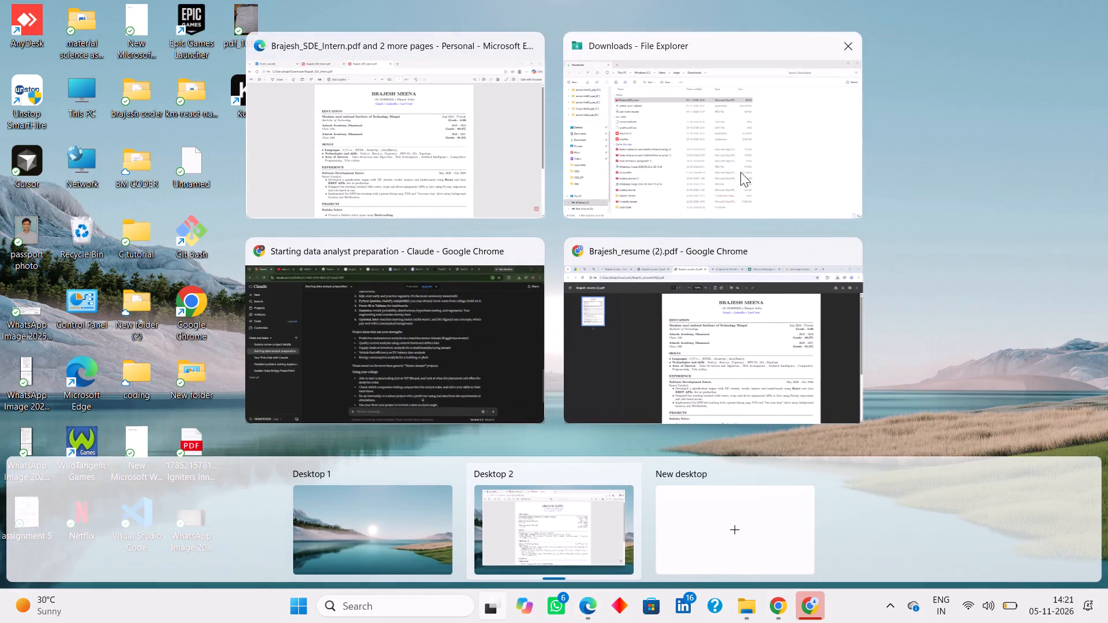
left_click(475, 125)
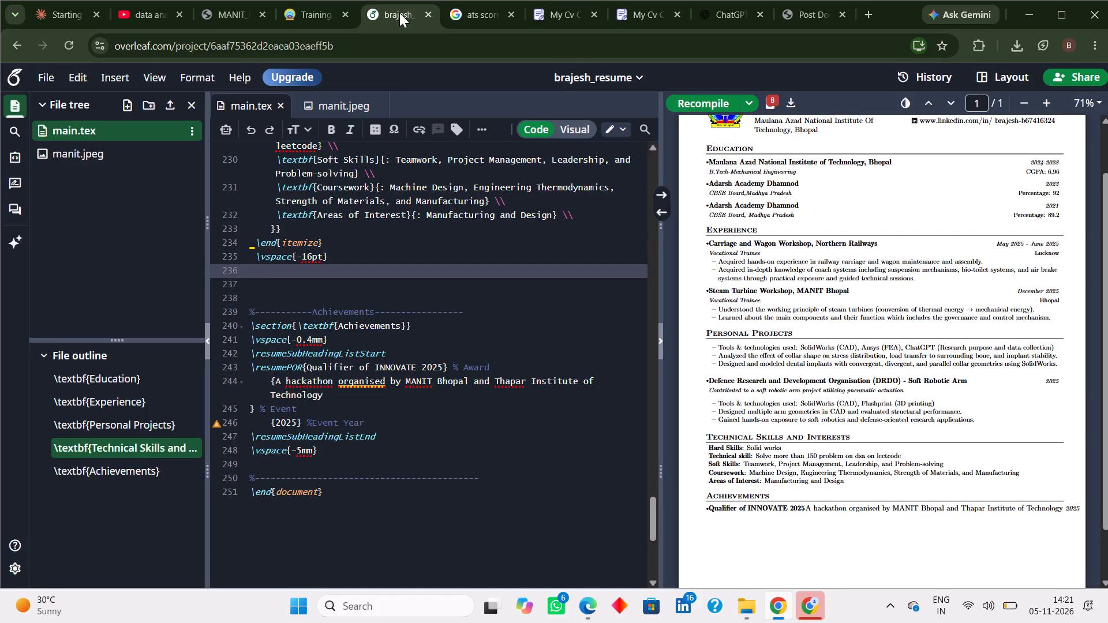
scroll(507, 254, "up", 11)
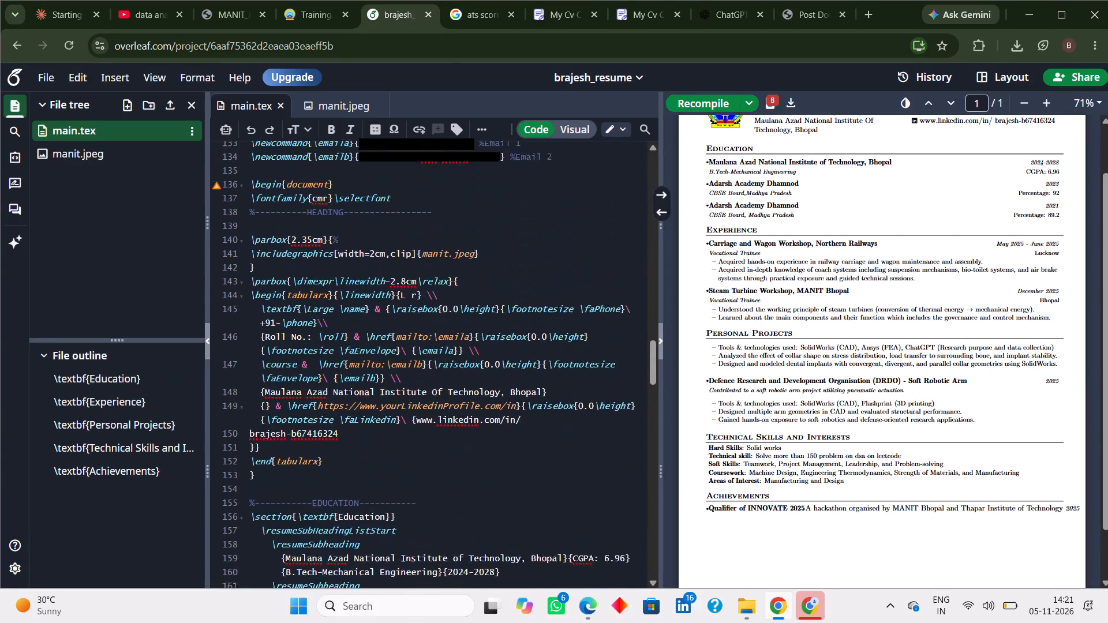
scroll(507, 254, "up", 5)
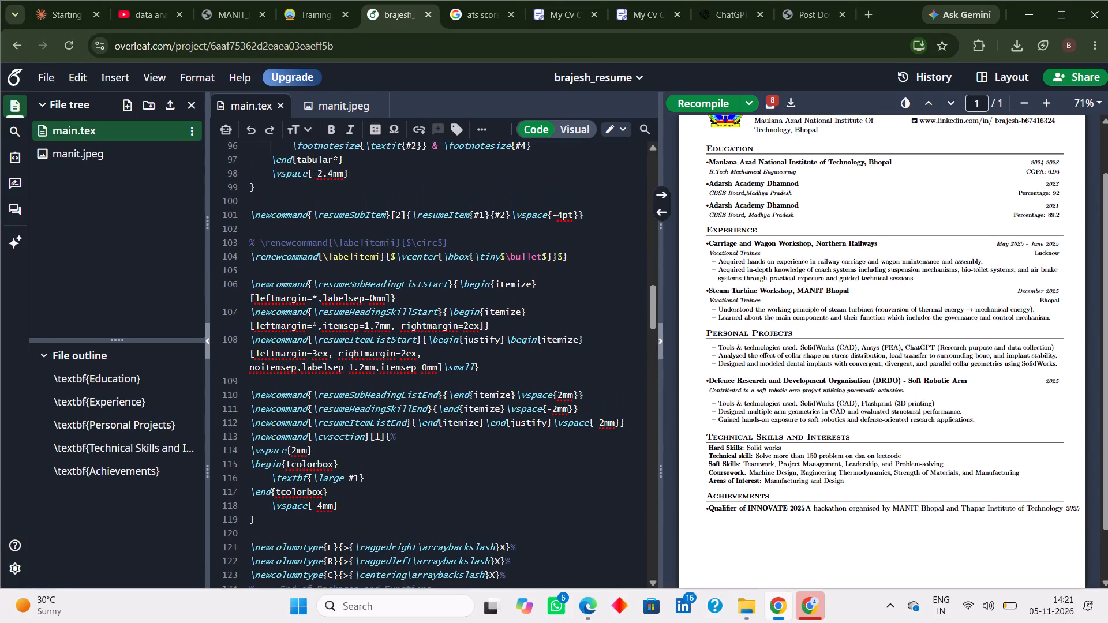
scroll(507, 254, "up", 4)
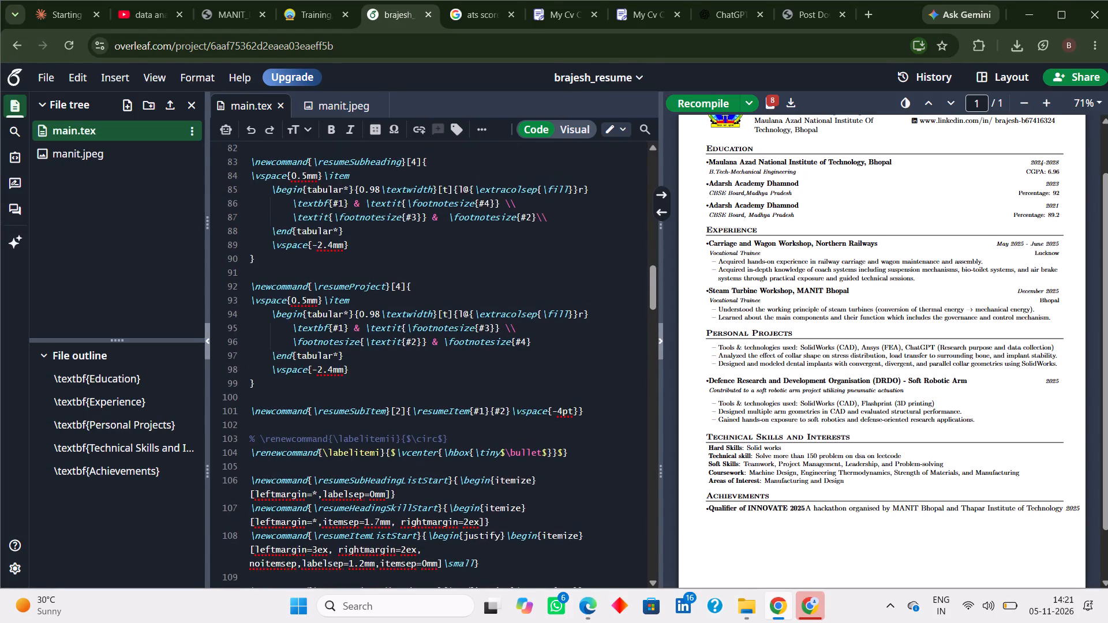
scroll(508, 249, "left", 1)
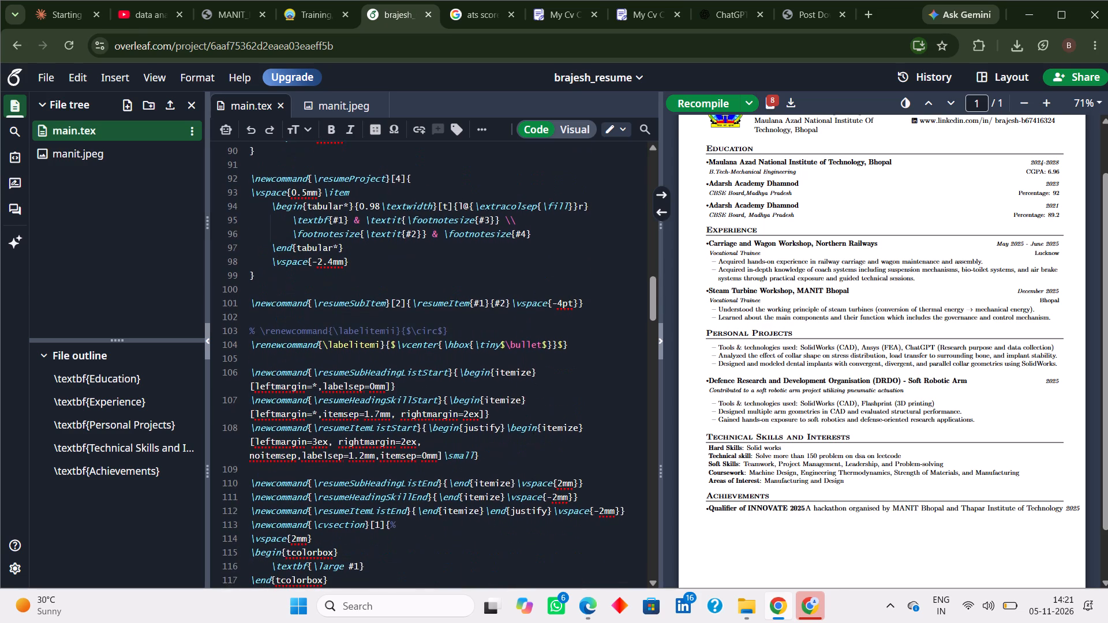
scroll(508, 249, "left", 1)
scroll(508, 249, "up", 2)
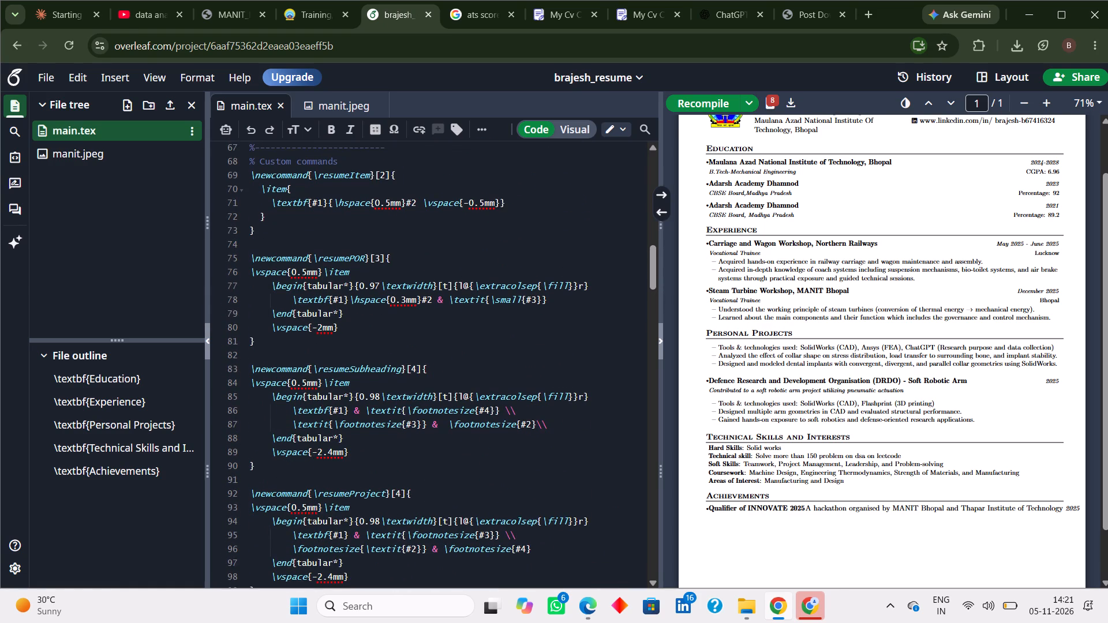
scroll(508, 249, "up", 4)
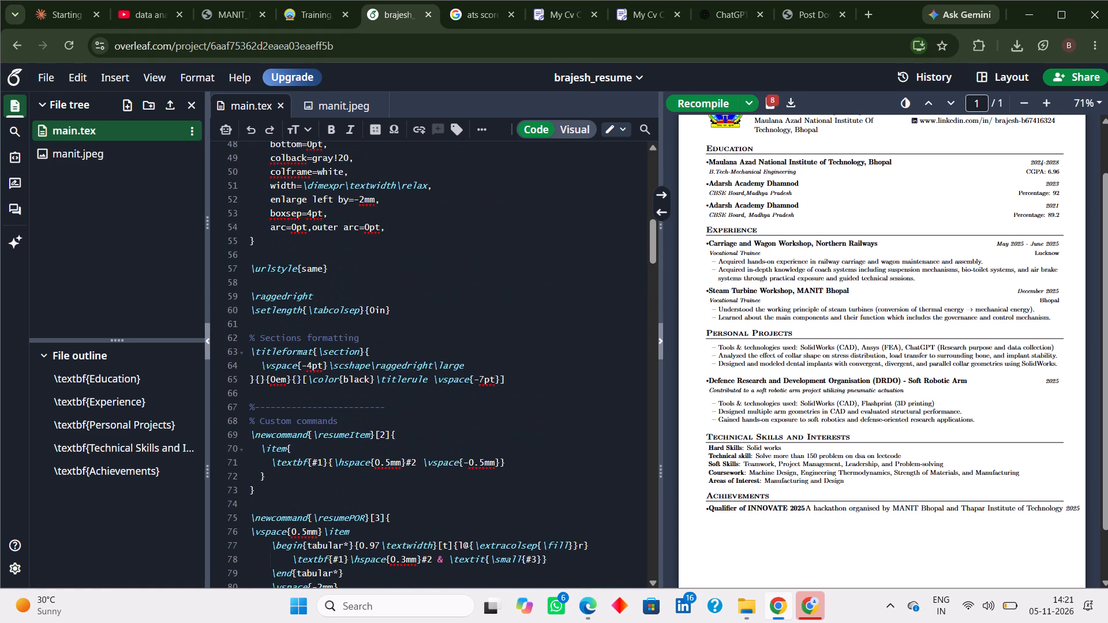
scroll(508, 249, "up", 3)
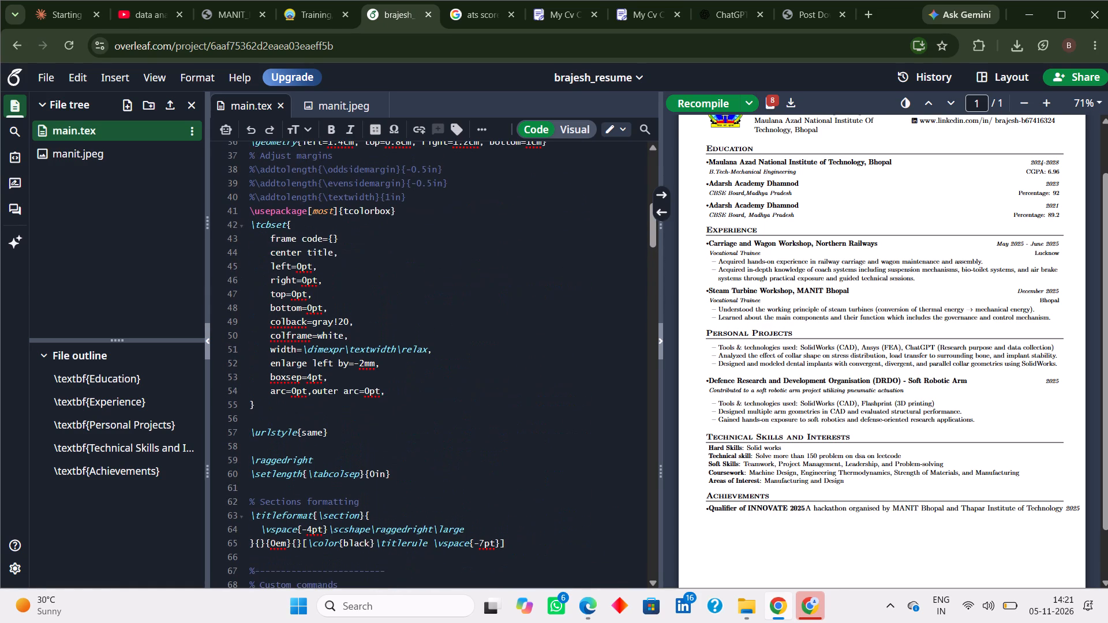
scroll(508, 249, "up", 5)
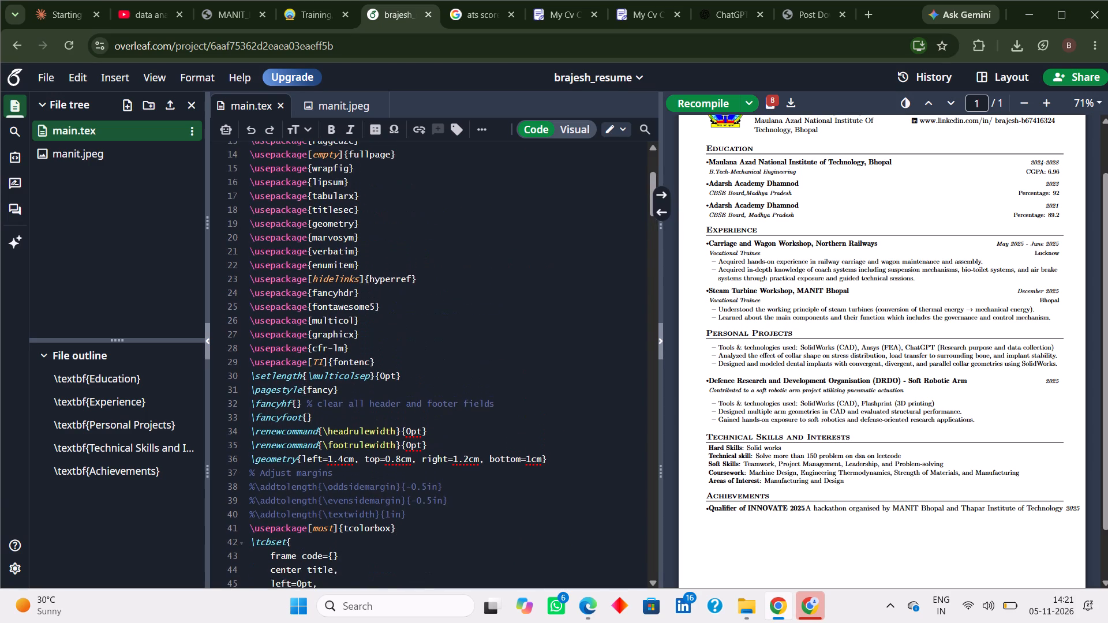
scroll(508, 249, "up", 6)
Read through main.tex from the required packages and custom commands to the personal detail definitions before the document begins.
scroll(508, 249, "down", 1)
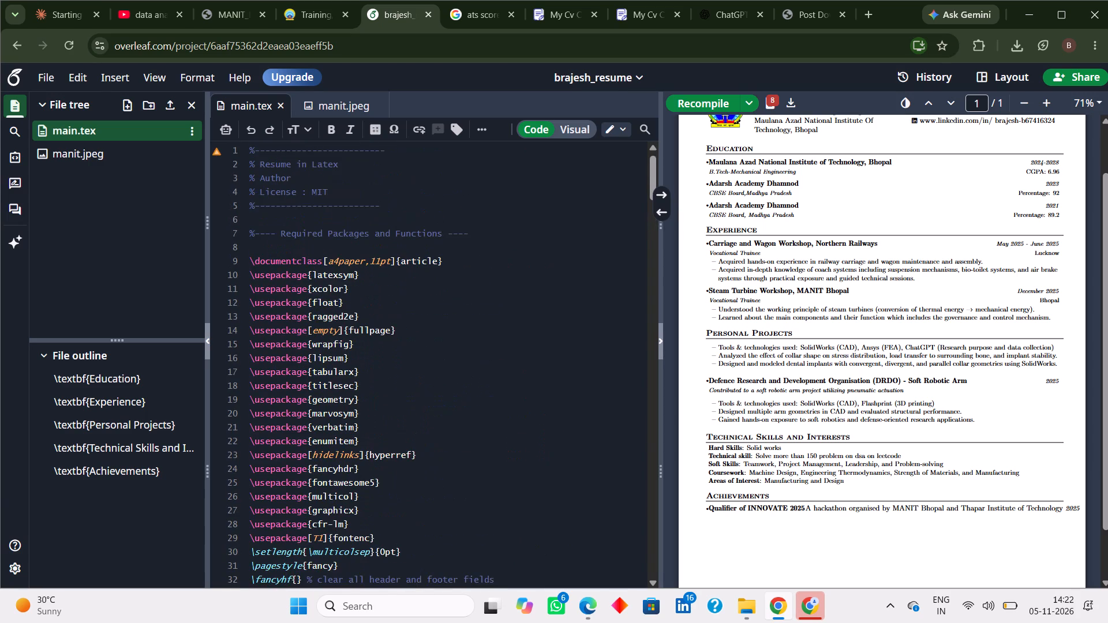
scroll(508, 249, "down", 1)
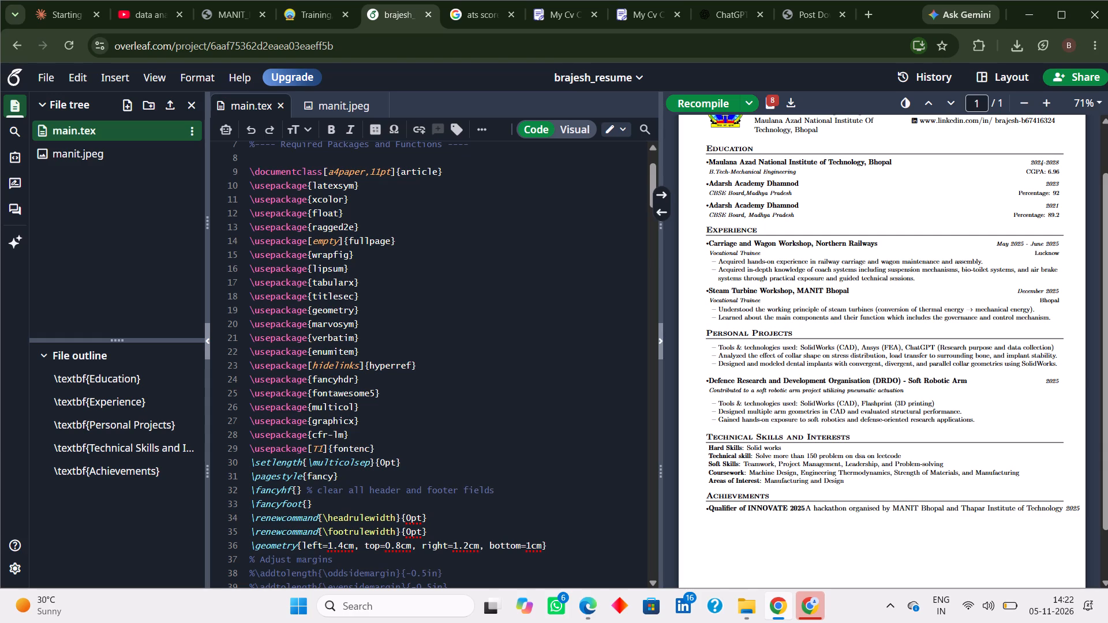
scroll(518, 290, "up", 6)
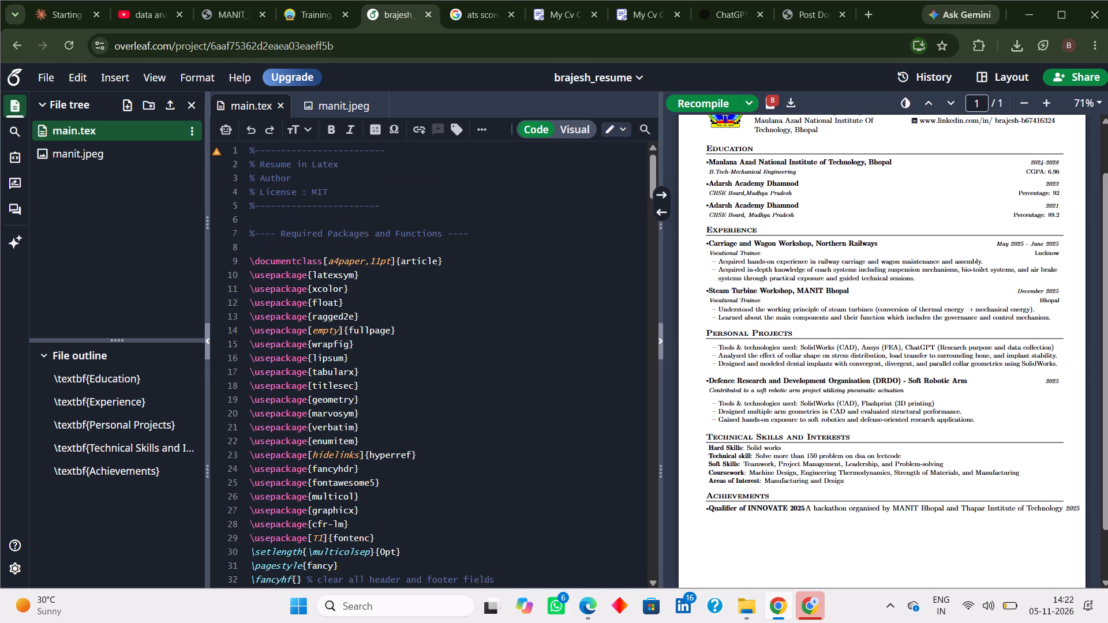
scroll(426, 345, "down", 2)
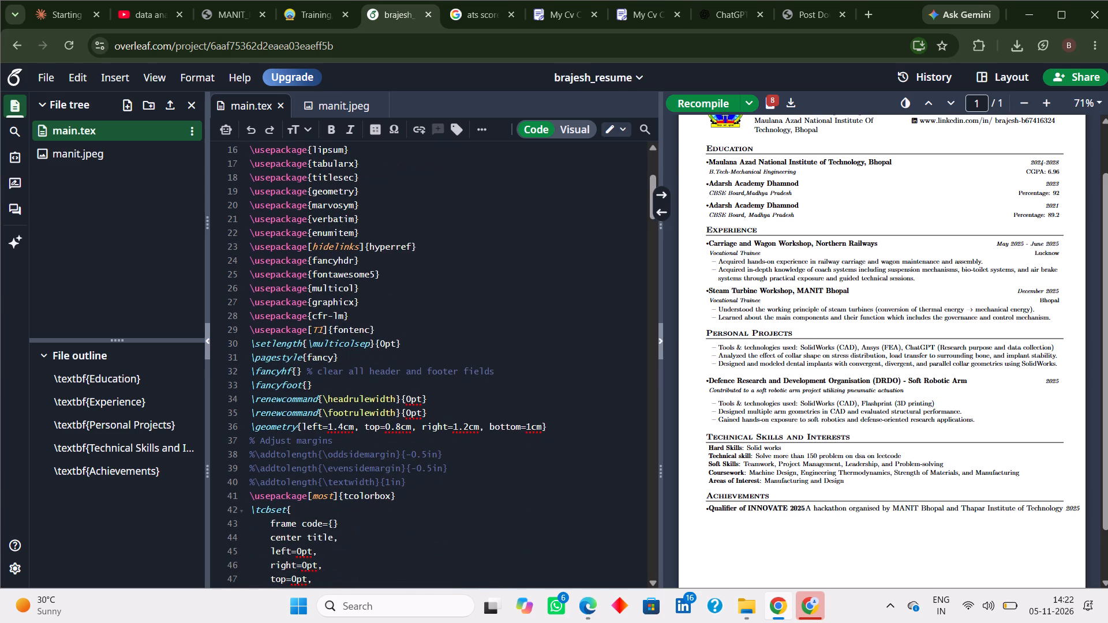
scroll(426, 345, "down", 1)
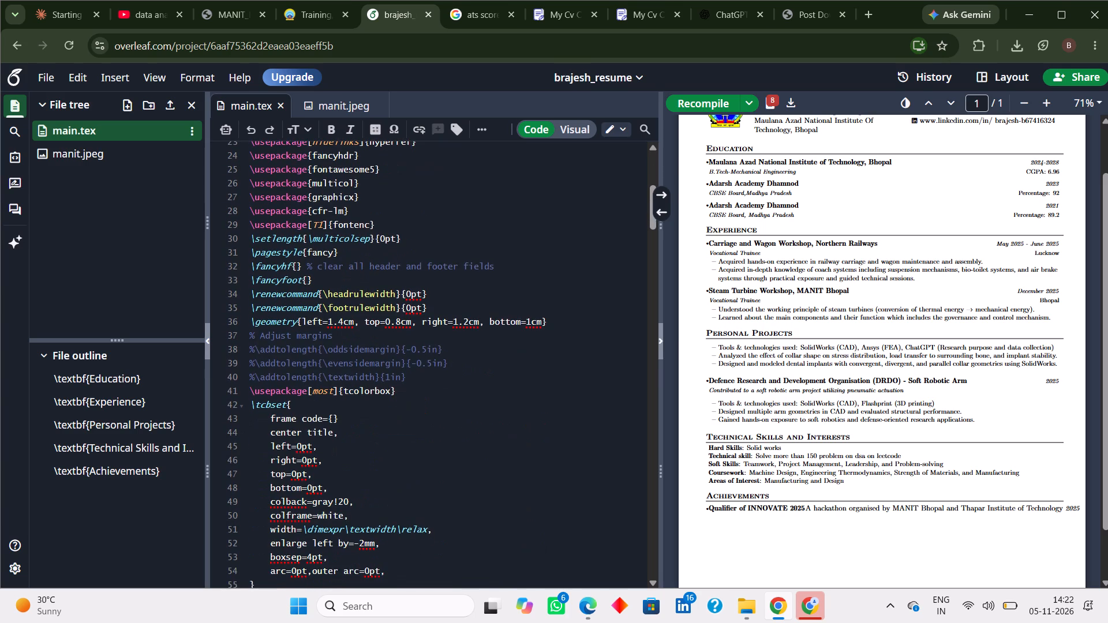
scroll(357, 381, "down", 1)
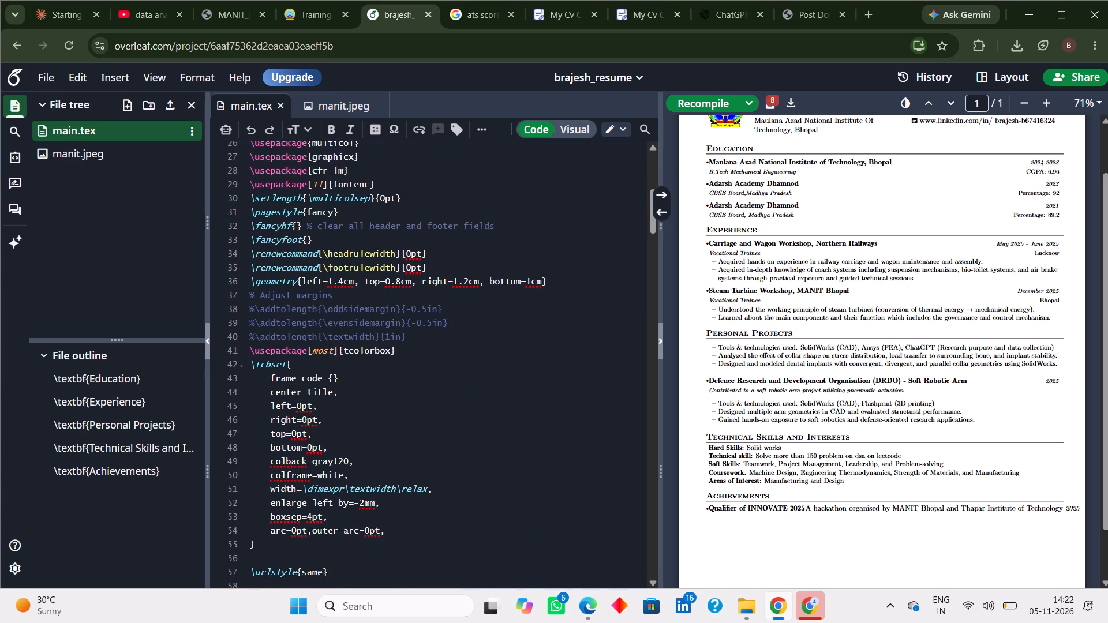
scroll(357, 381, "down", 2)
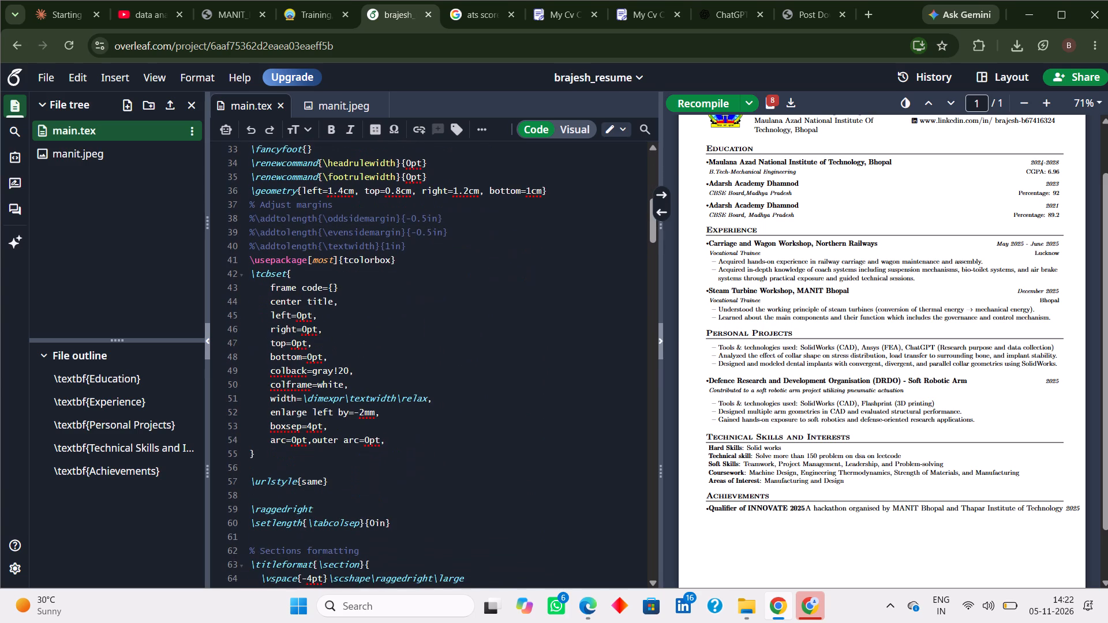
scroll(357, 381, "down", 1)
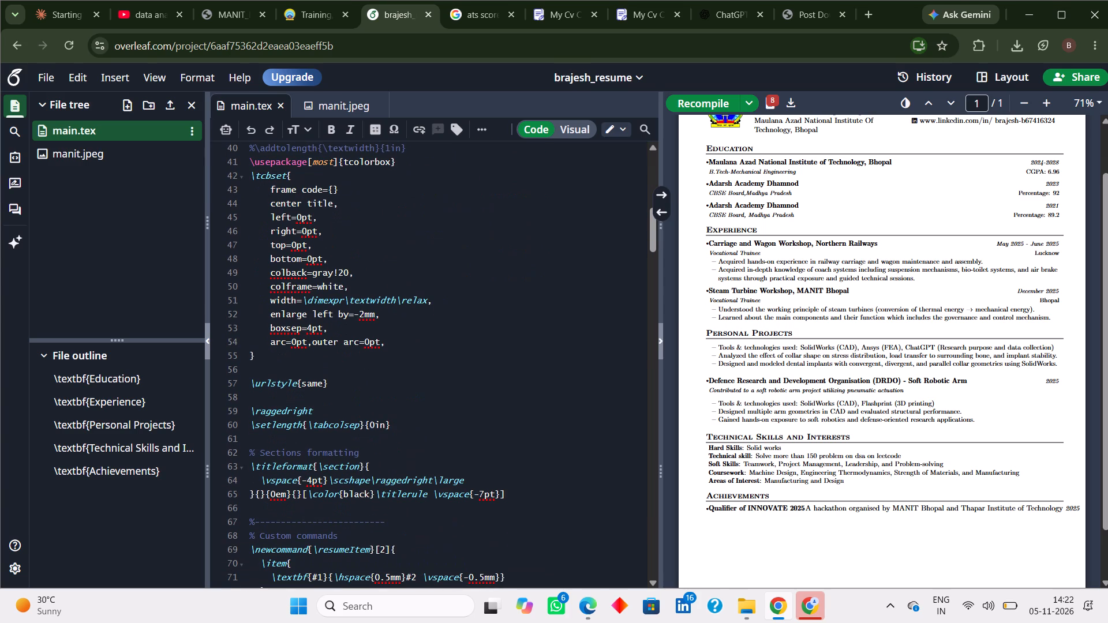
scroll(357, 381, "down", 2)
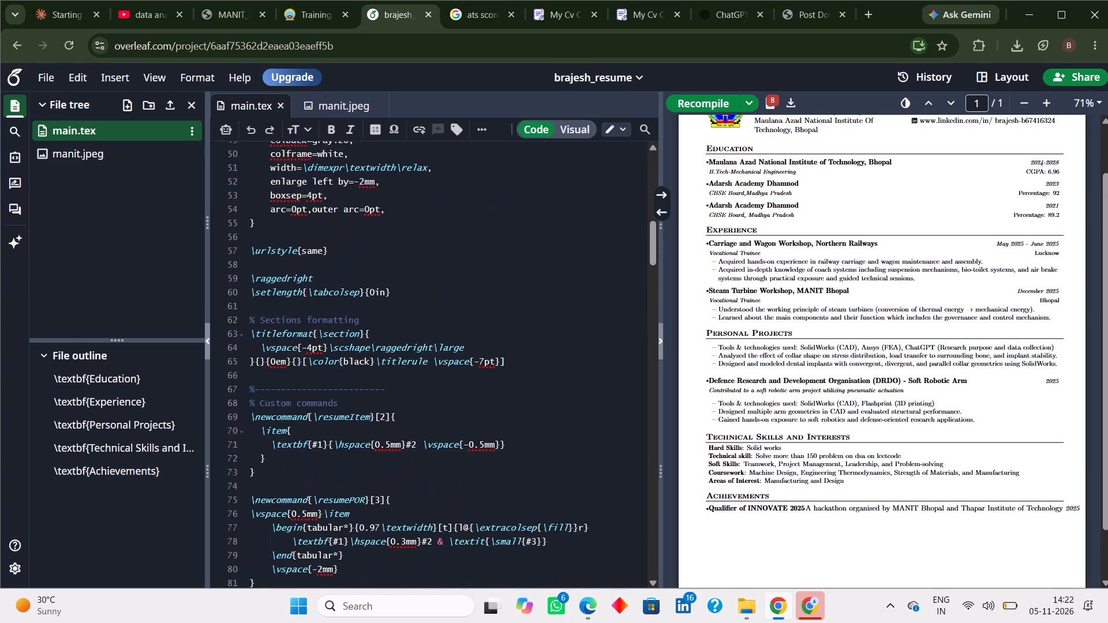
scroll(357, 381, "down", 1)
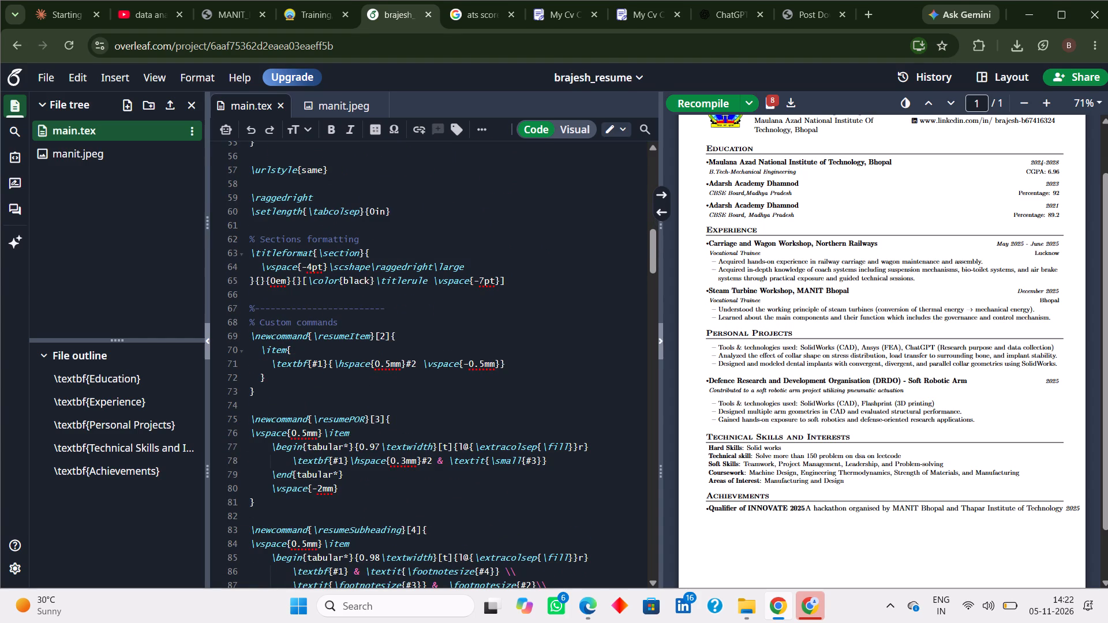
scroll(357, 381, "down", 1)
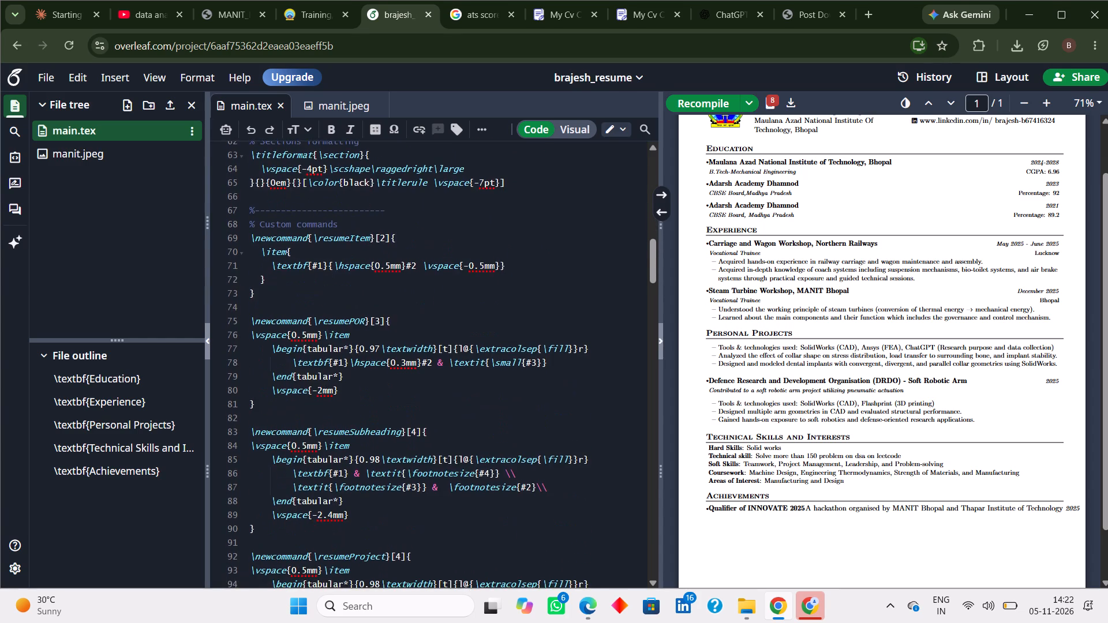
scroll(357, 381, "down", 2)
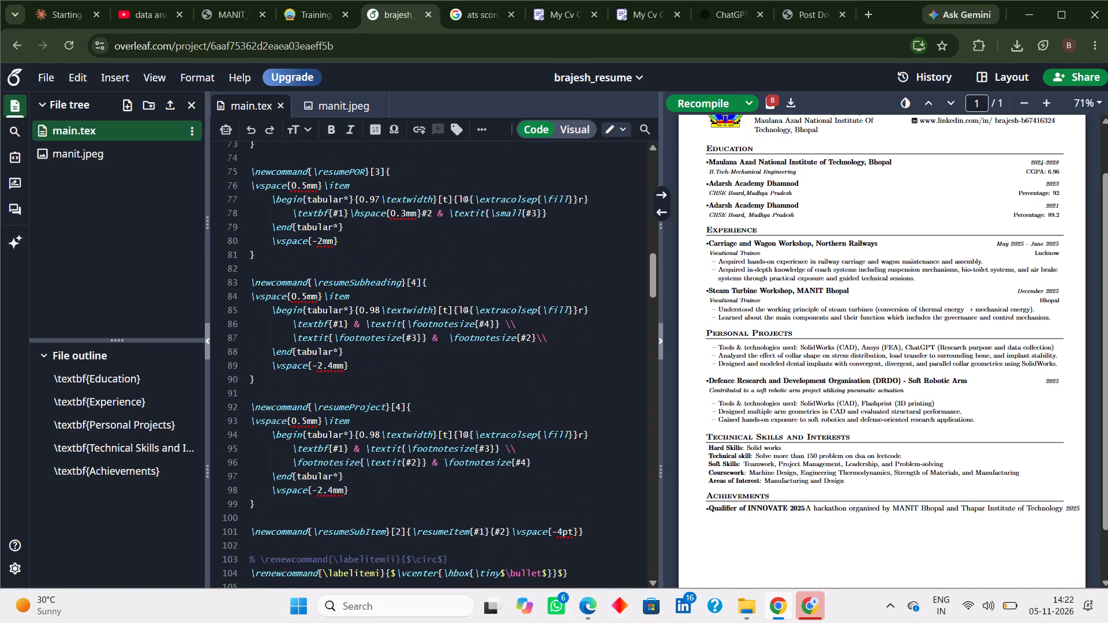
scroll(357, 381, "down", 1)
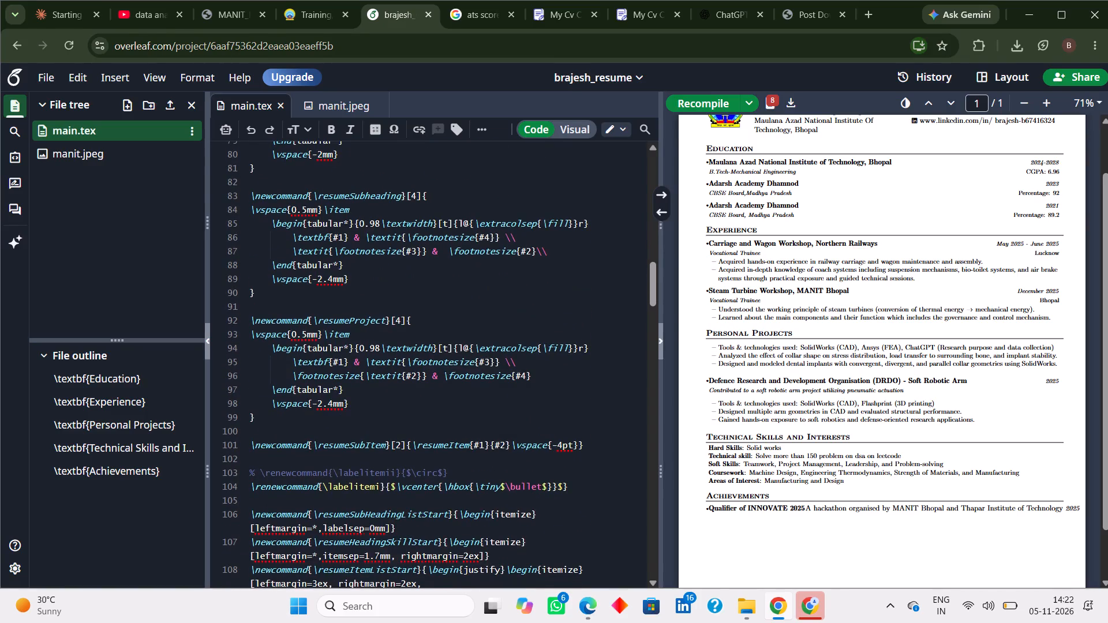
scroll(357, 381, "down", 2)
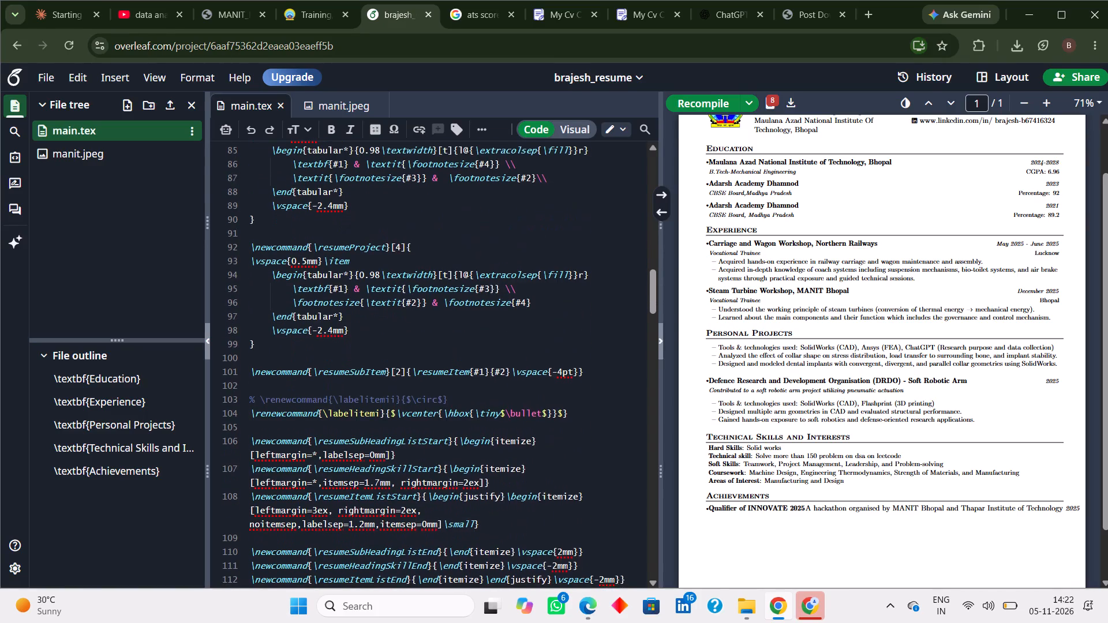
scroll(357, 381, "down", 2)
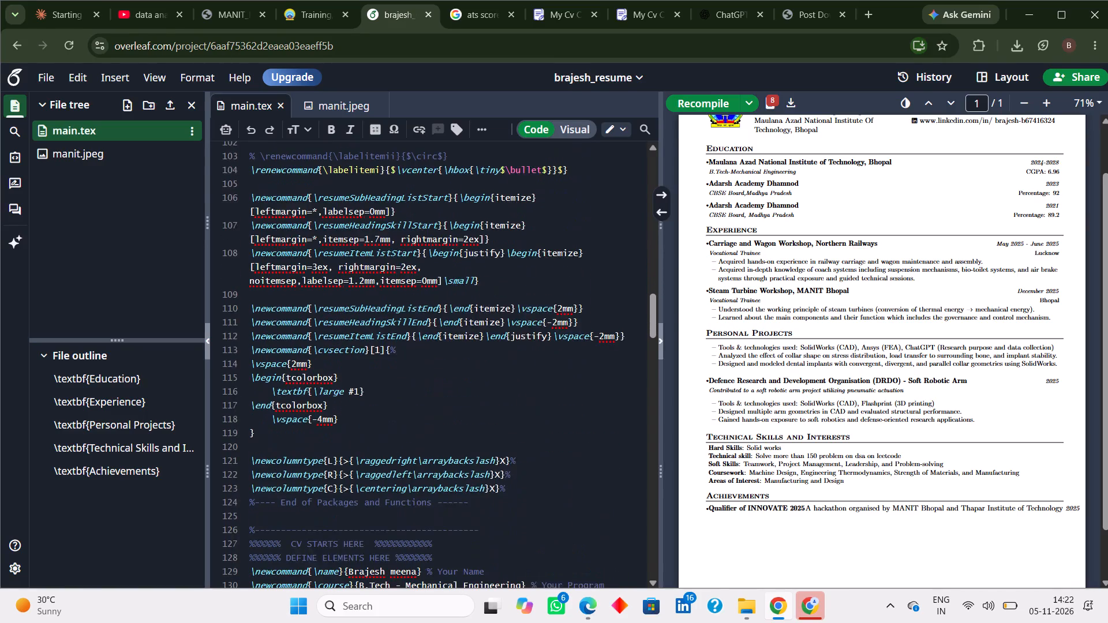
scroll(357, 381, "down", 1)
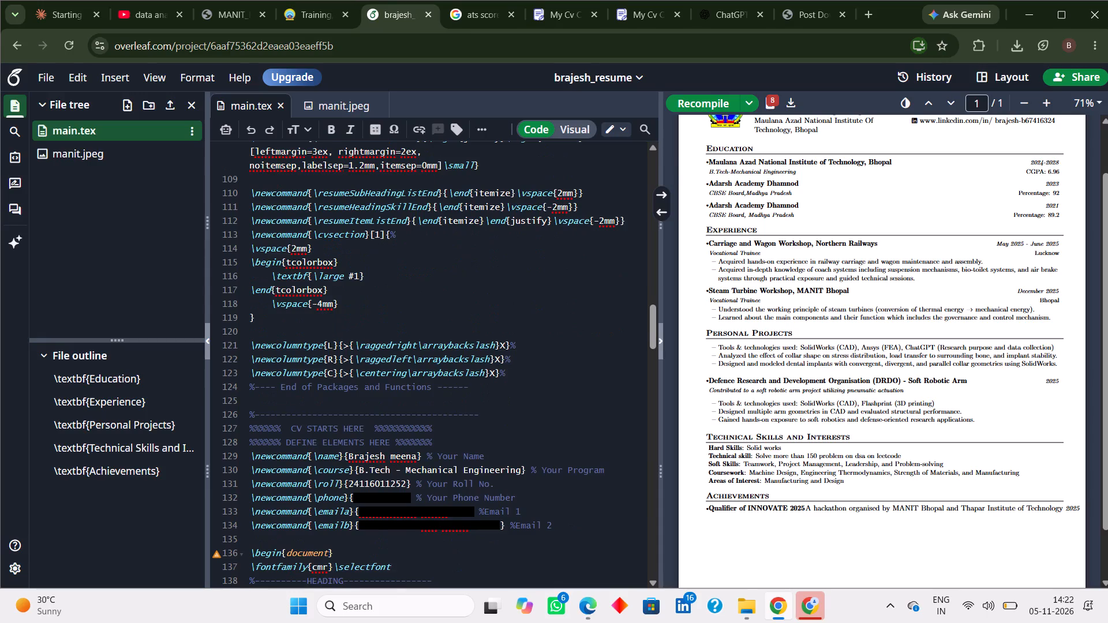
Examine the compiled resume preview from its header with the institute logo and contact details.
scroll(801, 342, "up", 1)
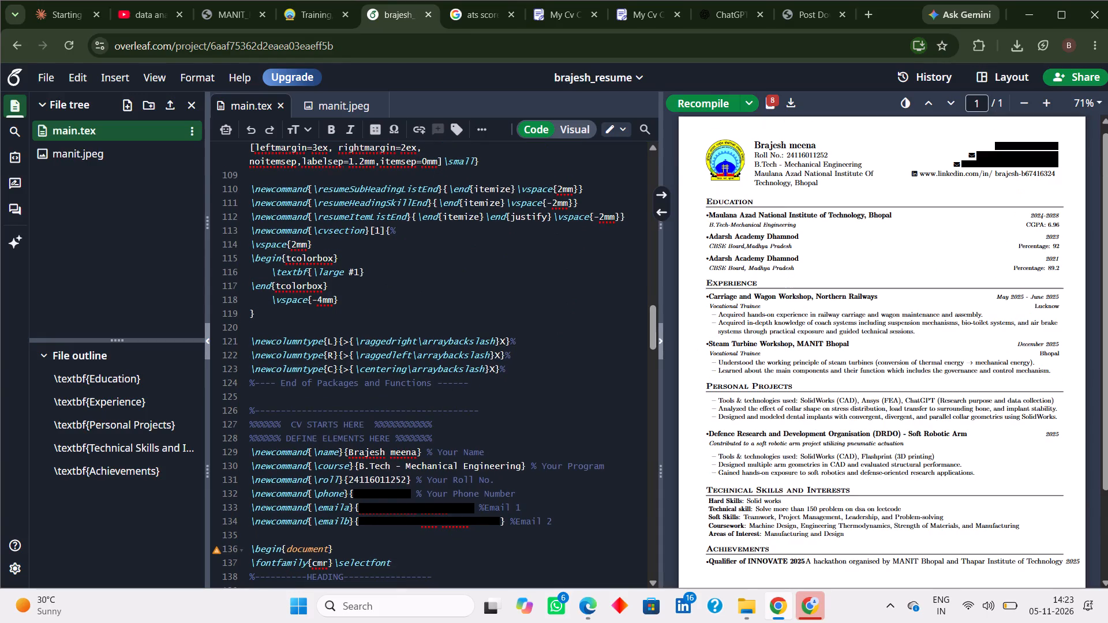
scroll(801, 342, "up", 1)
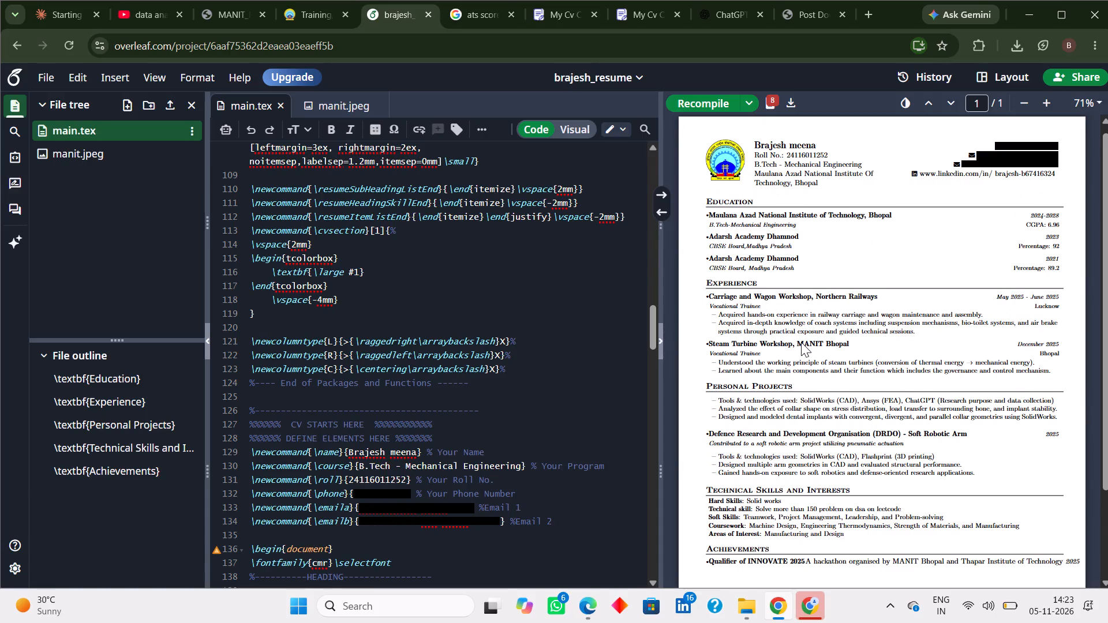
scroll(455, 359, "up", 1)
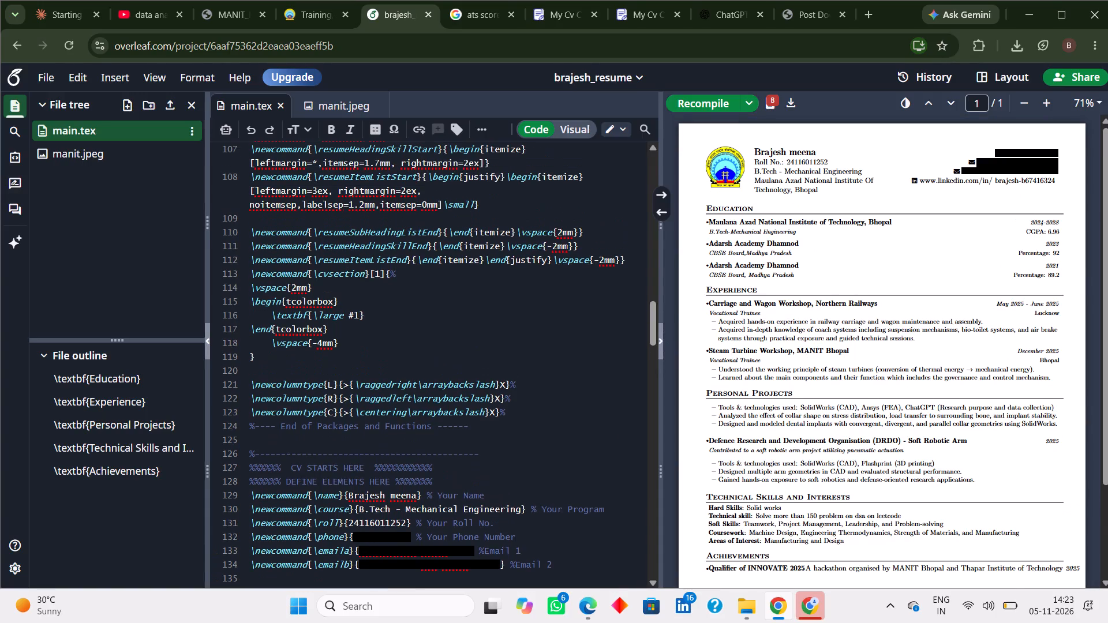
Jump from the institute logo in the compiled preview's header to its matching position in the main.tex source.
scroll(455, 359, "up", 3)
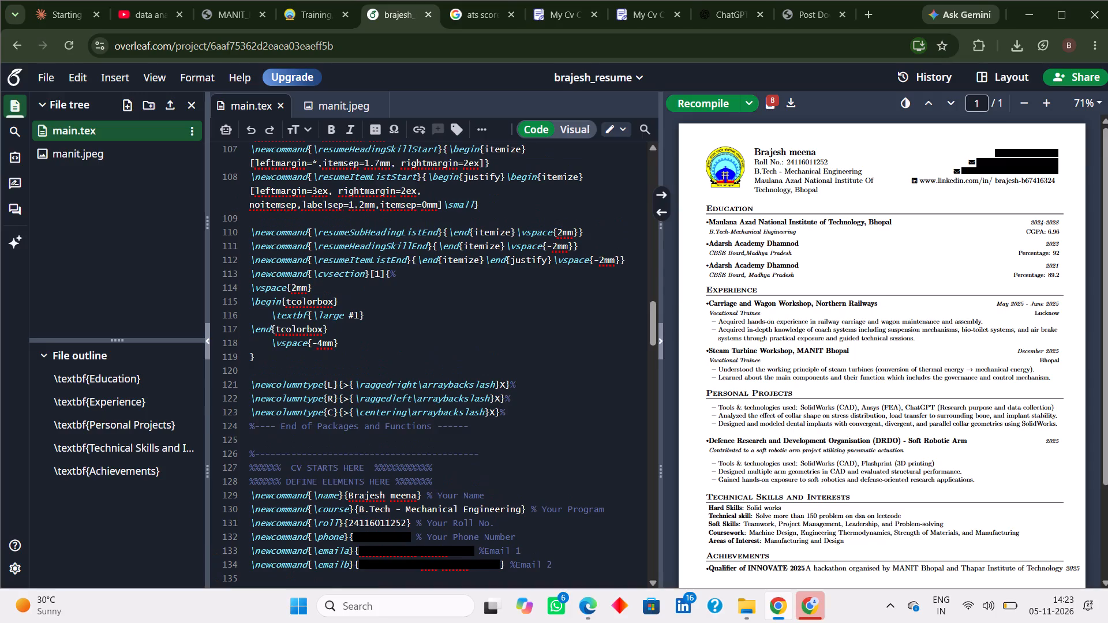
scroll(455, 359, "up", 1)
double_click(723, 171)
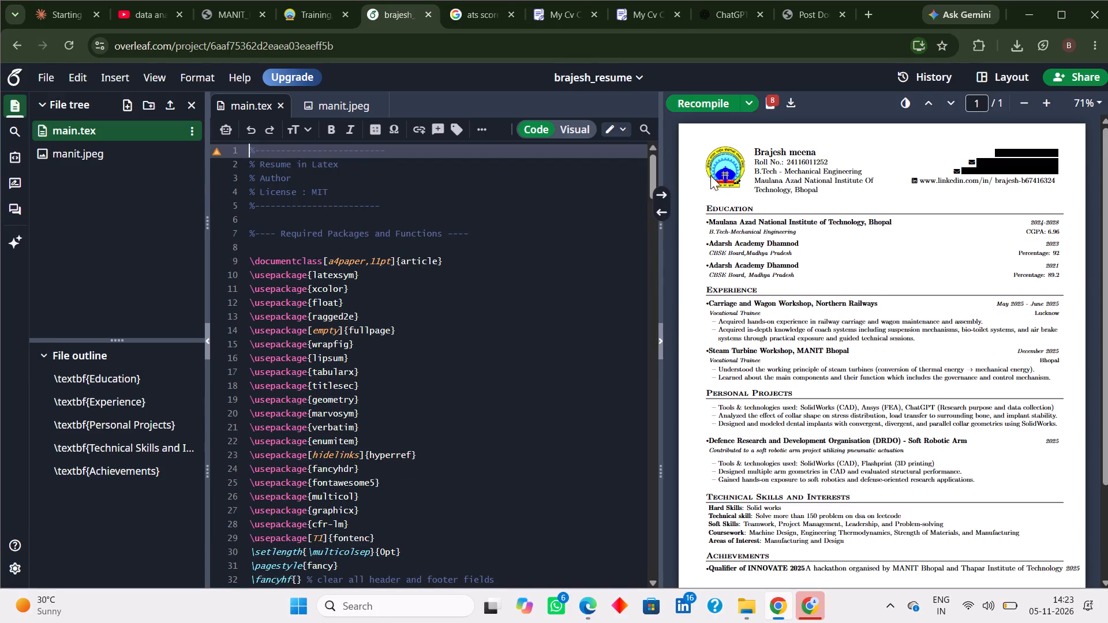
scroll(517, 233, "up", 1)
Read through main.tex from the required packages and custom commands down to the heading block and the start of the Education section.
scroll(332, 332, "down", 1)
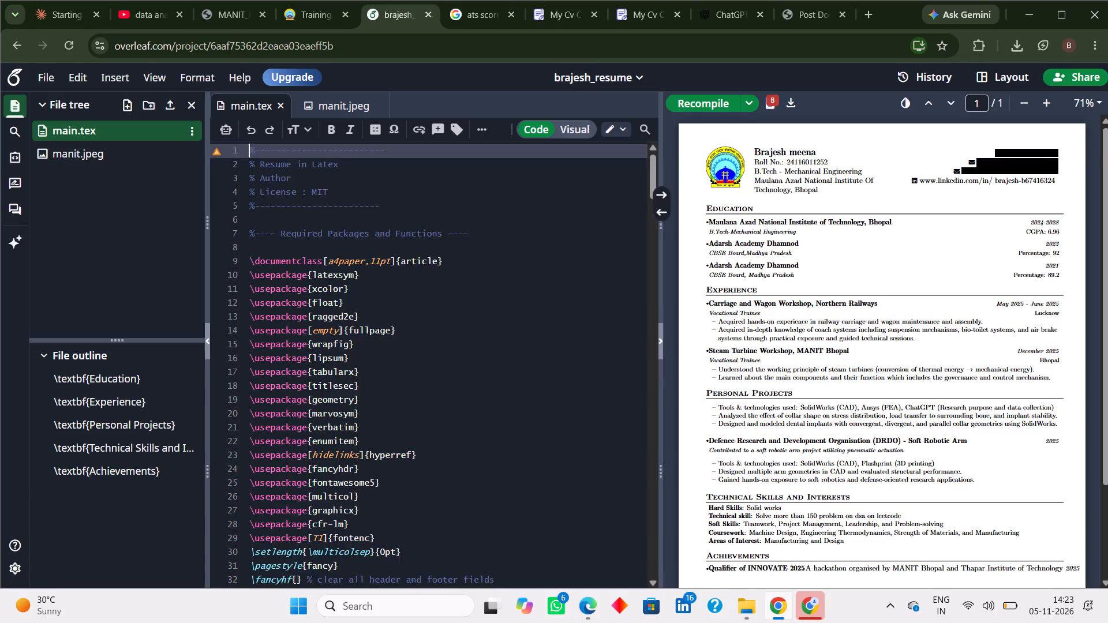
scroll(332, 332, "down", 4)
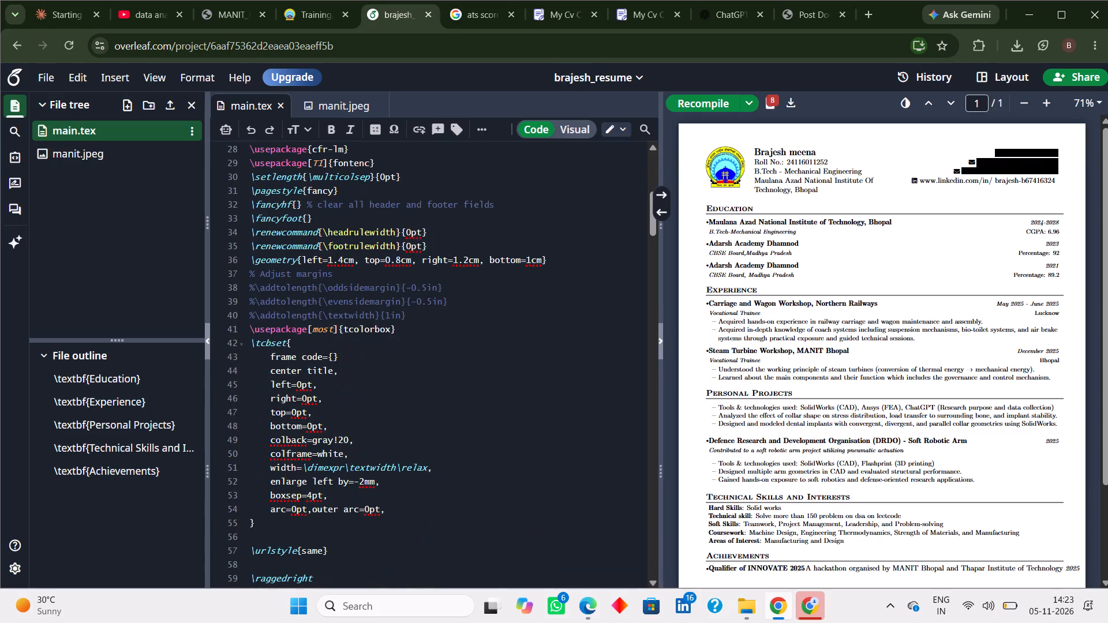
scroll(332, 332, "down", 5)
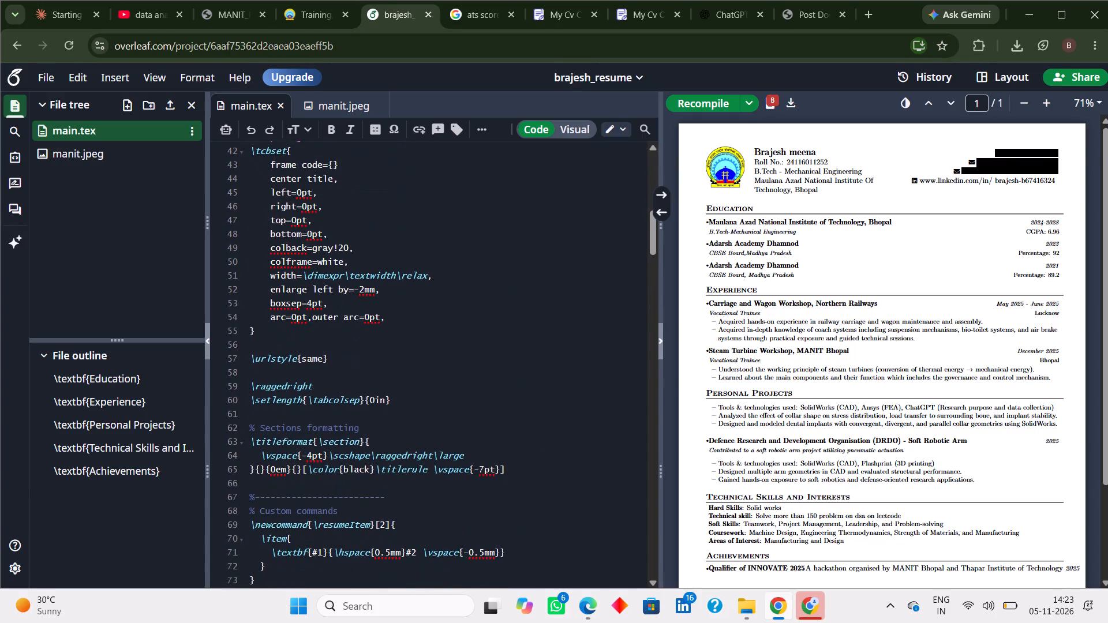
scroll(332, 332, "down", 3)
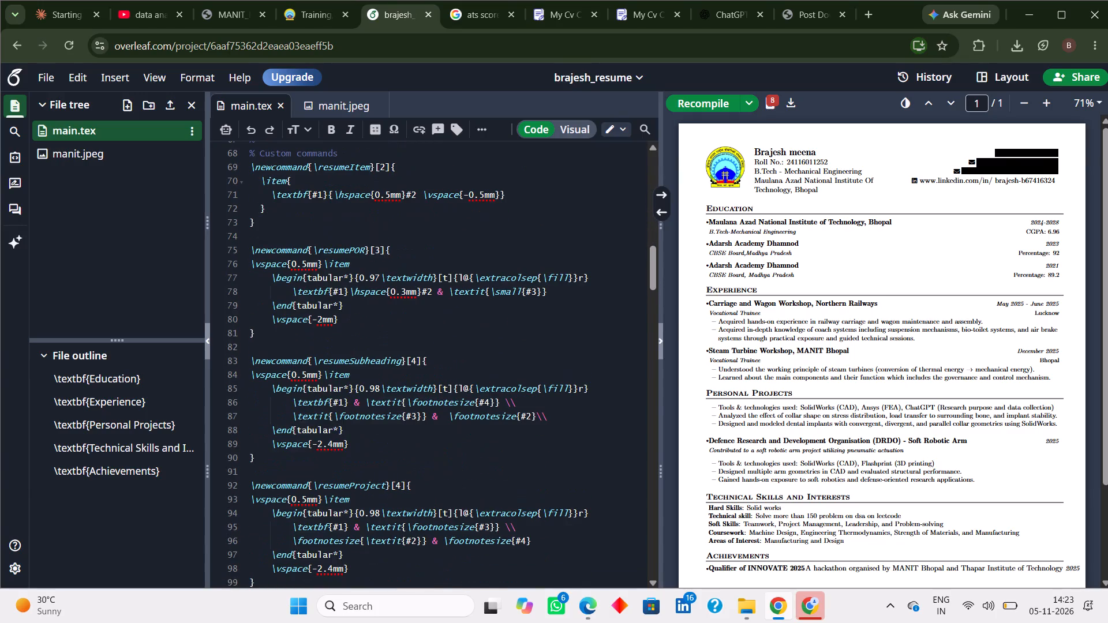
scroll(332, 332, "down", 3)
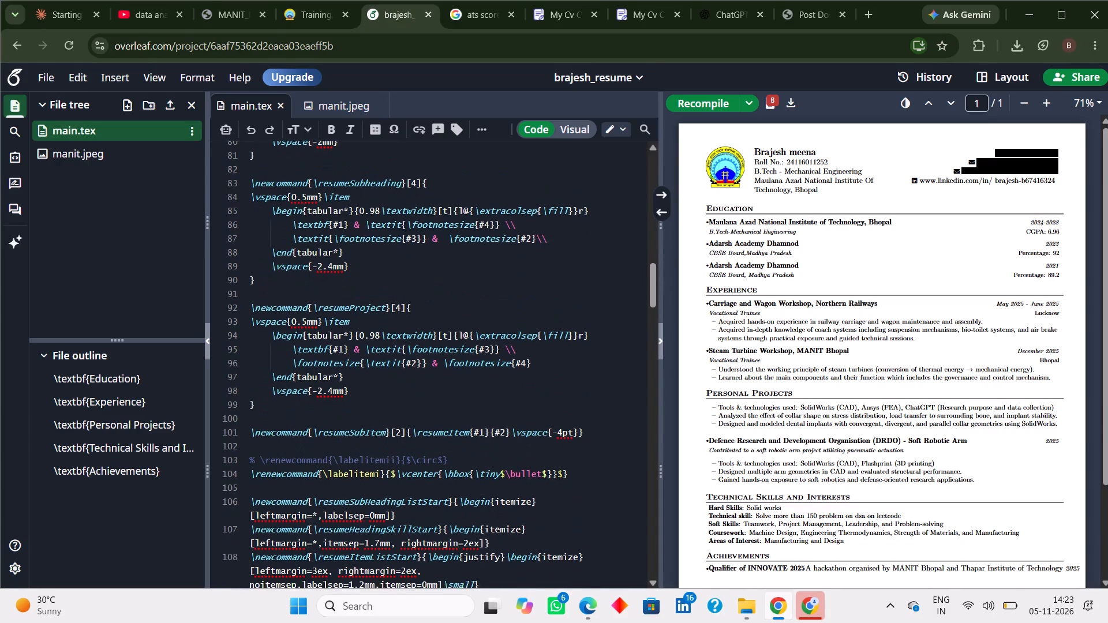
scroll(332, 332, "down", 2)
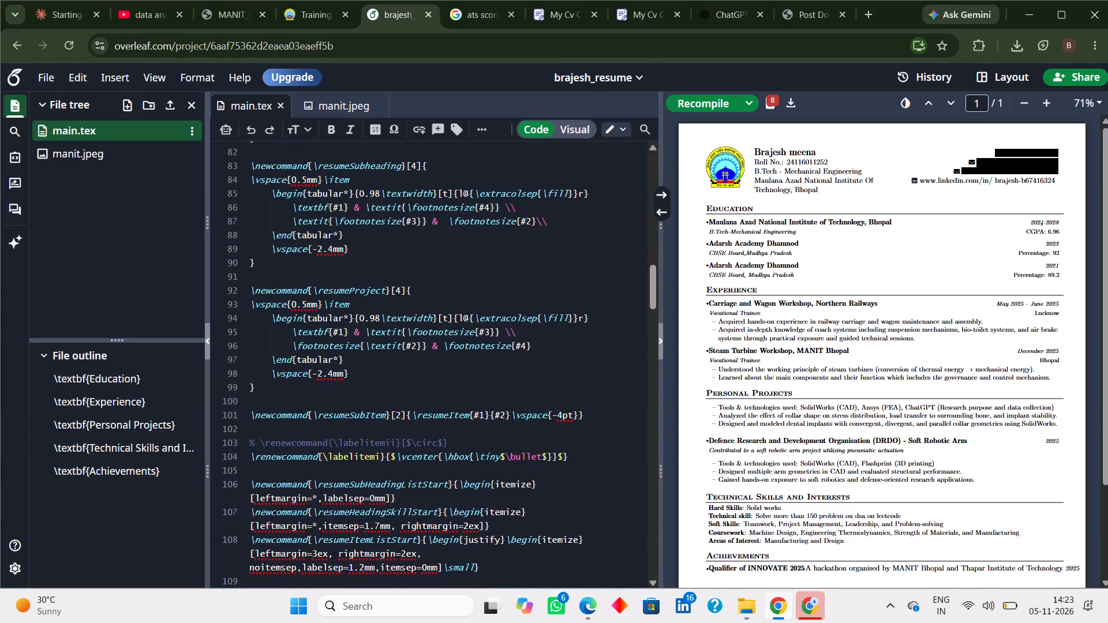
scroll(332, 332, "down", 2)
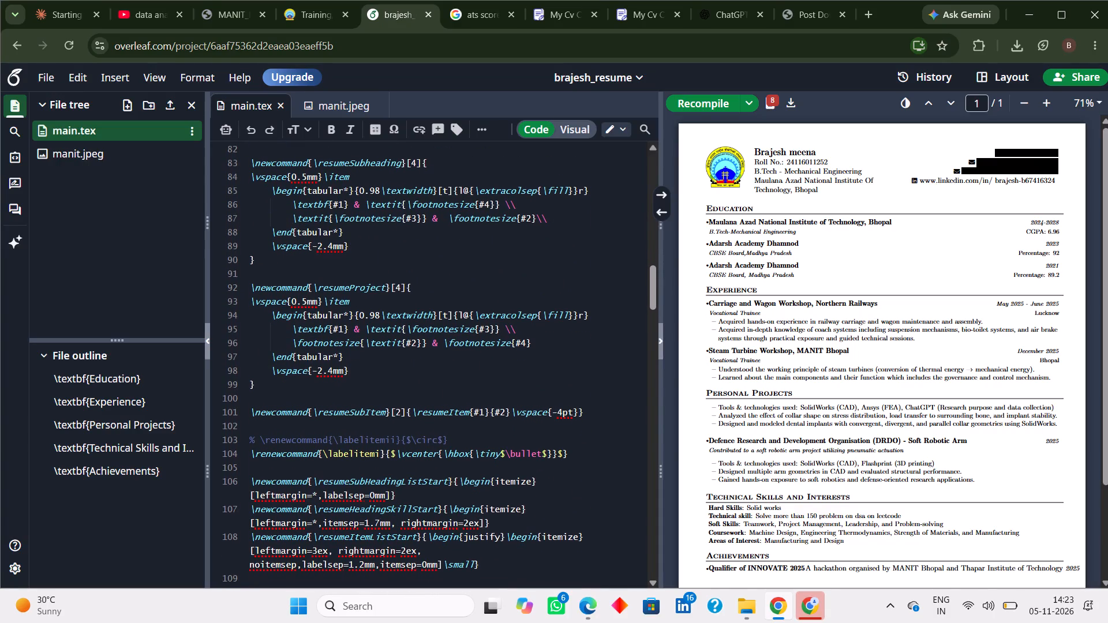
scroll(332, 332, "down", 1)
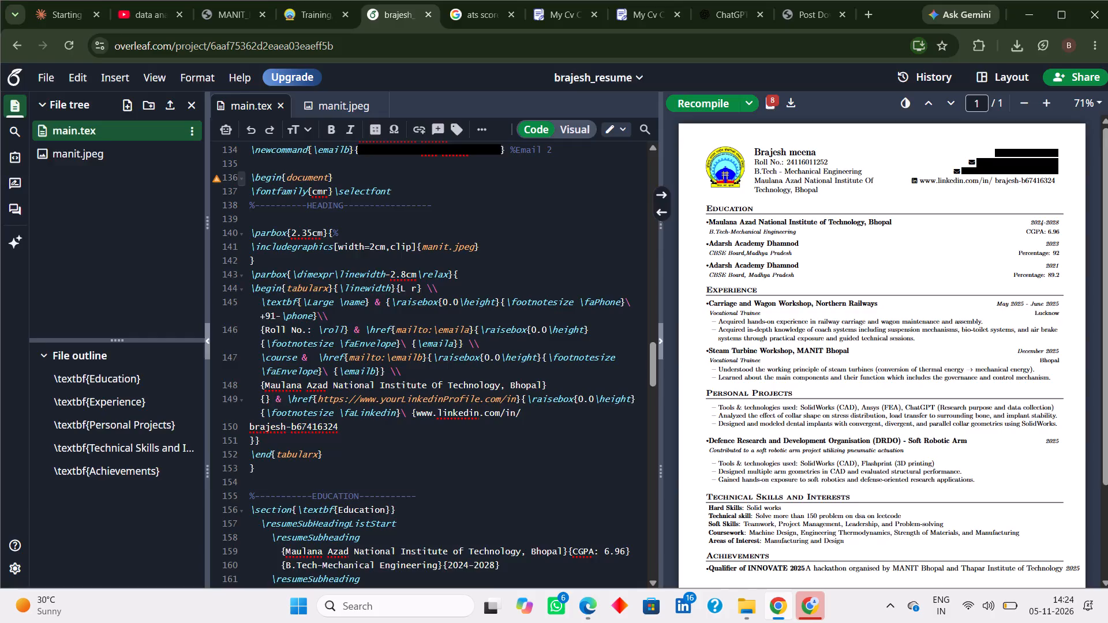
Switch to the SDE intern resume's Overleaf project in the other Chrome window, going past the open copies of the resume PDF.
left_click(318, 322)
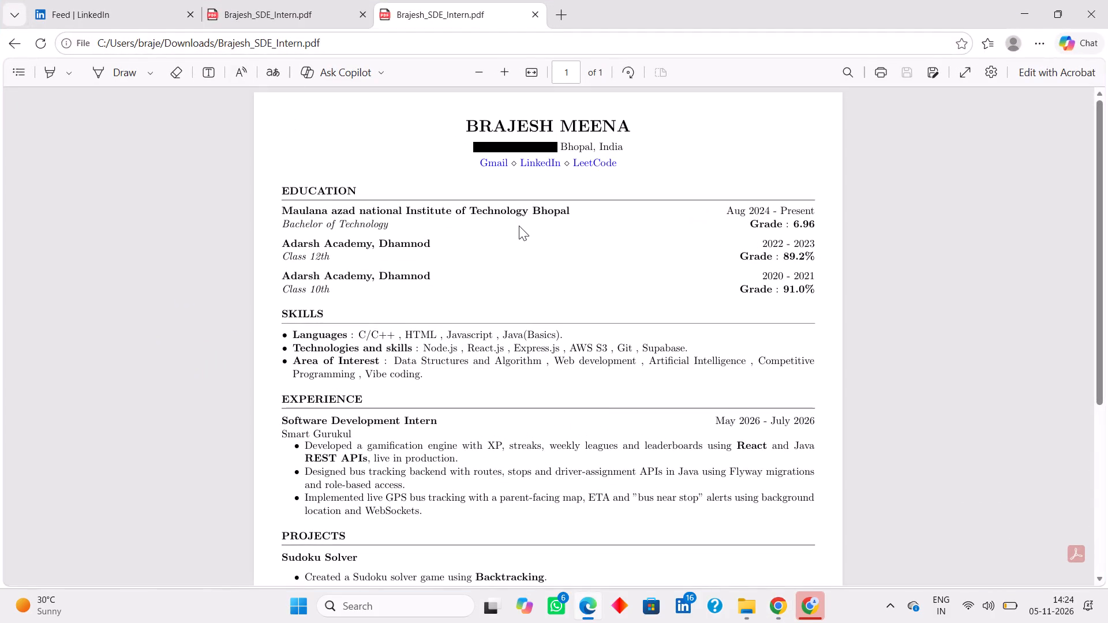
left_click(678, 155)
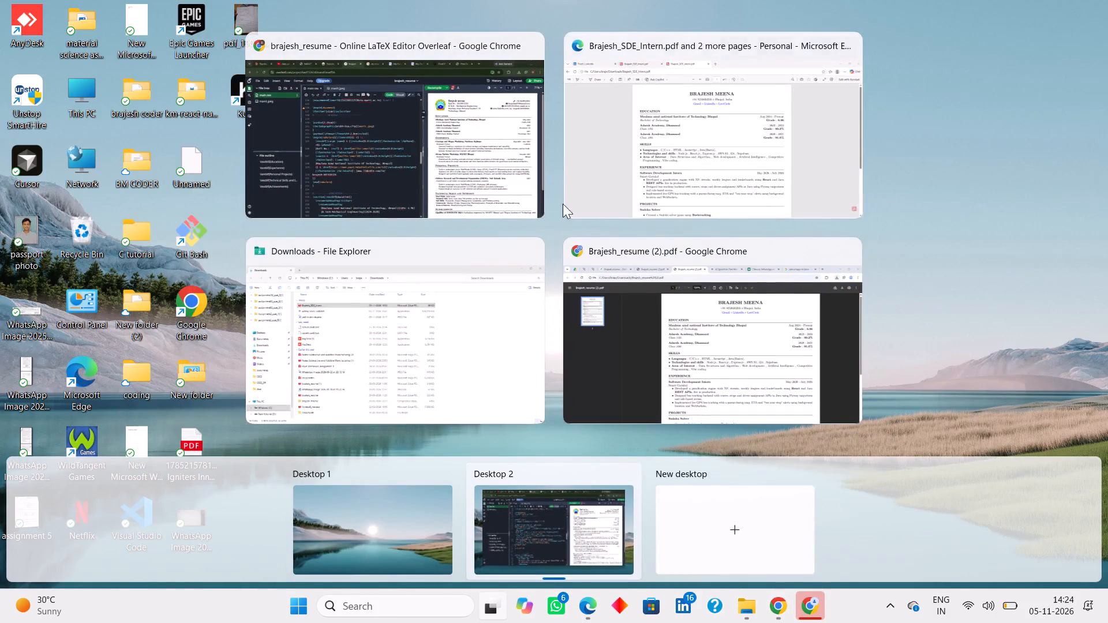
left_click(643, 311)
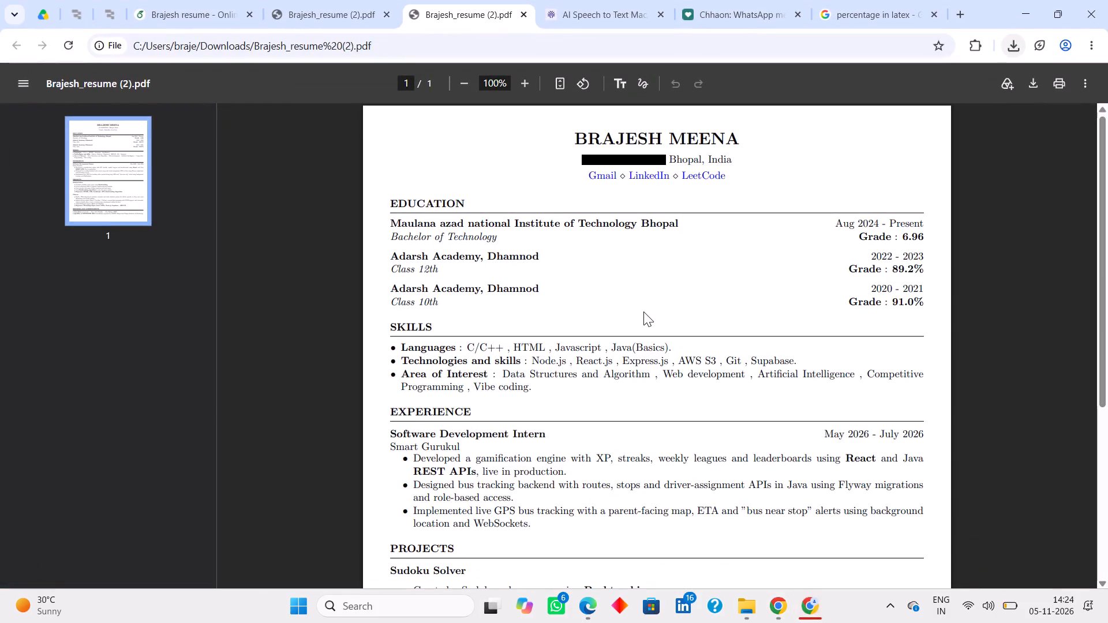
left_click(309, 19)
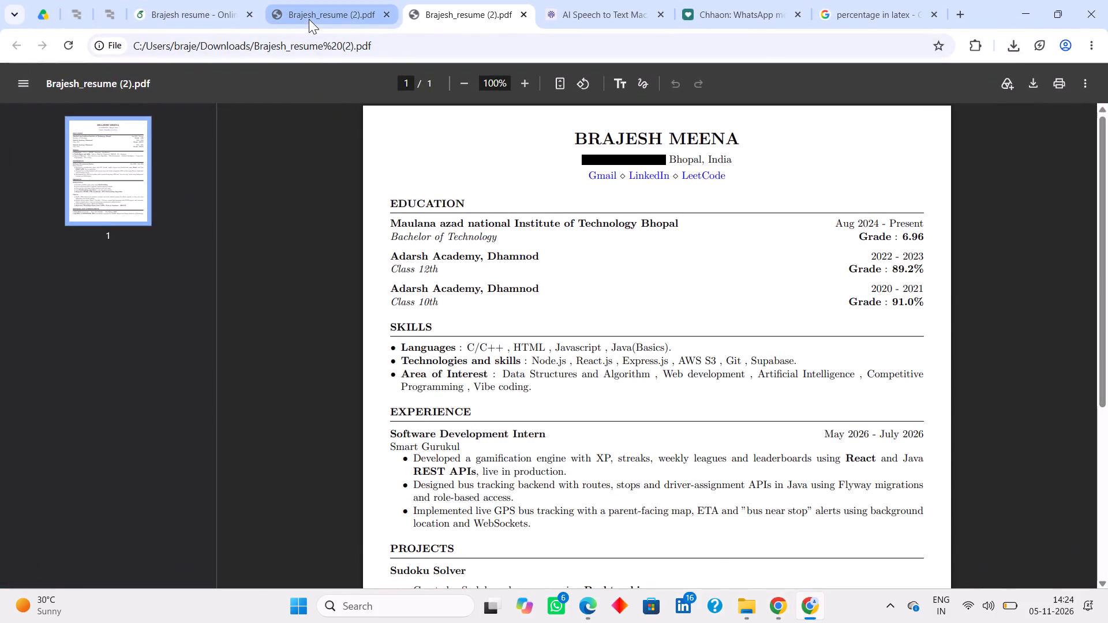
left_click(139, 6)
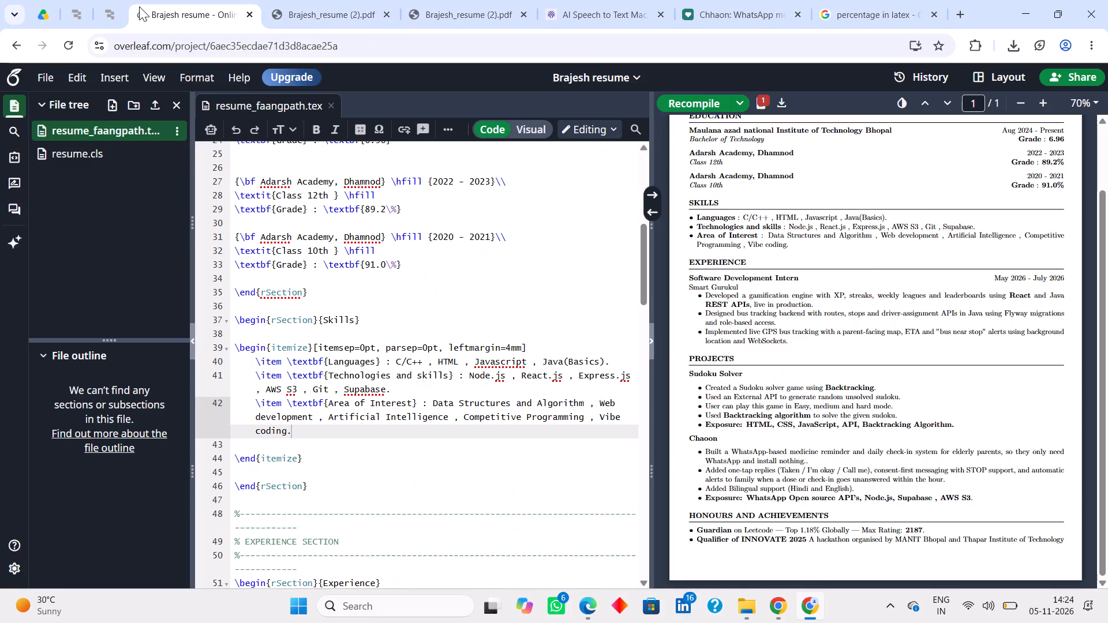
Look back through resume_faangpath.tex to its document class and contact definitions, and view the compiled preview from its header.
scroll(439, 293, "up", 7)
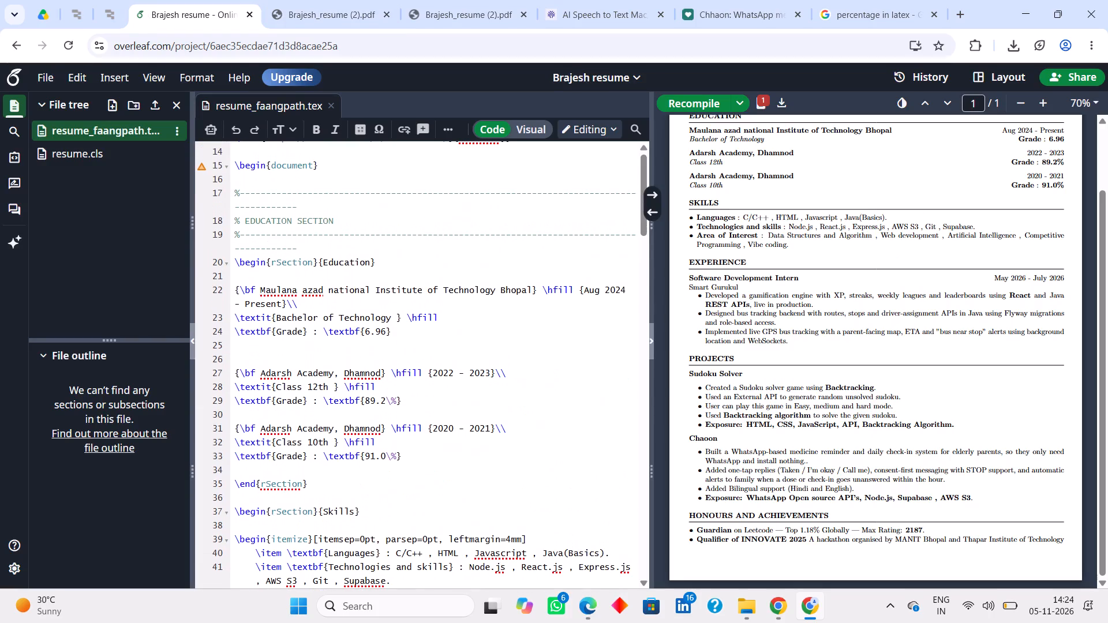
scroll(439, 293, "up", 1)
scroll(439, 293, "down", 2)
scroll(439, 293, "up", 5)
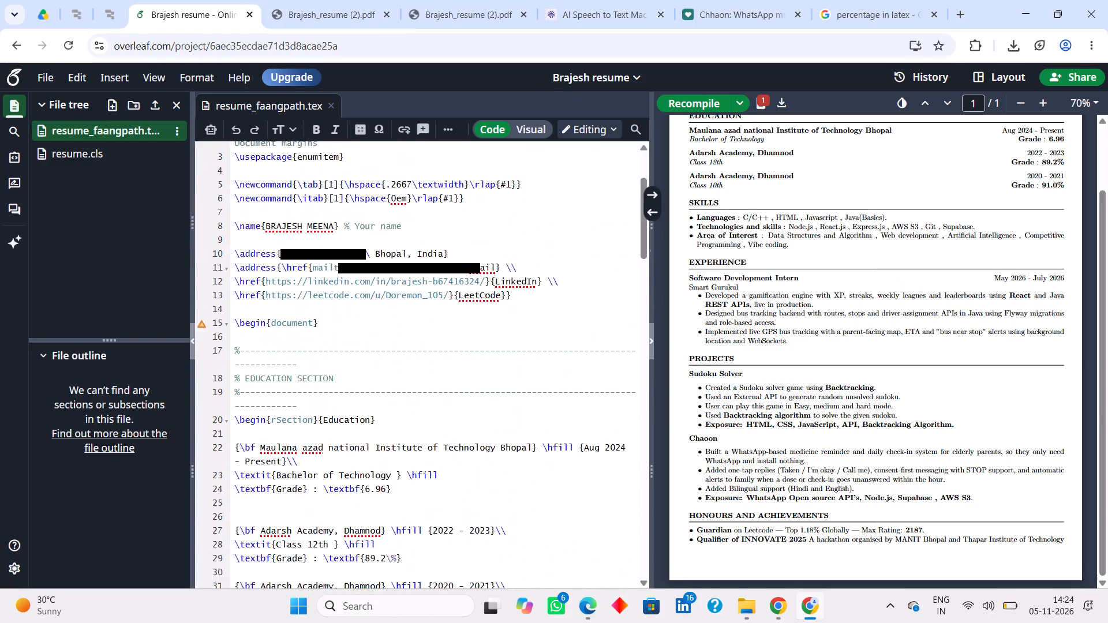
scroll(439, 293, "up", 1)
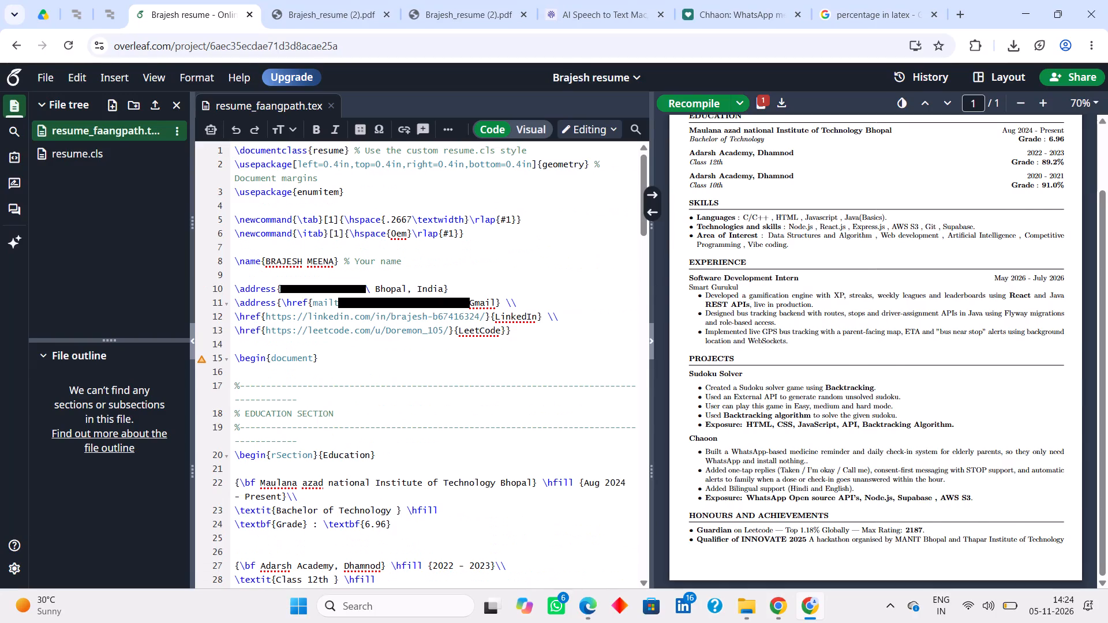
scroll(740, 318, "up", 4)
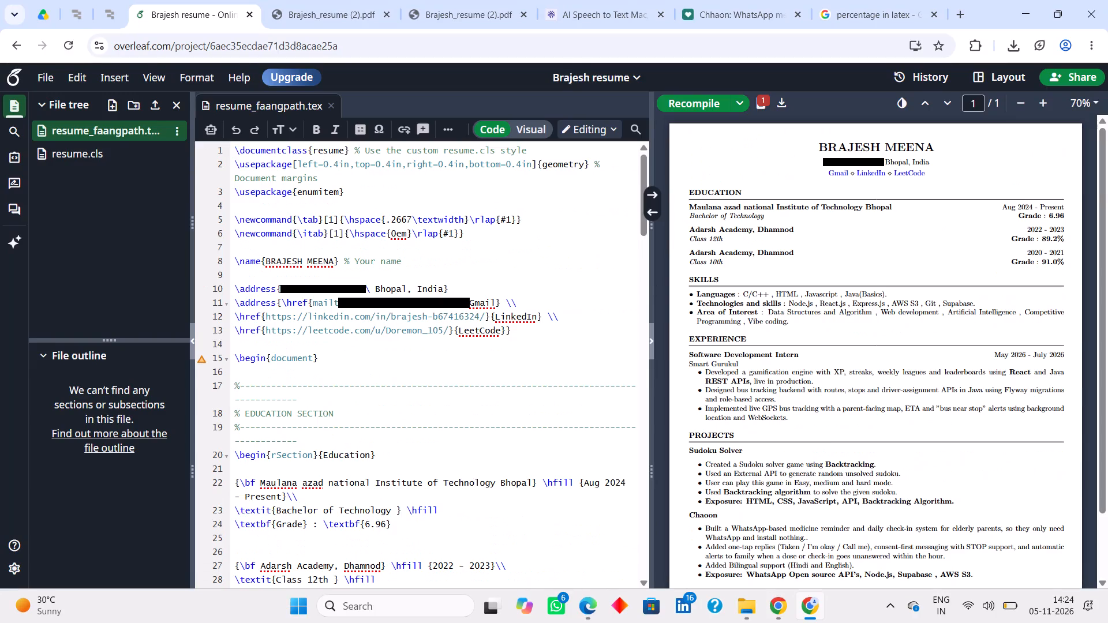
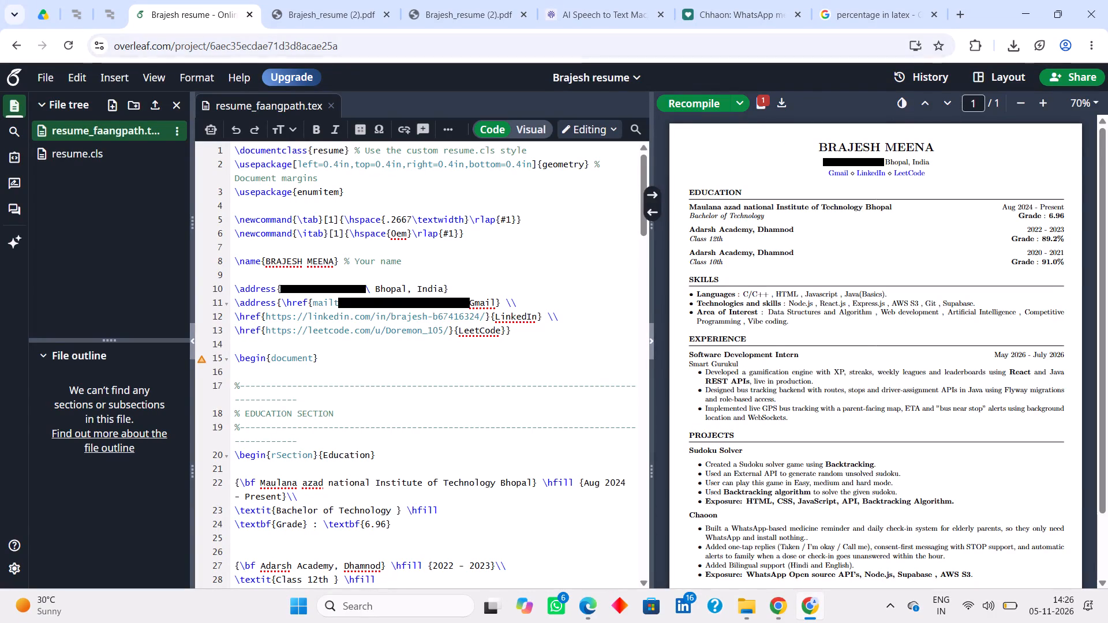
Close both Chrome windows with the SDE and mechanical resume projects and the Edge window showing Brajesh_SDE_Intern.pdf, leaving the desktop clear.
left_click(1100, 7)
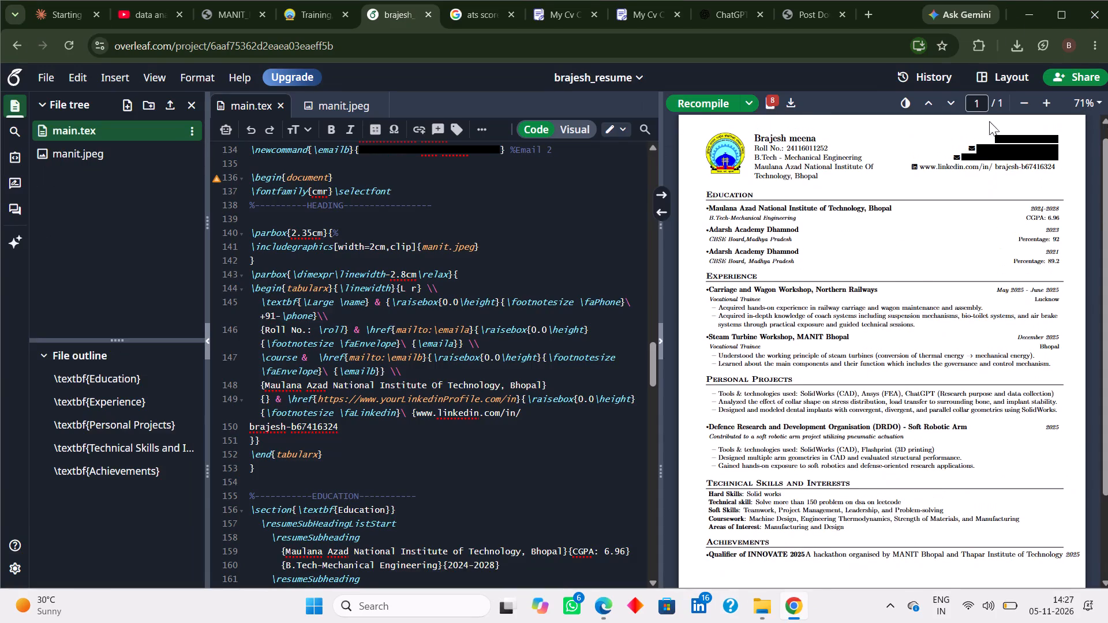
left_click(1097, 14)
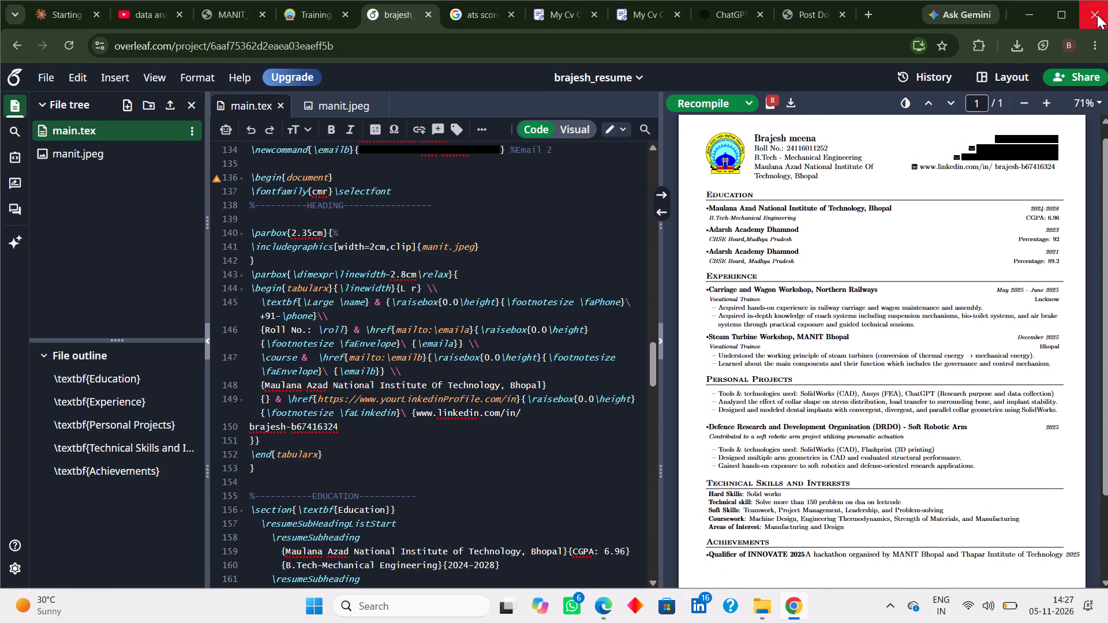
double_click(1097, 14)
left_click(1097, 14)
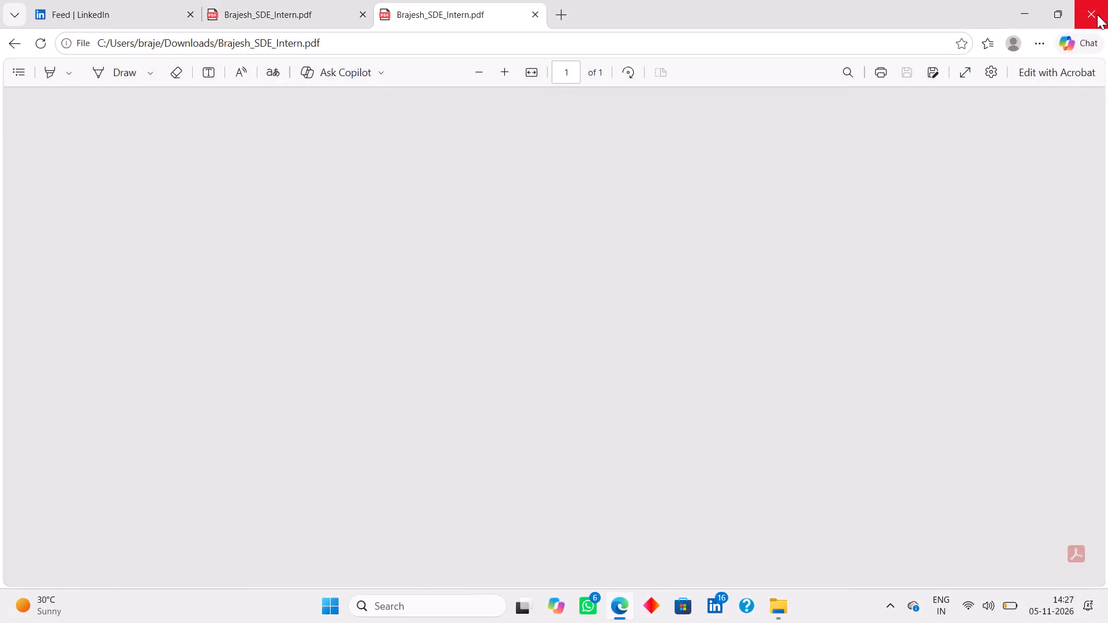
left_click(1097, 14)
Refresh the Windows desktop.
right_click(862, 124)
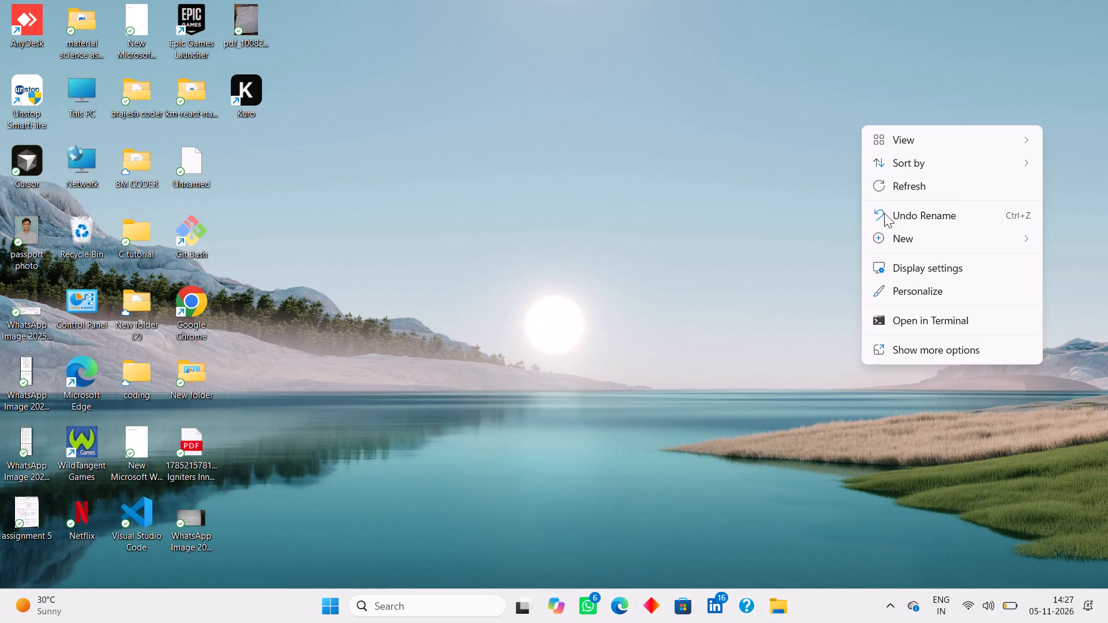
left_click(903, 178)
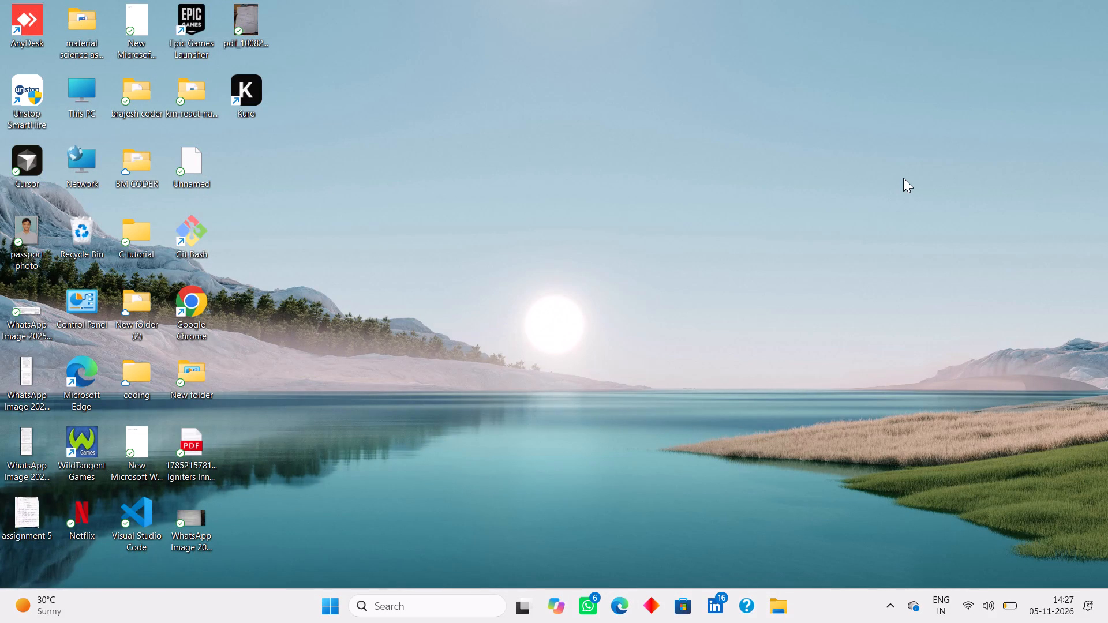